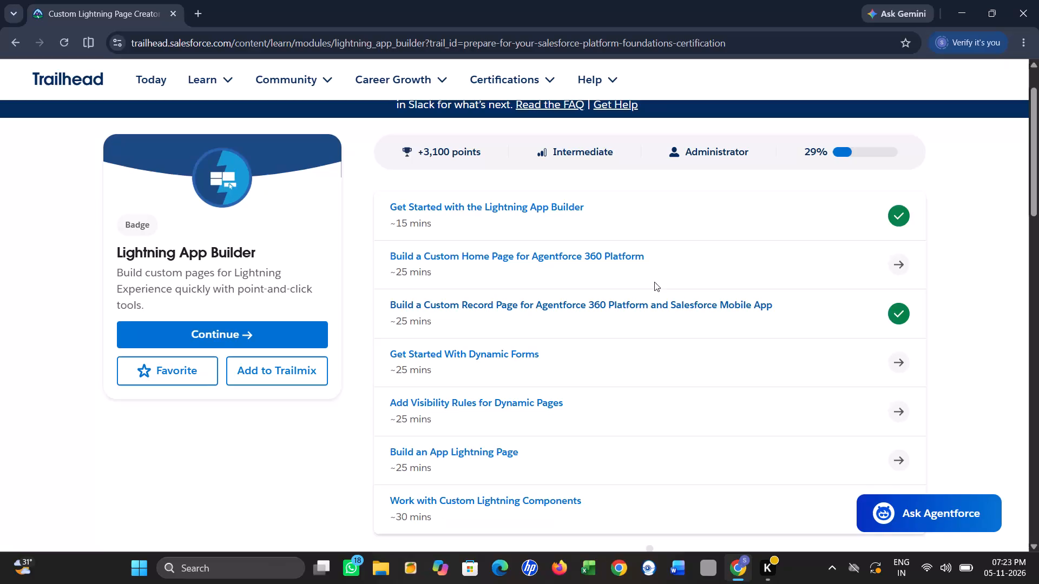
# Open the unit Build a Custom Home Page for Agentforce 360 Platform.
pyautogui.click(613, 250)
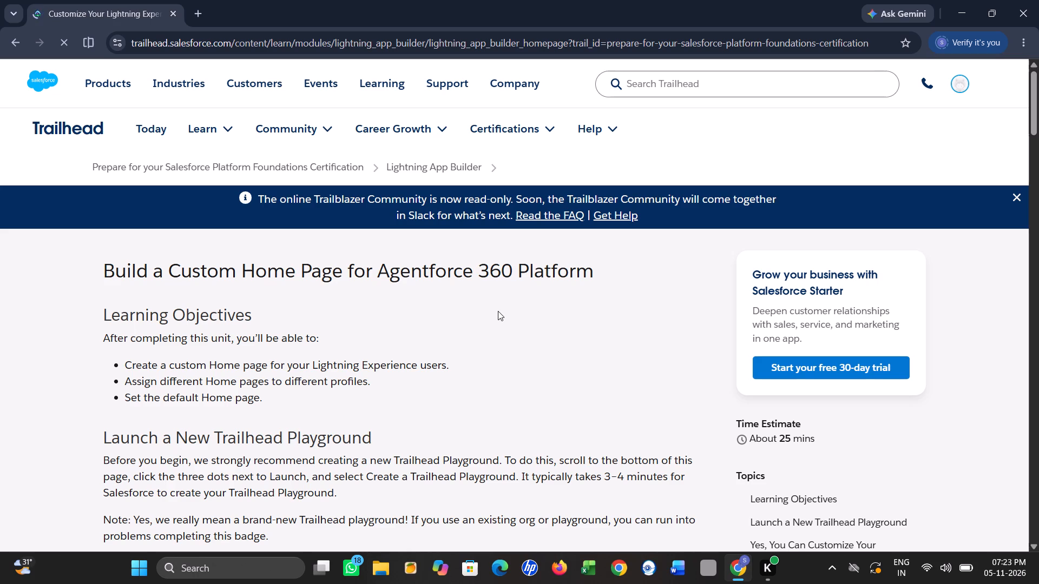
# Read through the unit down to the challenge and examine its requirements for creating a custom home page.
pyautogui.scroll(-6, 498, 311)
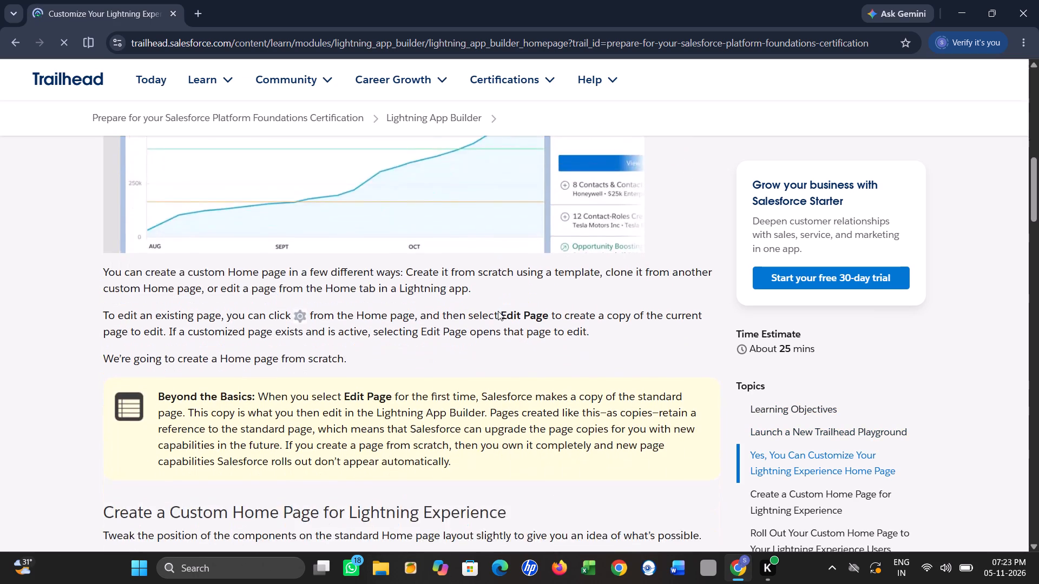
pyautogui.scroll(-4, 498, 311)
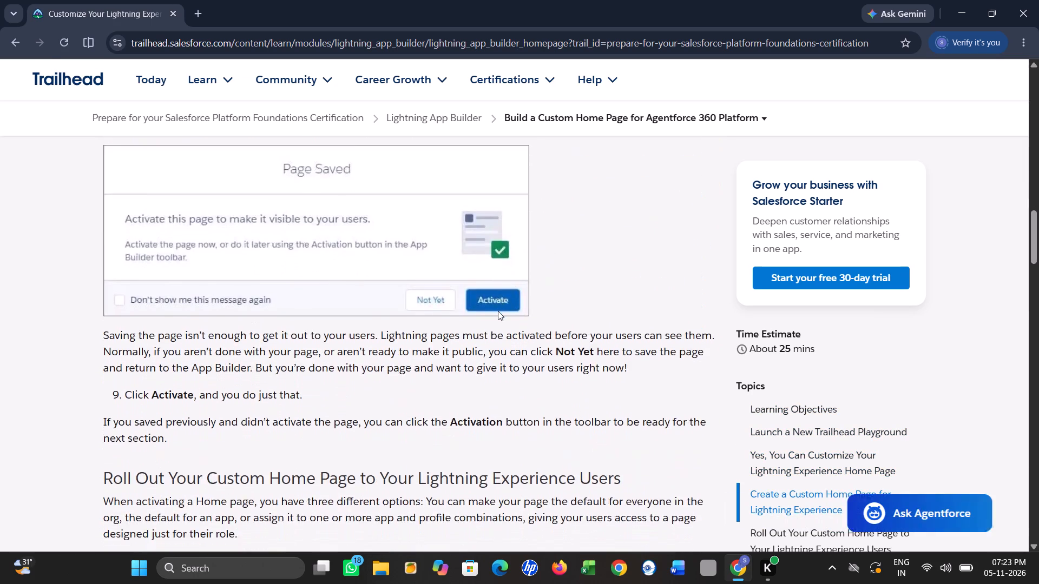
pyautogui.scroll(-4, 498, 311)
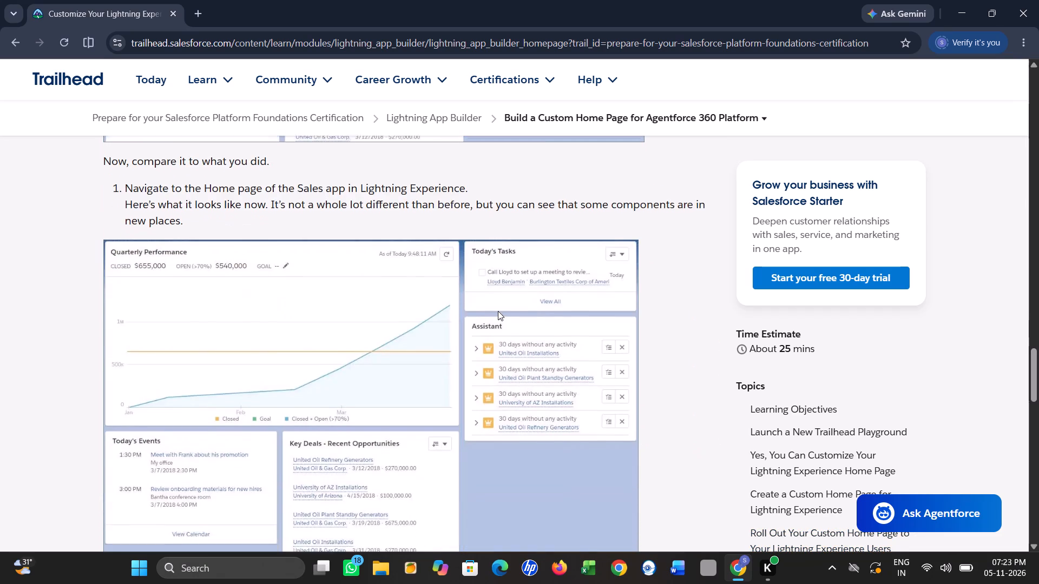
pyautogui.scroll(-3, 498, 311)
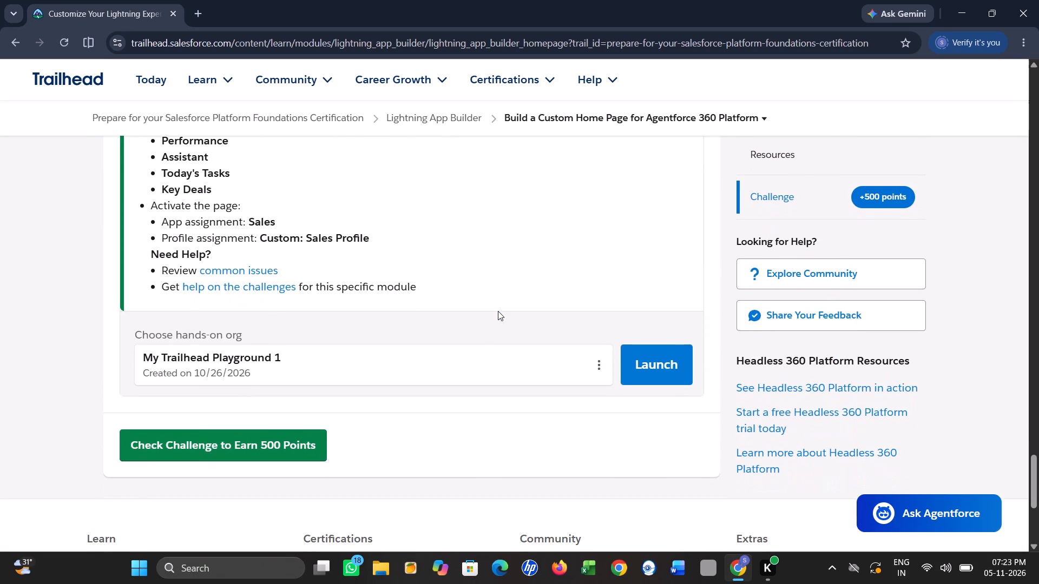
pyautogui.scroll(4, 498, 311)
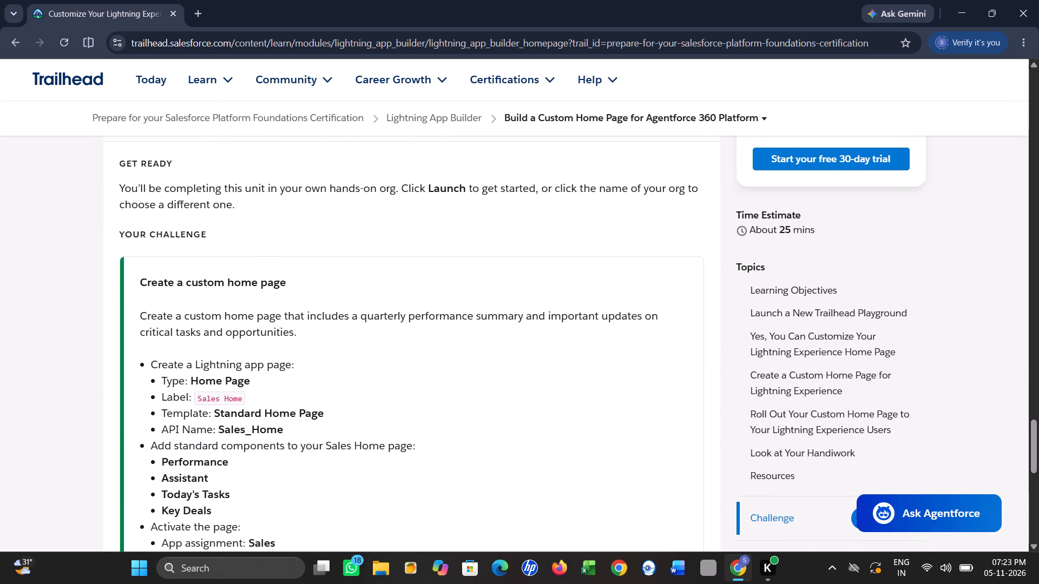
pyautogui.scroll(-1, 498, 311)
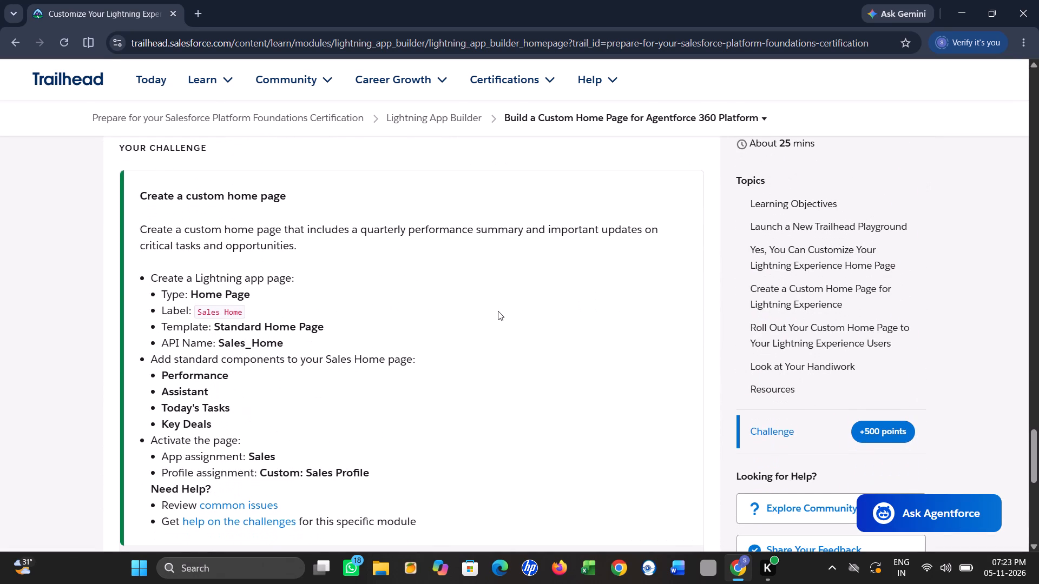
pyautogui.scroll(-1, 498, 311)
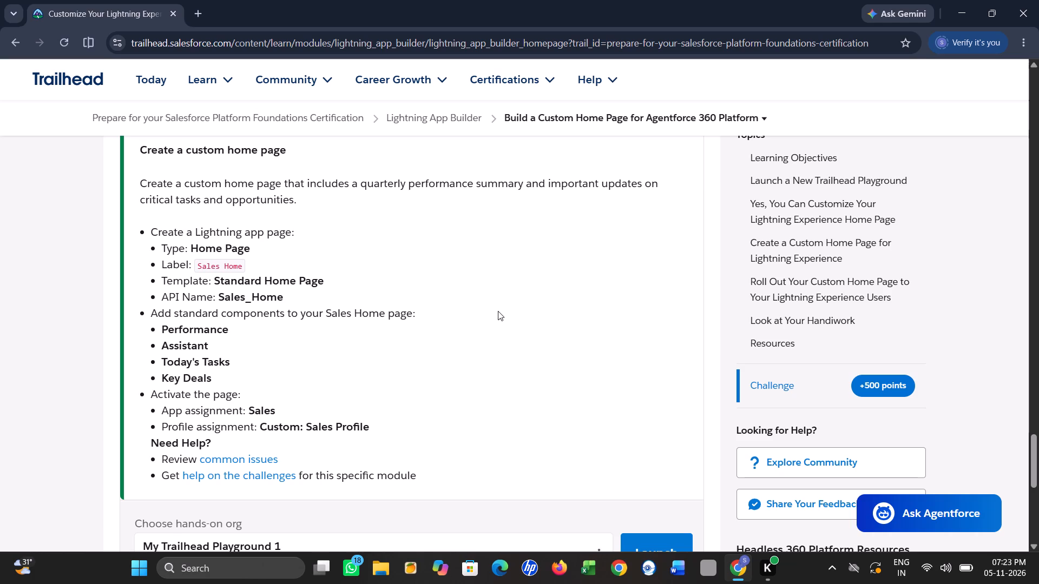
# Launch My Trailhead Playground 1 as the hands-on org for the challenge.
pyautogui.scroll(-2, 498, 311)
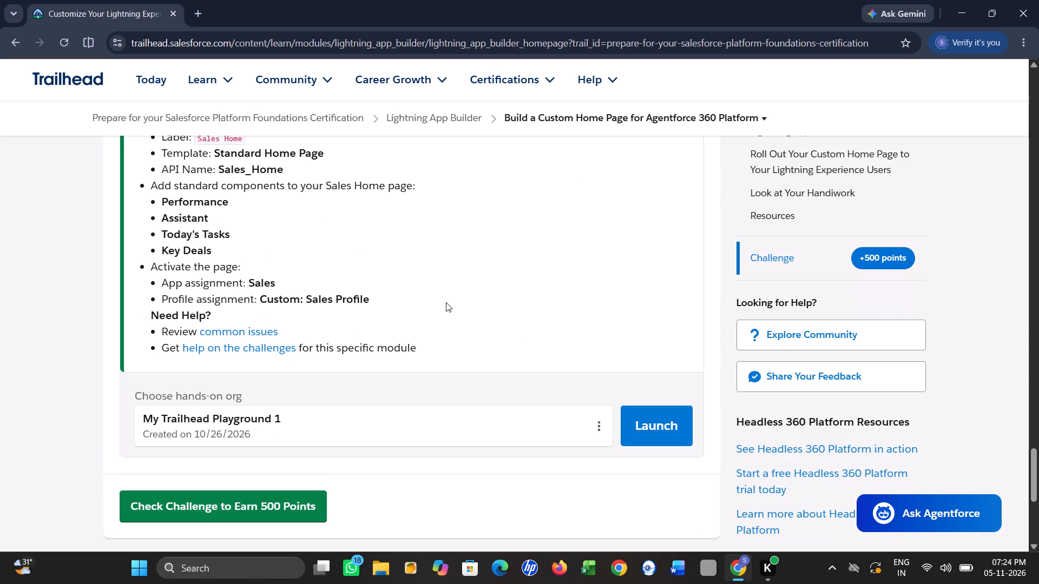
pyautogui.click(598, 422)
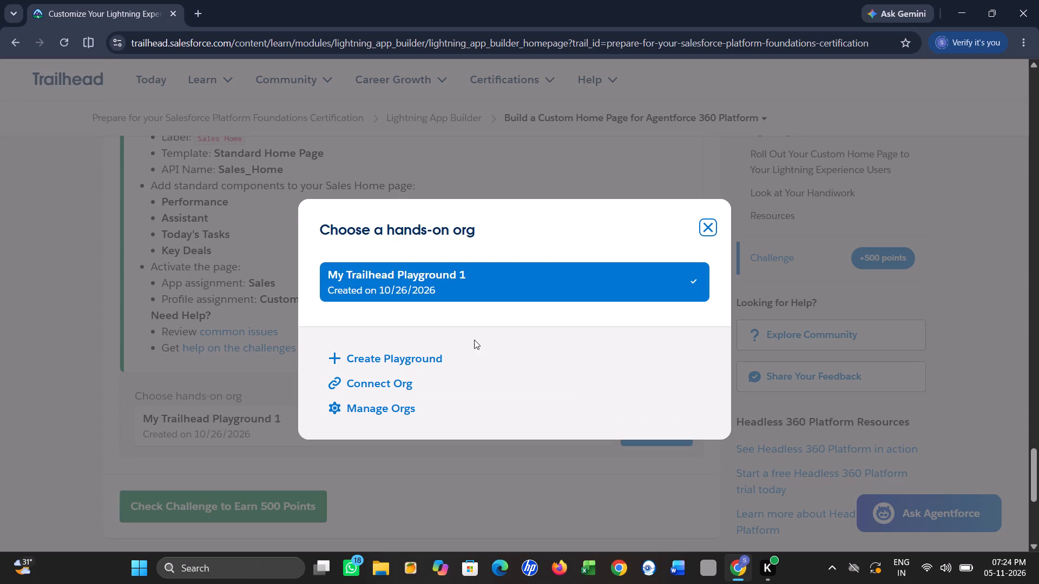
pyautogui.click(708, 228)
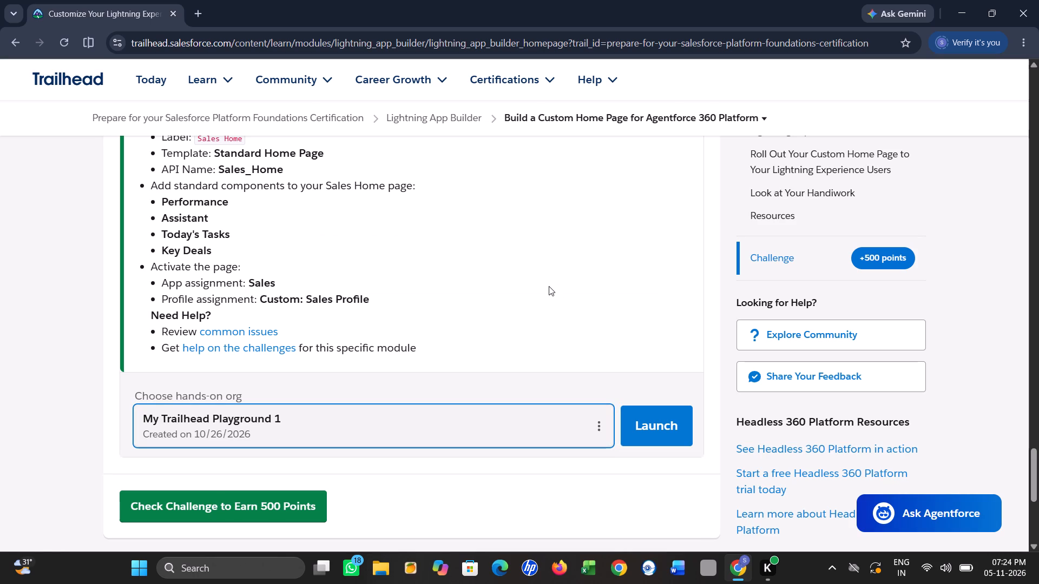
pyautogui.scroll(-1, 495, 351)
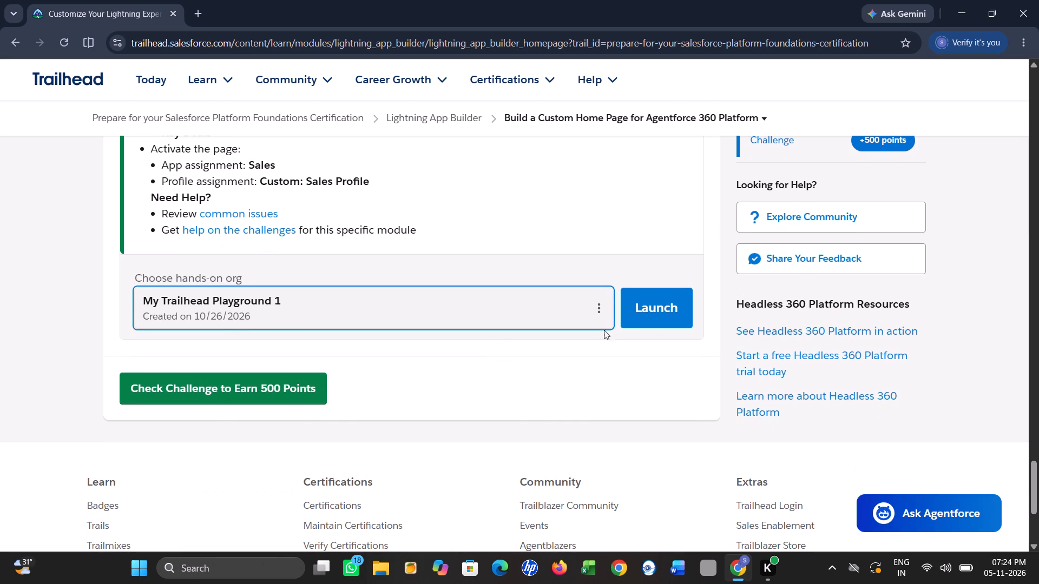
pyautogui.click(652, 317)
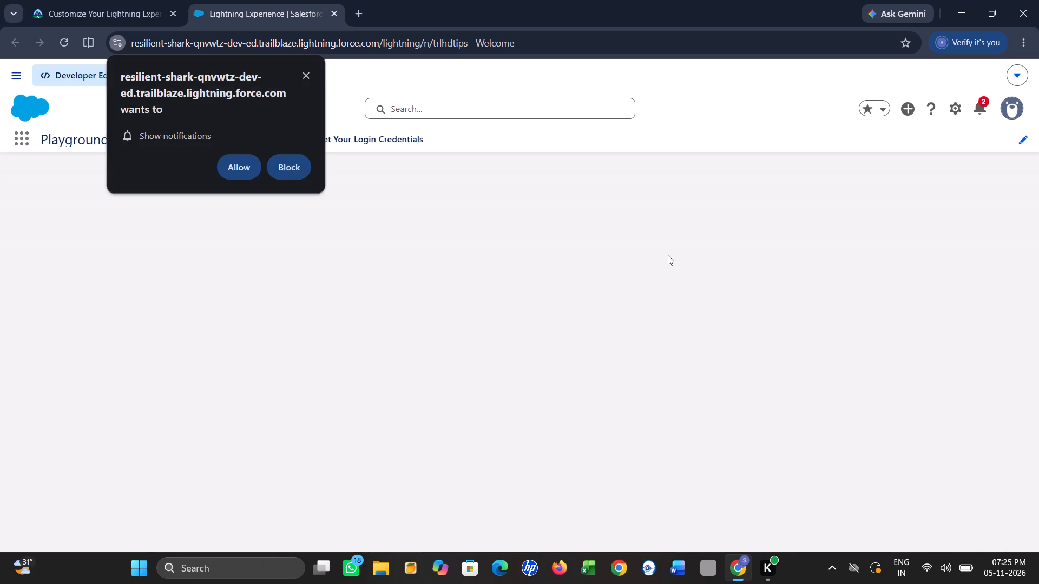
# Dismiss the site's notification permission request and open the playground's Setup.
pyautogui.click(951, 111)
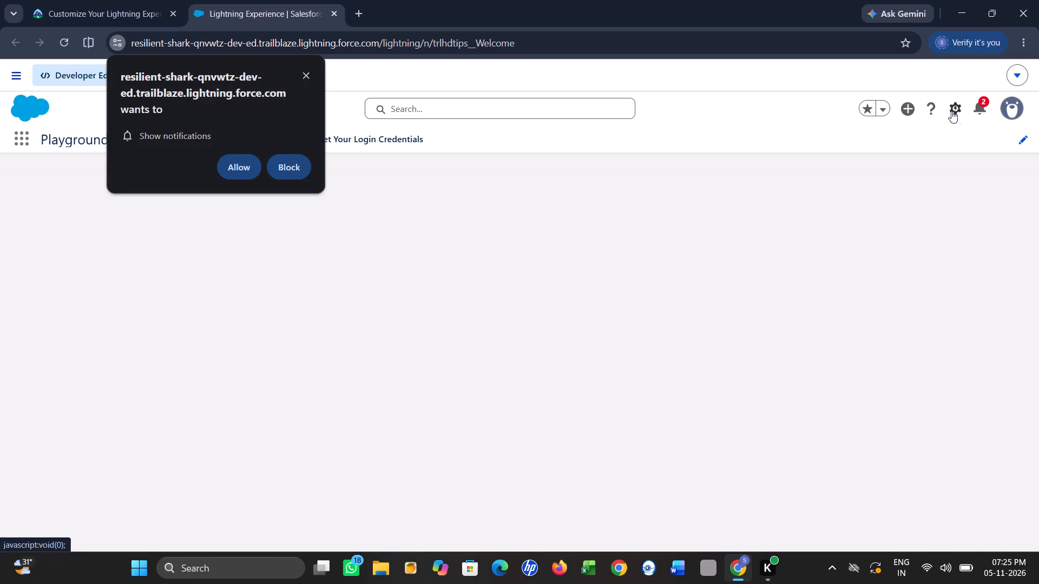
pyautogui.click(876, 159)
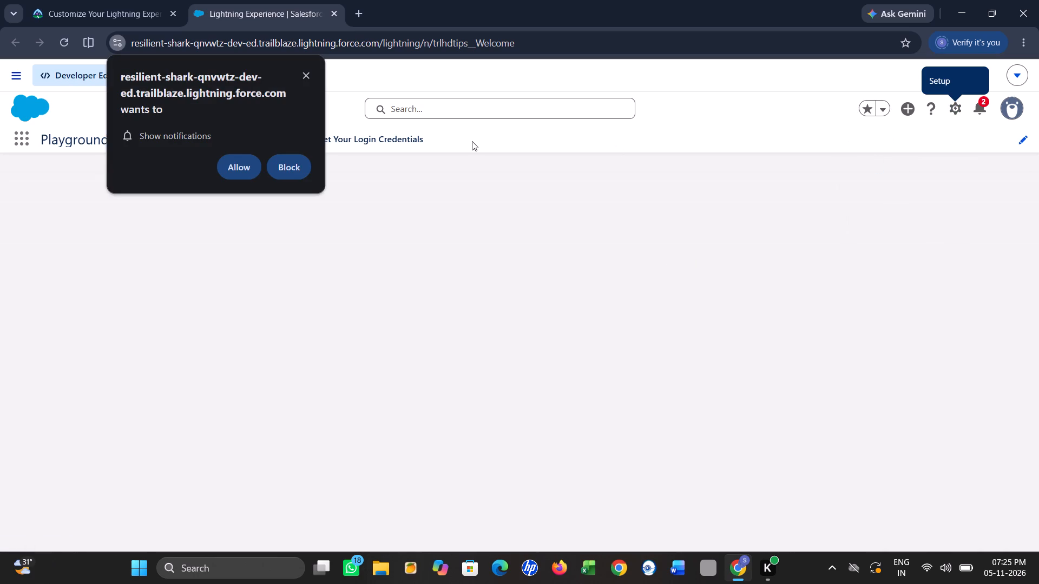
pyautogui.click(304, 72)
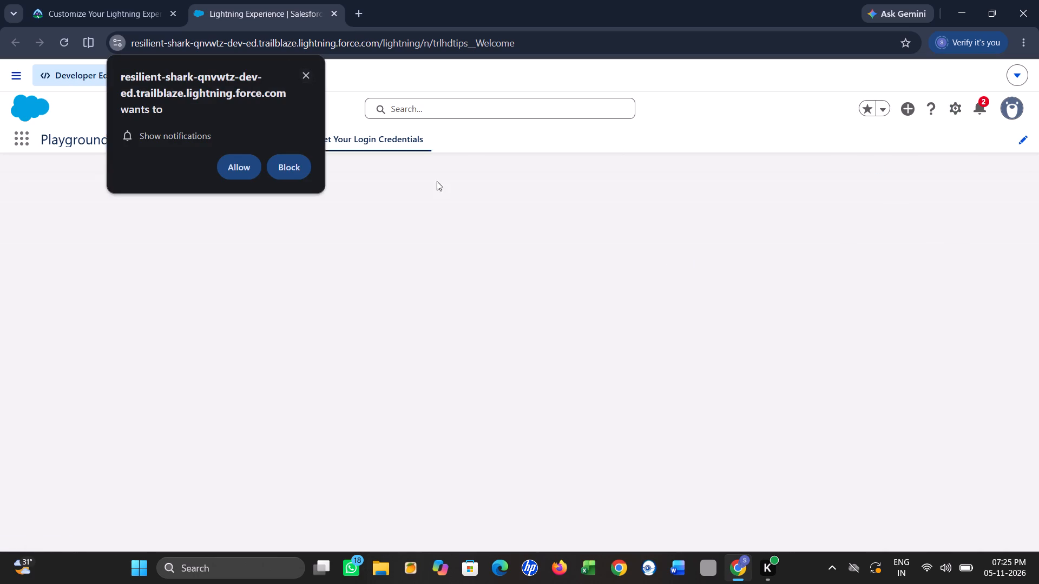
pyautogui.click(308, 74)
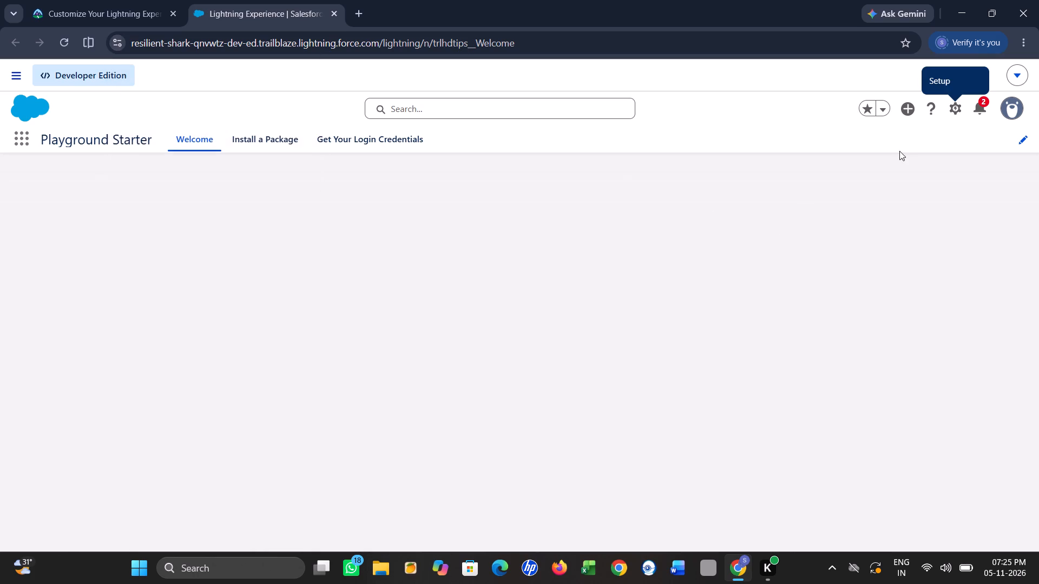
pyautogui.click(956, 111)
pyautogui.click(899, 159)
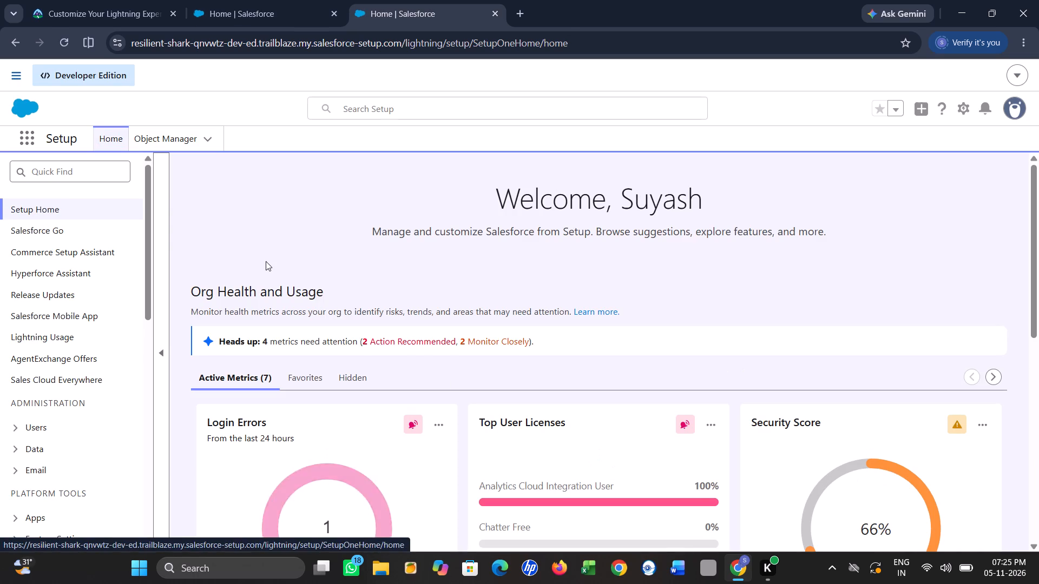
# Search the Setup navigation for "LIGHTNING" and open the Lightning App Builder page under User Interface.
pyautogui.scroll(-2, 266, 261)
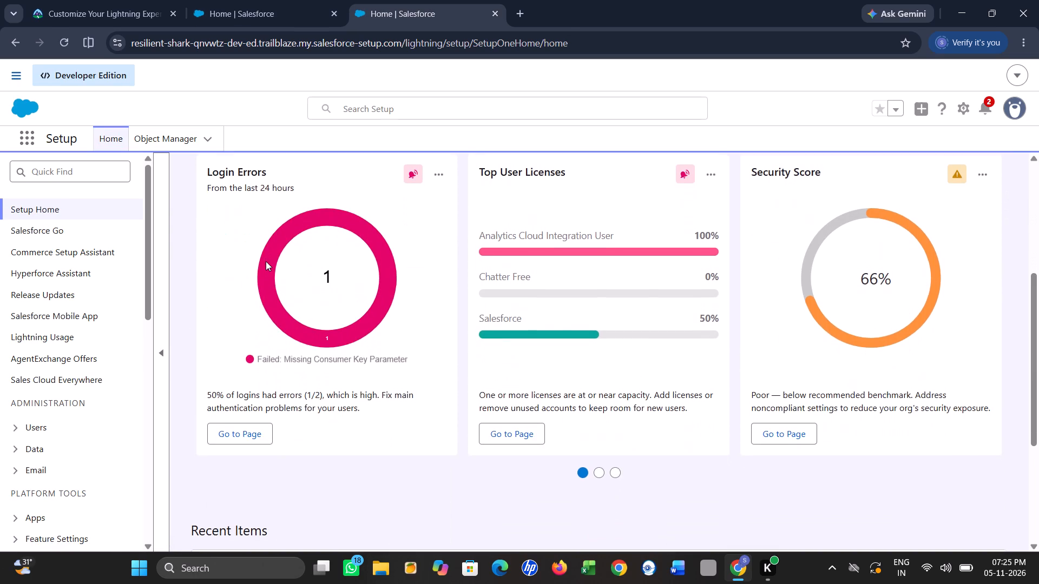
pyautogui.scroll(4, 266, 261)
pyautogui.click(102, 170)
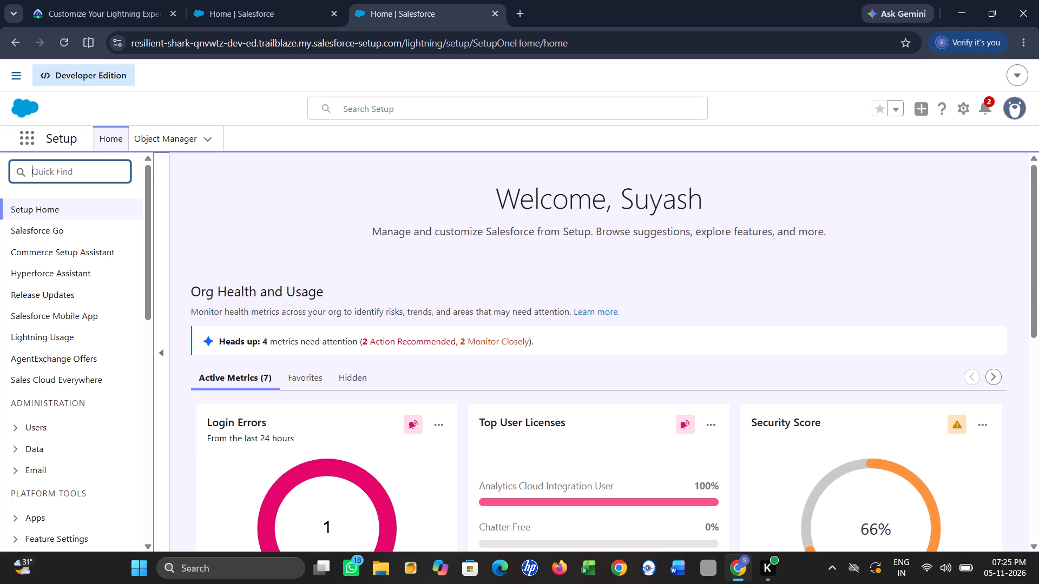
pyautogui.write('LIGHTNING')
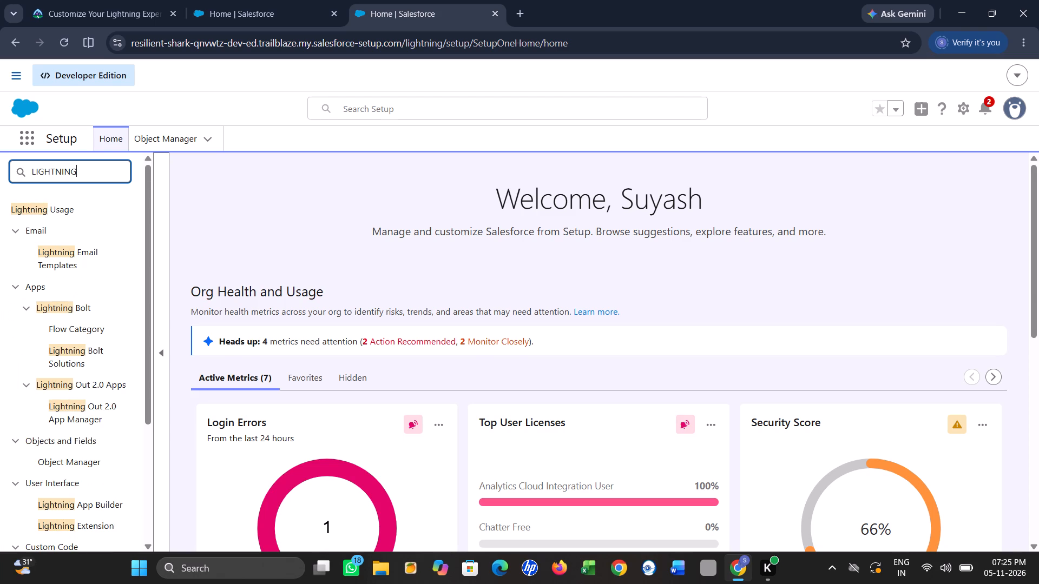
pyautogui.scroll(-1, 93, 268)
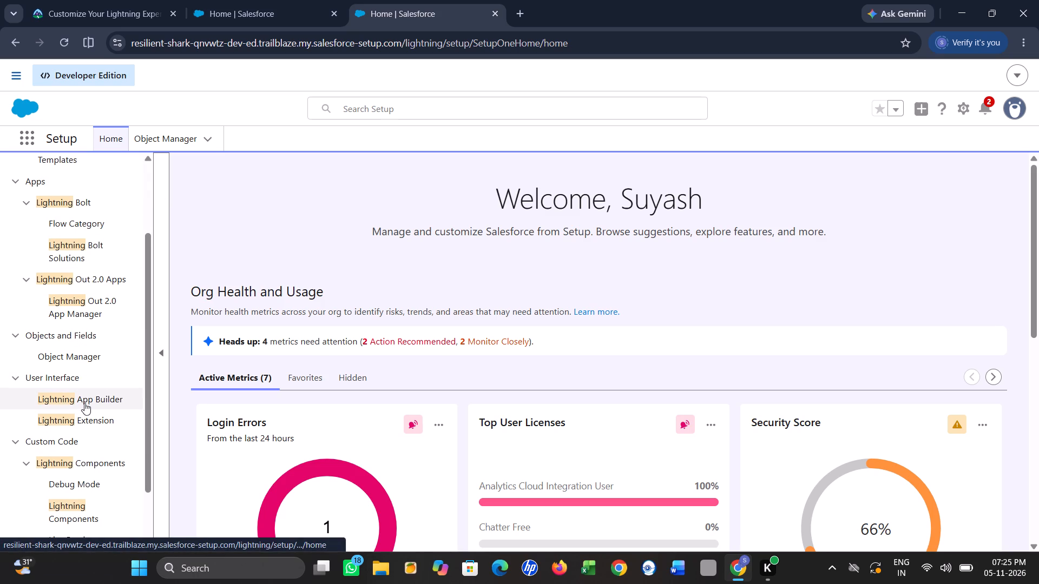
pyautogui.doubleClick(84, 403)
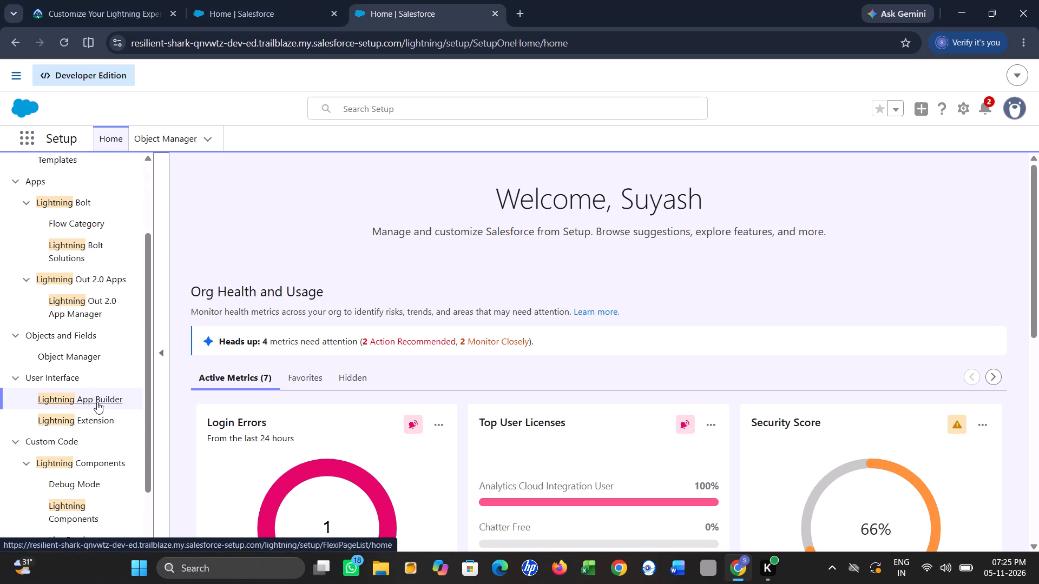
pyautogui.doubleClick(87, 399)
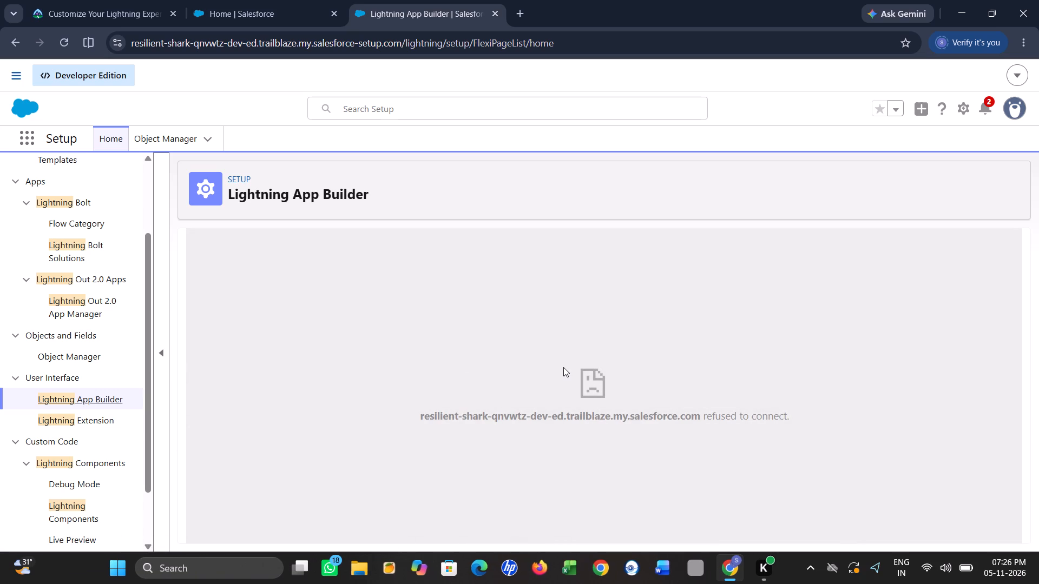
pyautogui.scroll(-3, 563, 367)
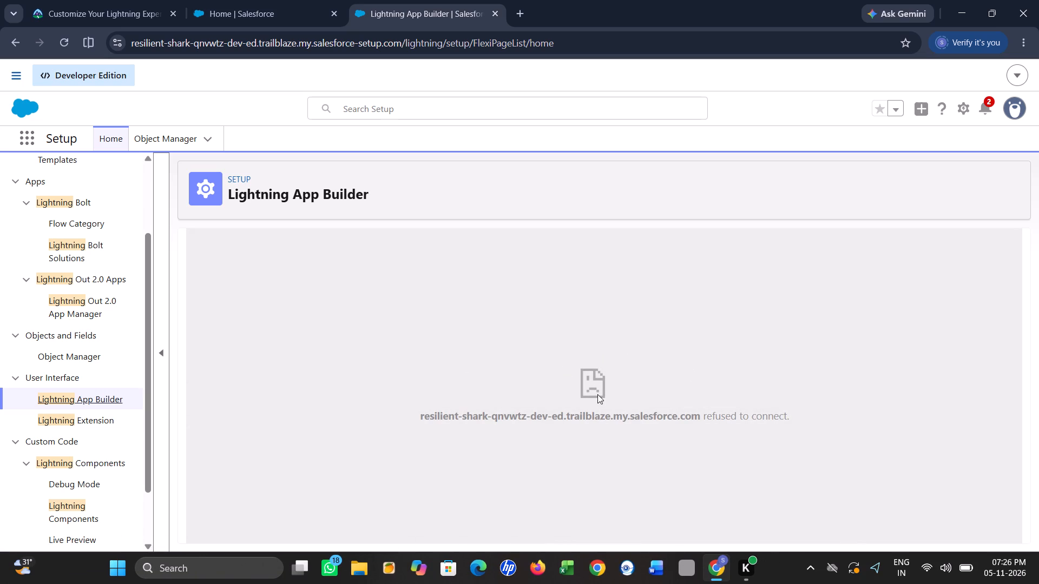
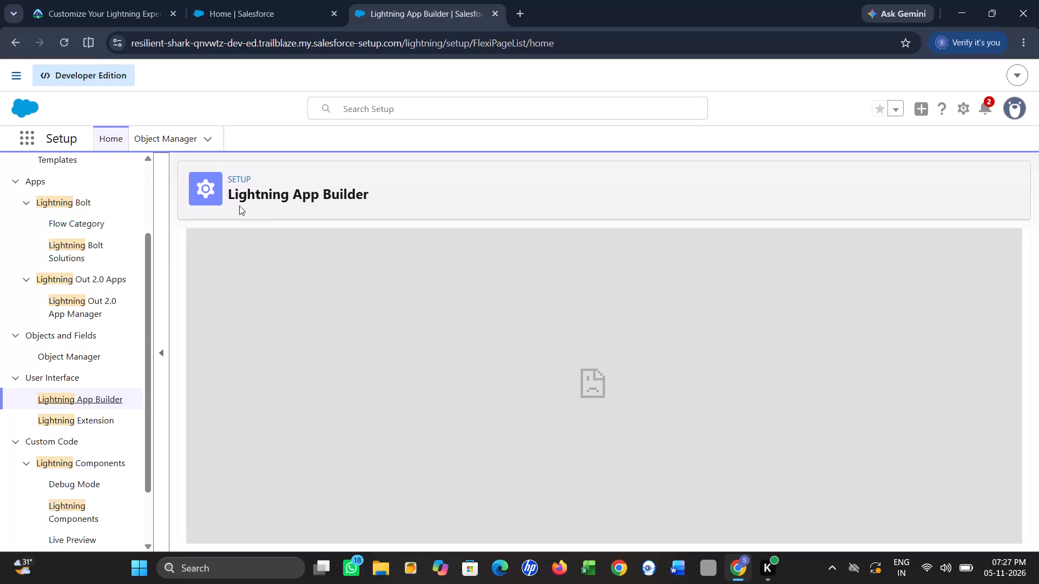
# Reload the Lightning App Builder setup page so its content loads.
pyautogui.click(61, 56)
pyautogui.click(61, 48)
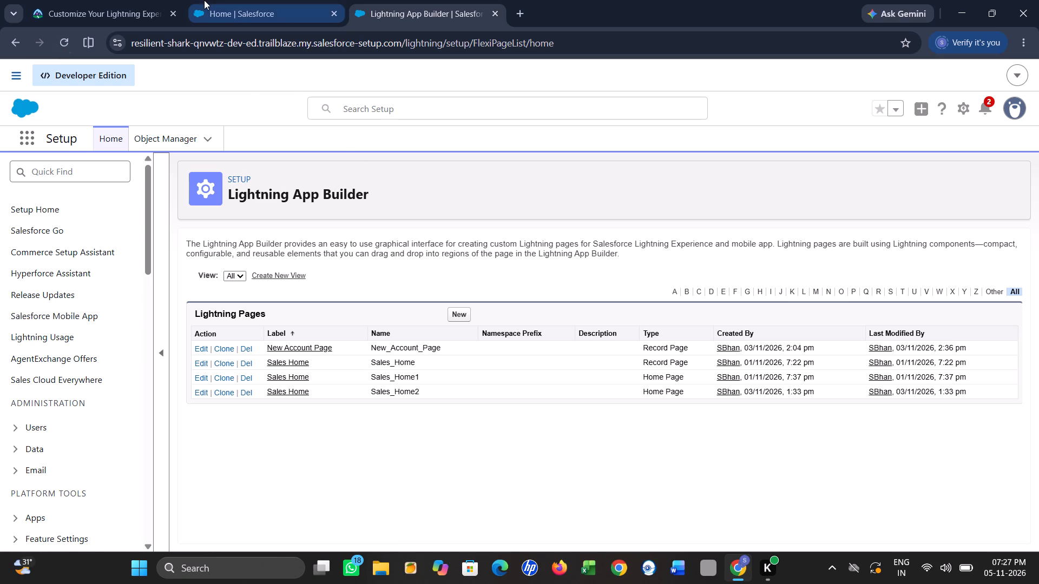
# Recheck the custom home page requirements in the Trailhead challenge, then start a new Lightning page in Lightning App Builder.
pyautogui.click(111, 0)
pyautogui.scroll(2, 314, 254)
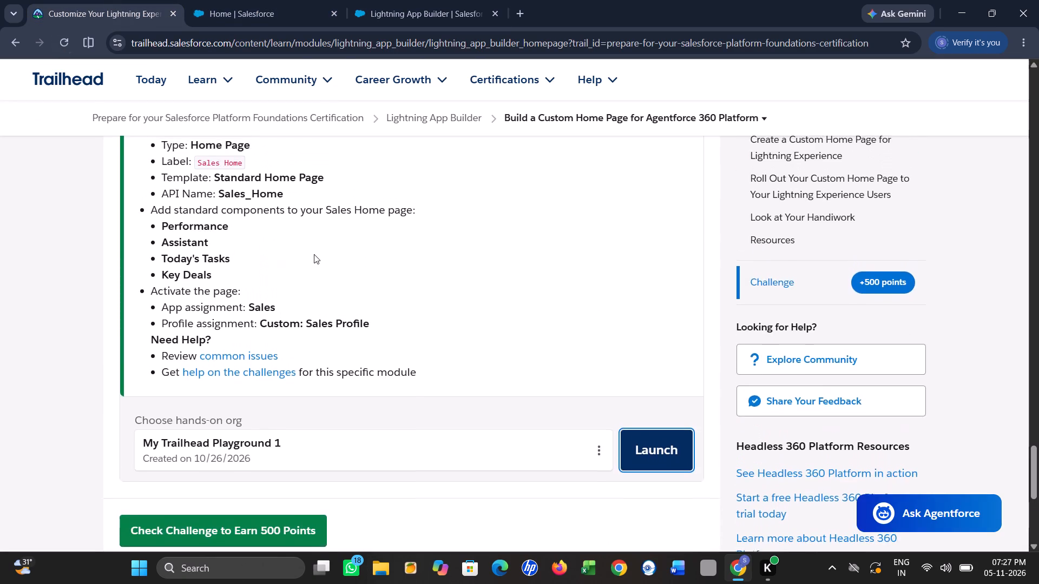
pyautogui.scroll(1, 314, 254)
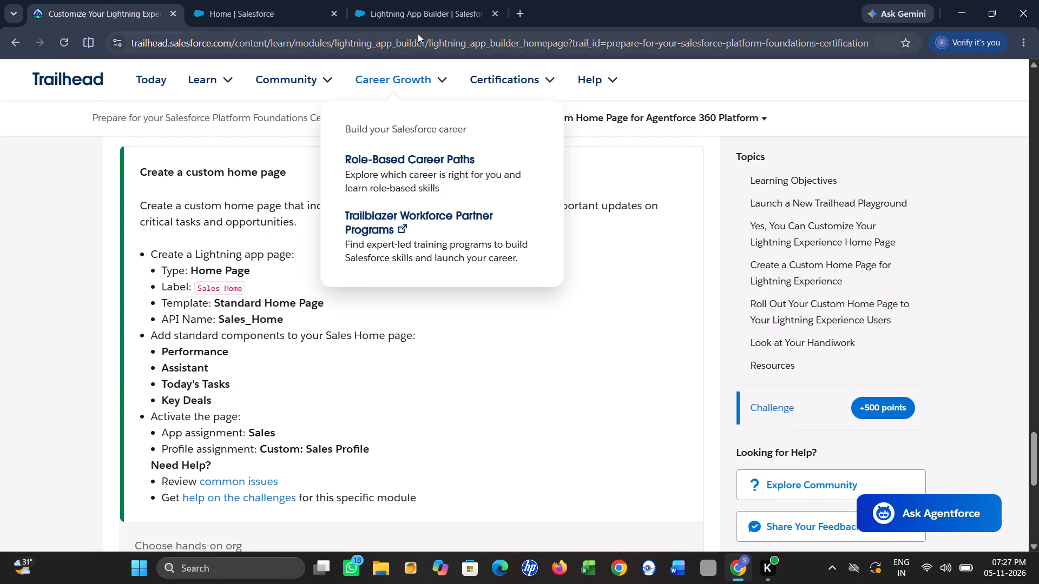
pyautogui.click(429, 5)
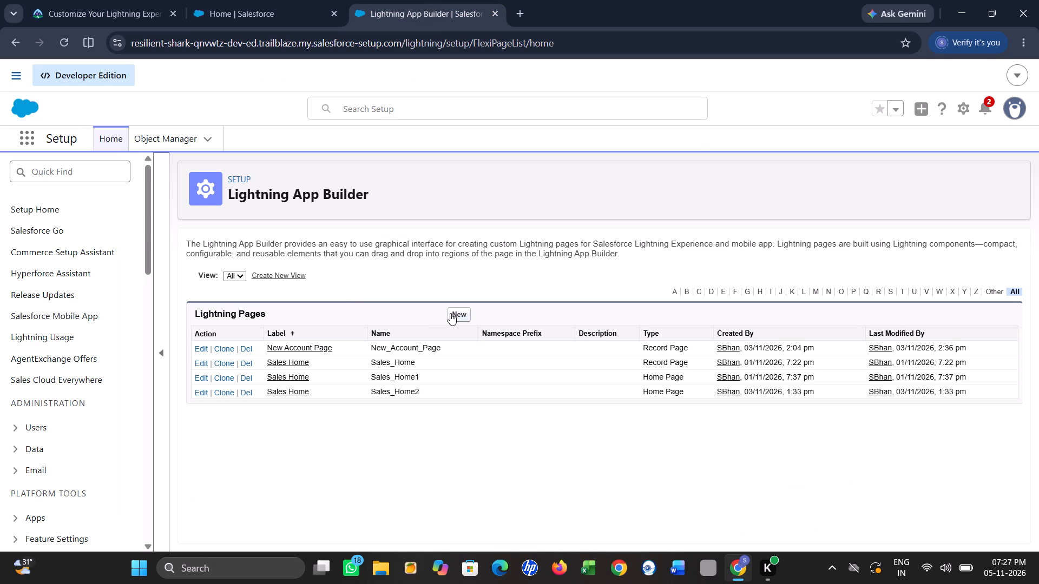
pyautogui.click(459, 313)
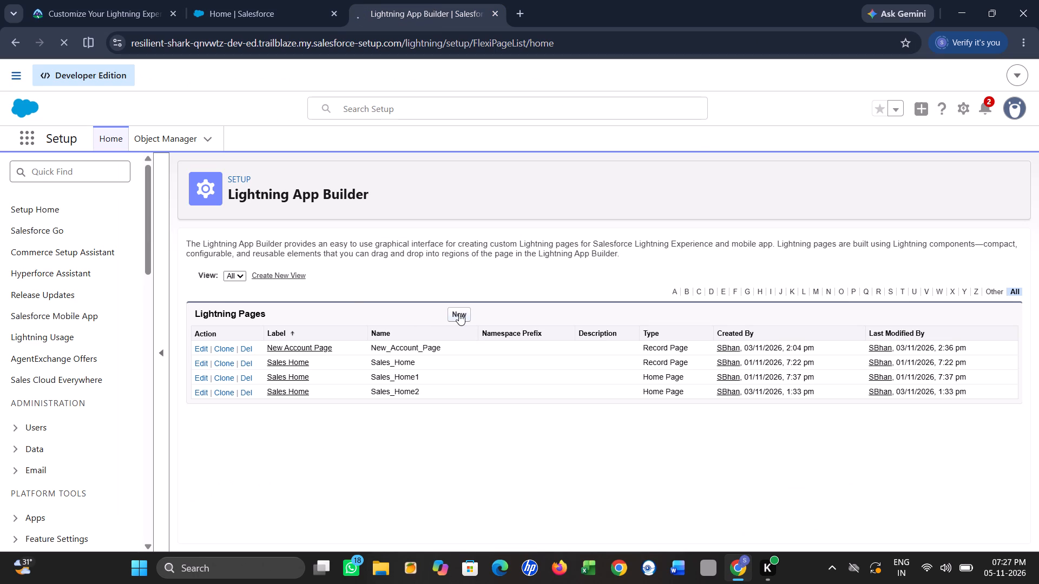
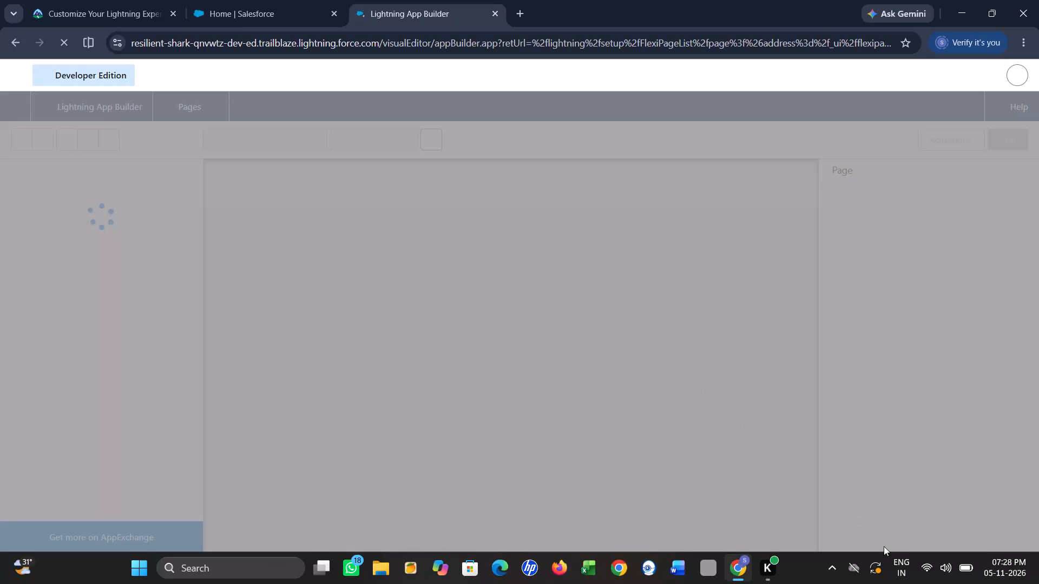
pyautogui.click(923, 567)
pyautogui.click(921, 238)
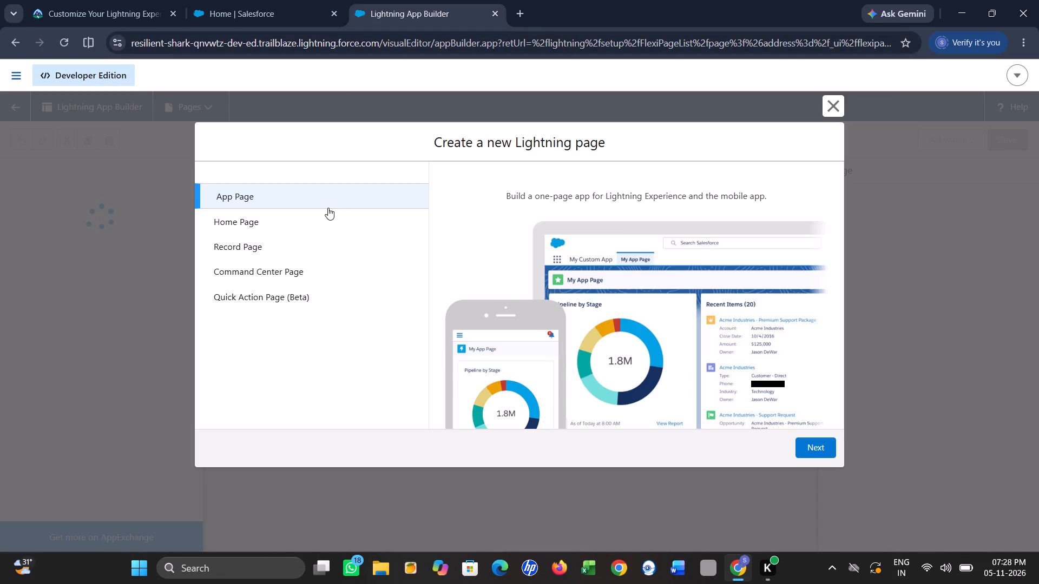
# Set the new Lightning page's type to Home Page and its label to Sales Home, copied from the Trailhead challenge.
pyautogui.click(315, 219)
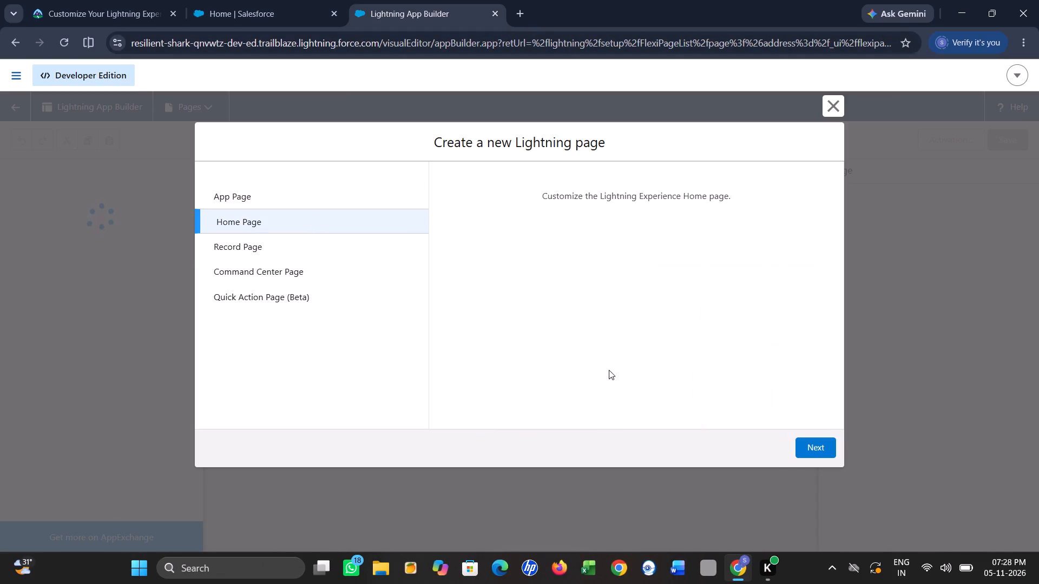
pyautogui.click(816, 449)
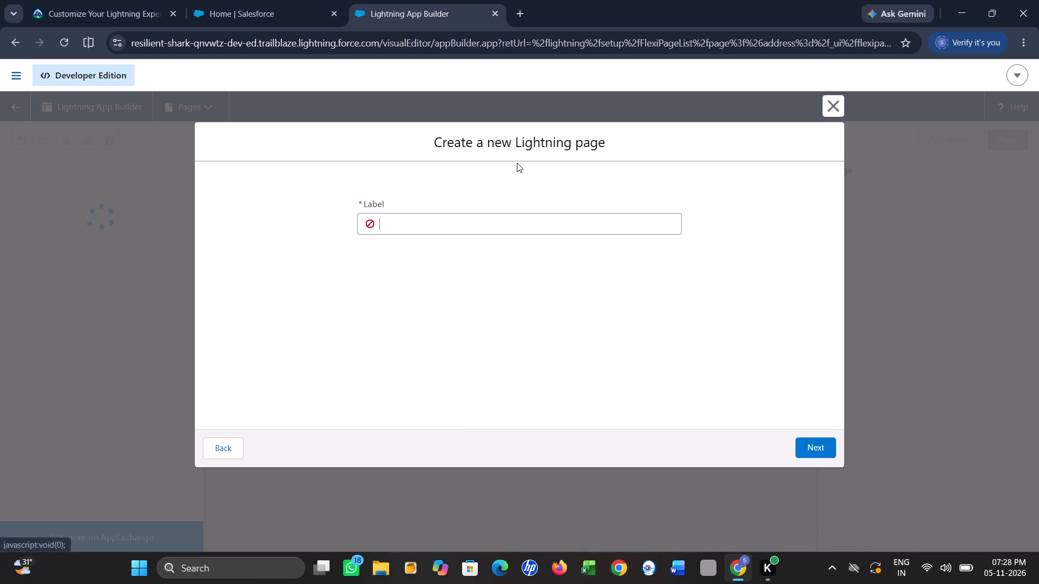
pyautogui.click(149, 0)
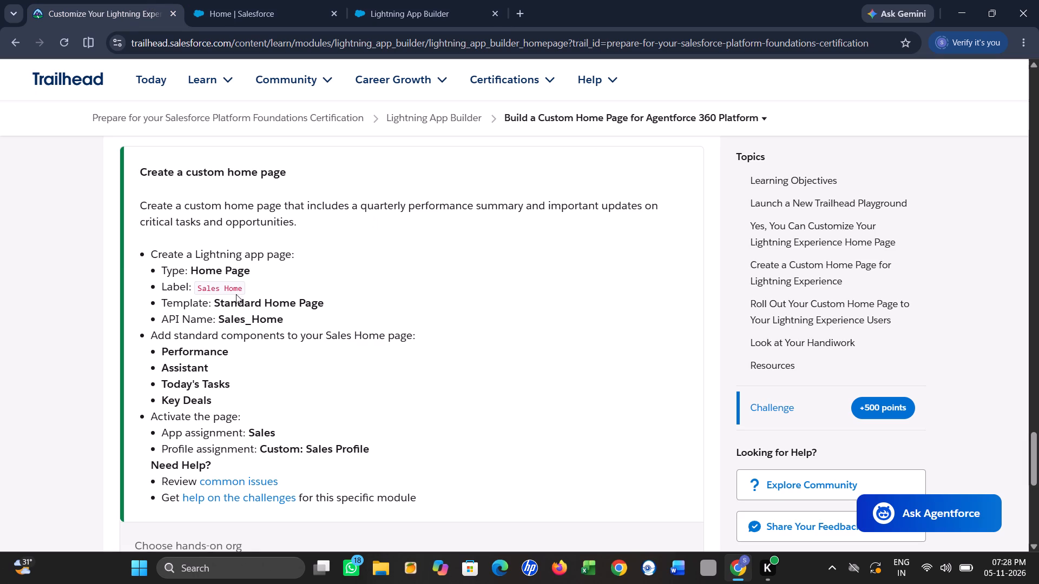
pyautogui.moveTo(199, 288); pyautogui.dragTo(232, 290)
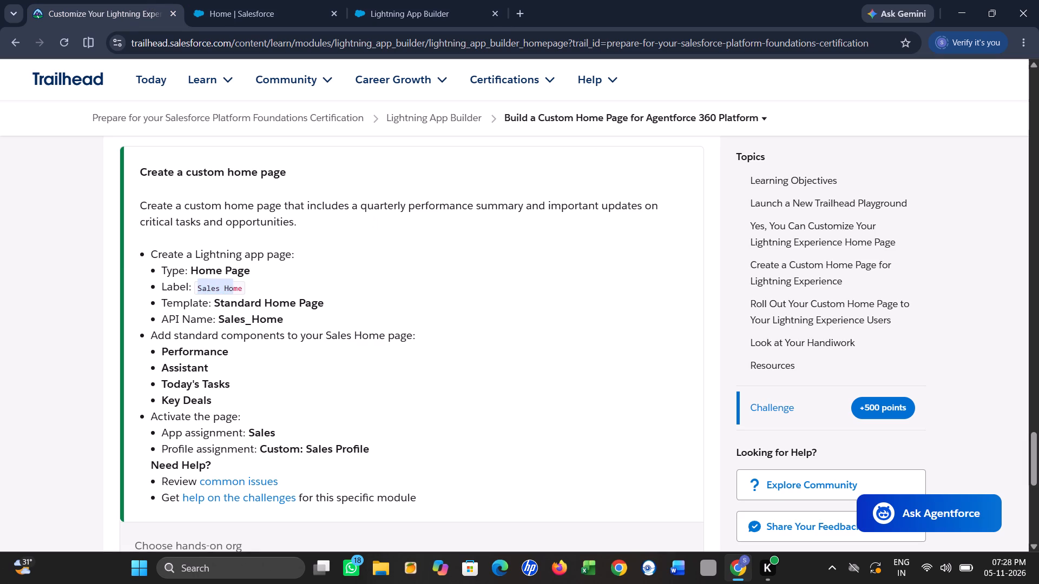
pyautogui.moveTo(232, 290); pyautogui.dragTo(249, 290)
pyautogui.hotkey('ctrl', 'c')
pyautogui.click(394, 0)
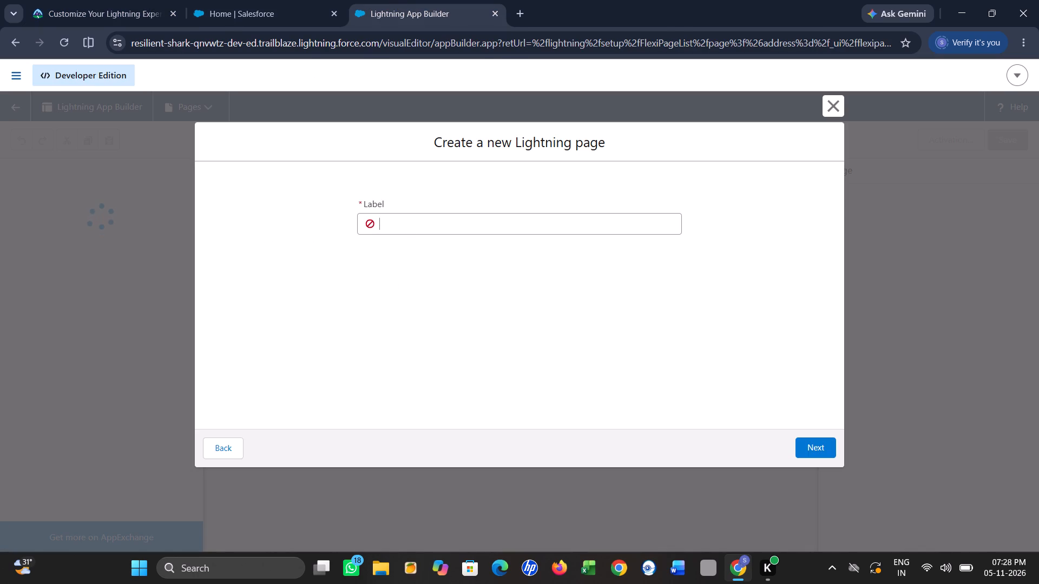
pyautogui.click(399, 223)
pyautogui.hotkey('ctrl', 'v')
pyautogui.click(818, 444)
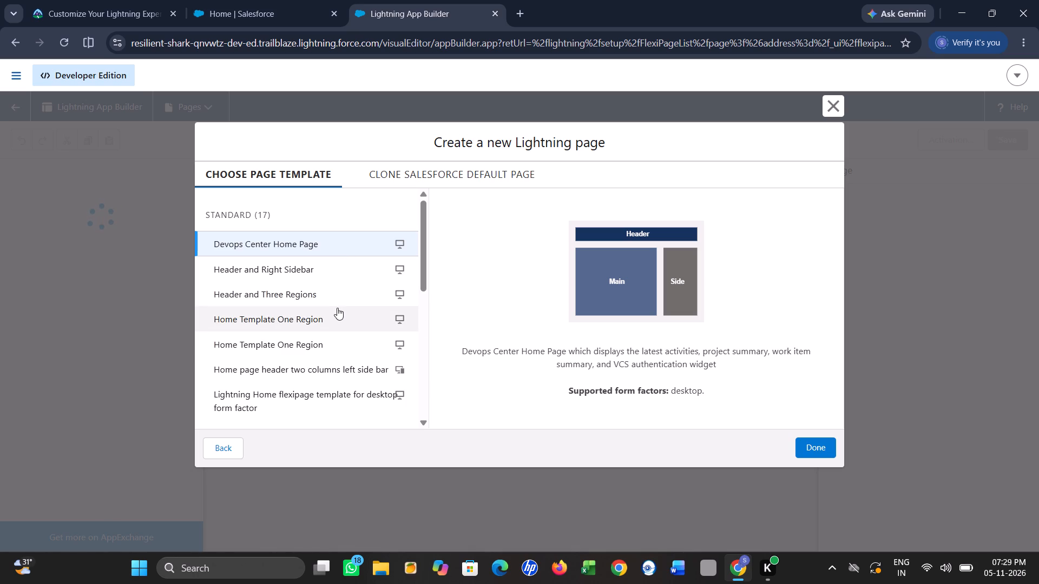
# Choose the Standard Home Page template and finish creating the Lightning page.
pyautogui.click(293, 293)
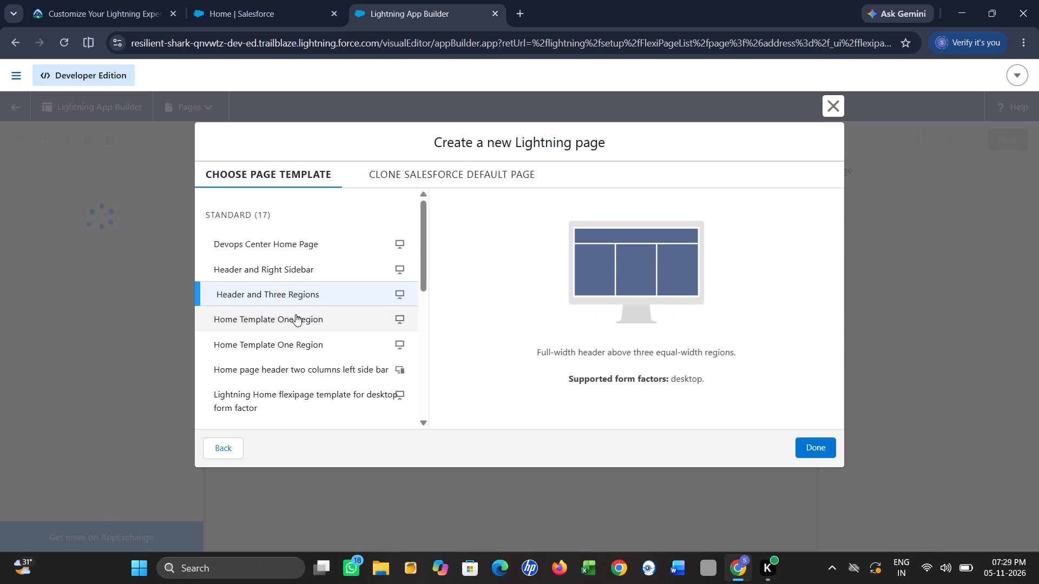
pyautogui.scroll(-2, 293, 340)
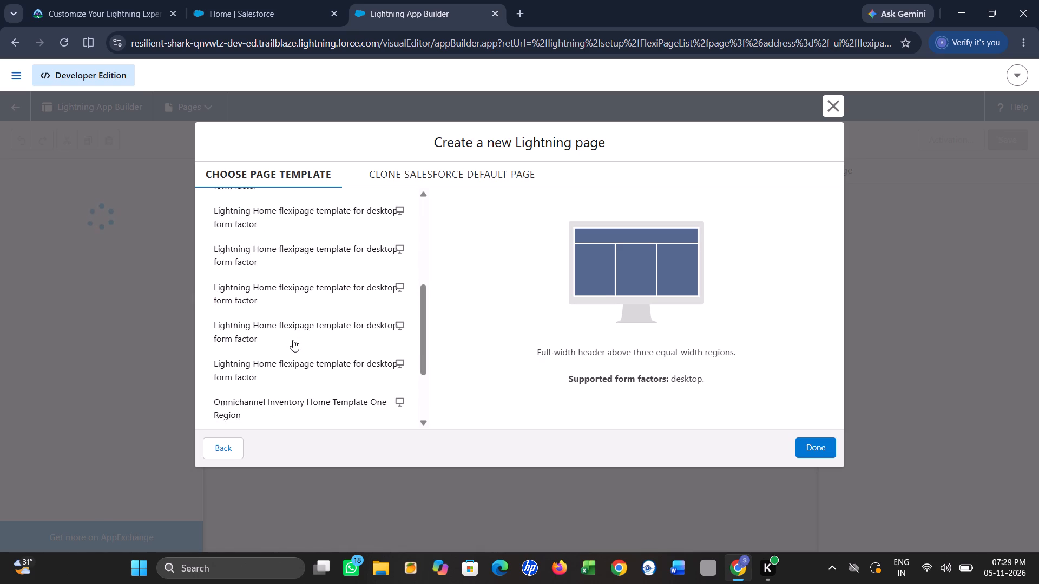
pyautogui.scroll(-2, 293, 340)
pyautogui.click(300, 390)
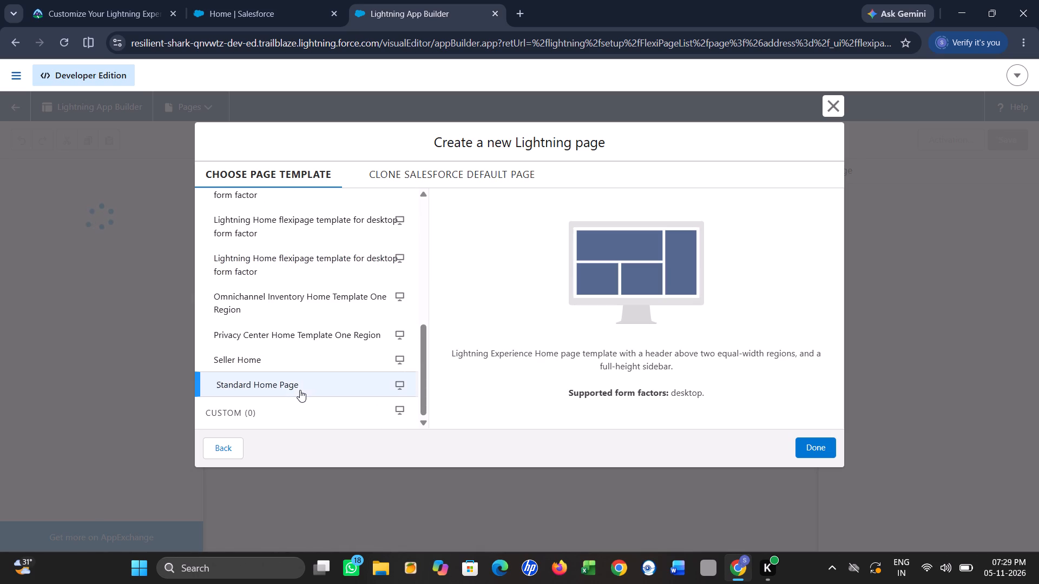
pyautogui.click(806, 448)
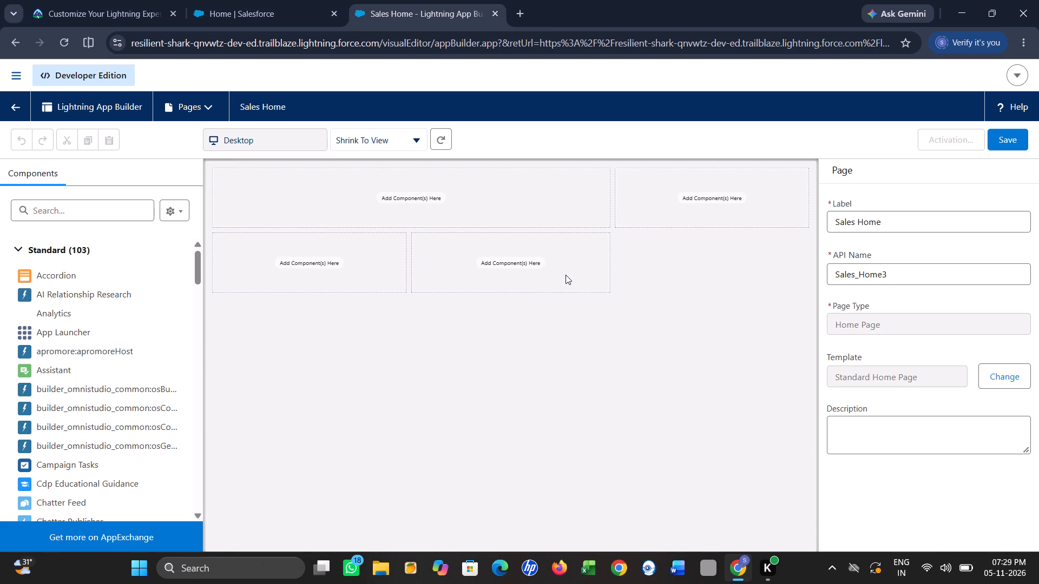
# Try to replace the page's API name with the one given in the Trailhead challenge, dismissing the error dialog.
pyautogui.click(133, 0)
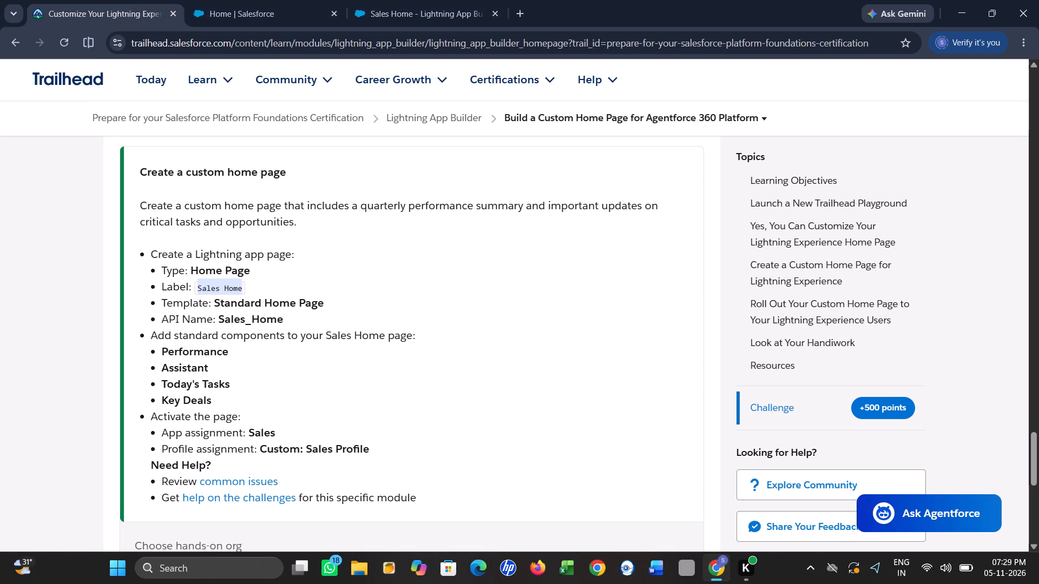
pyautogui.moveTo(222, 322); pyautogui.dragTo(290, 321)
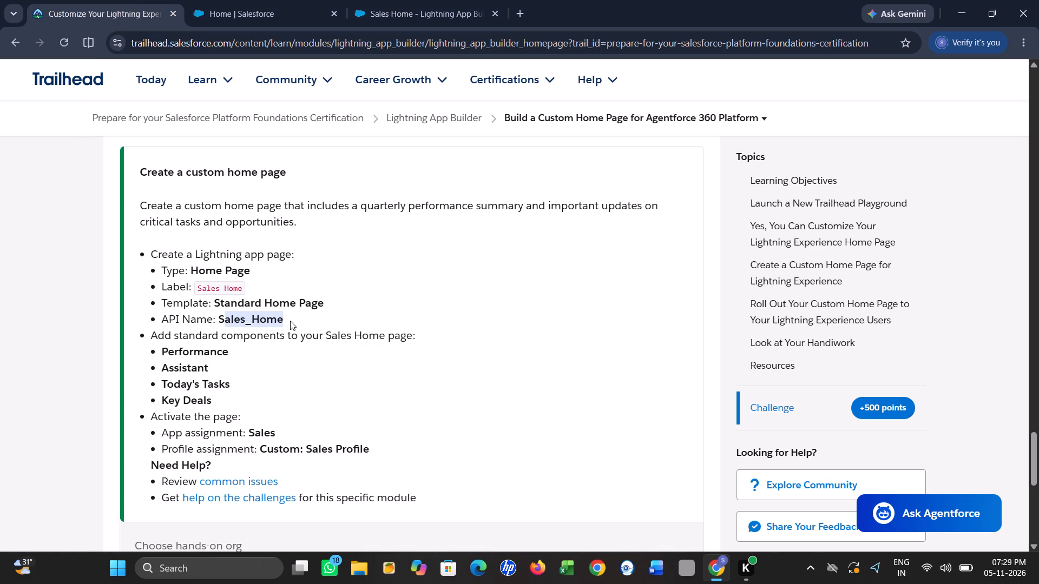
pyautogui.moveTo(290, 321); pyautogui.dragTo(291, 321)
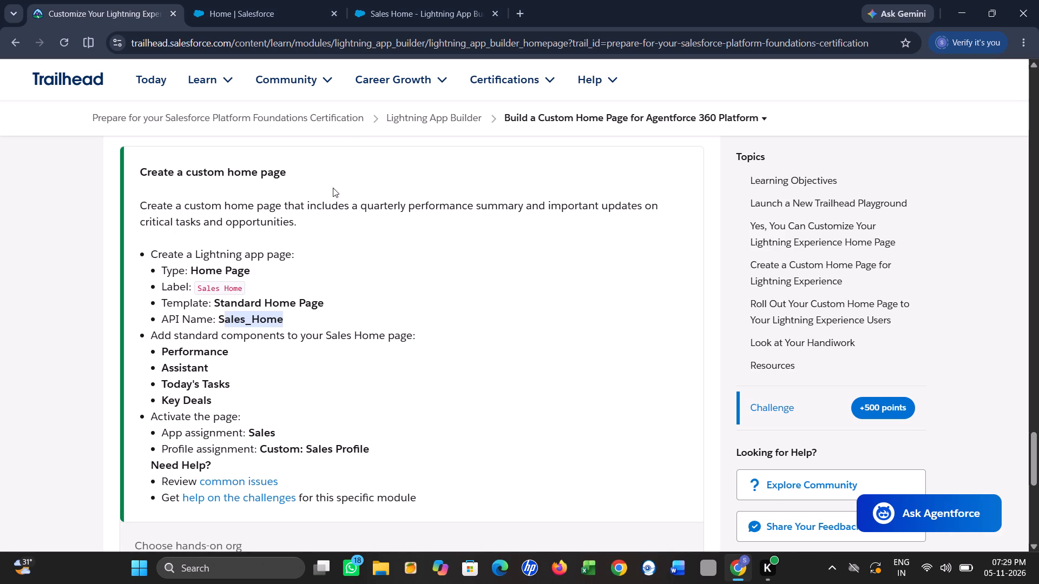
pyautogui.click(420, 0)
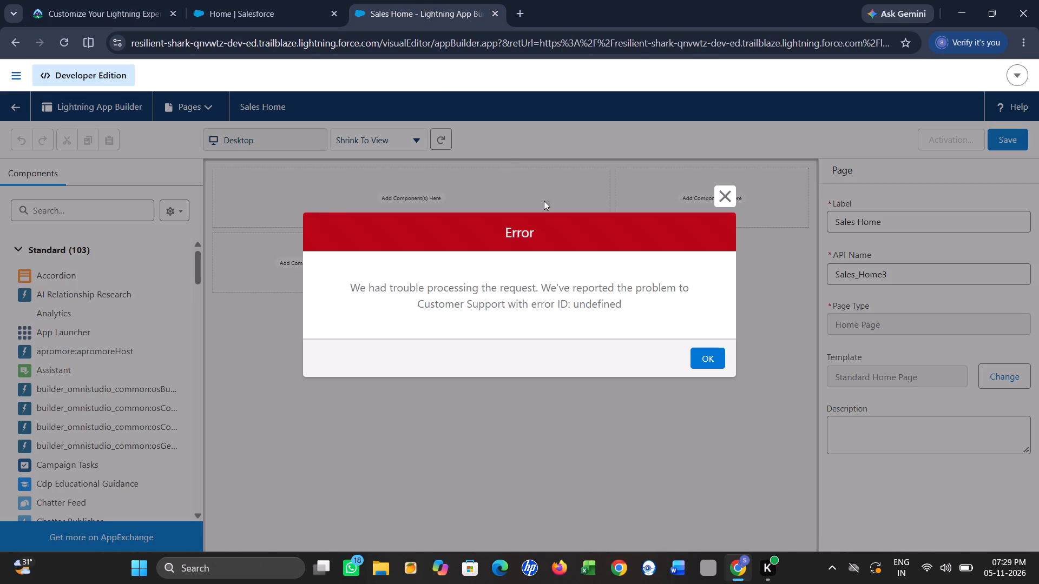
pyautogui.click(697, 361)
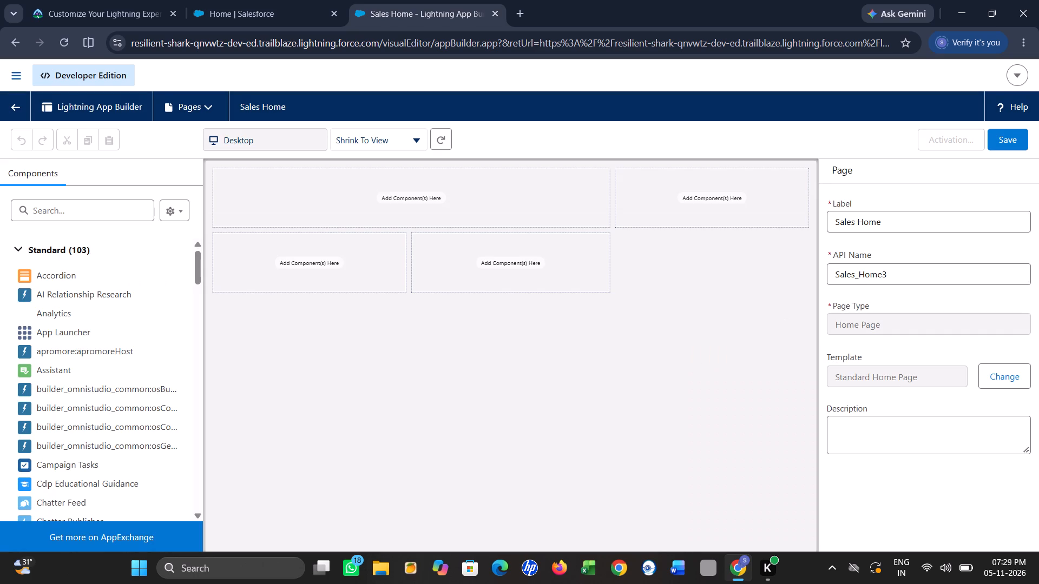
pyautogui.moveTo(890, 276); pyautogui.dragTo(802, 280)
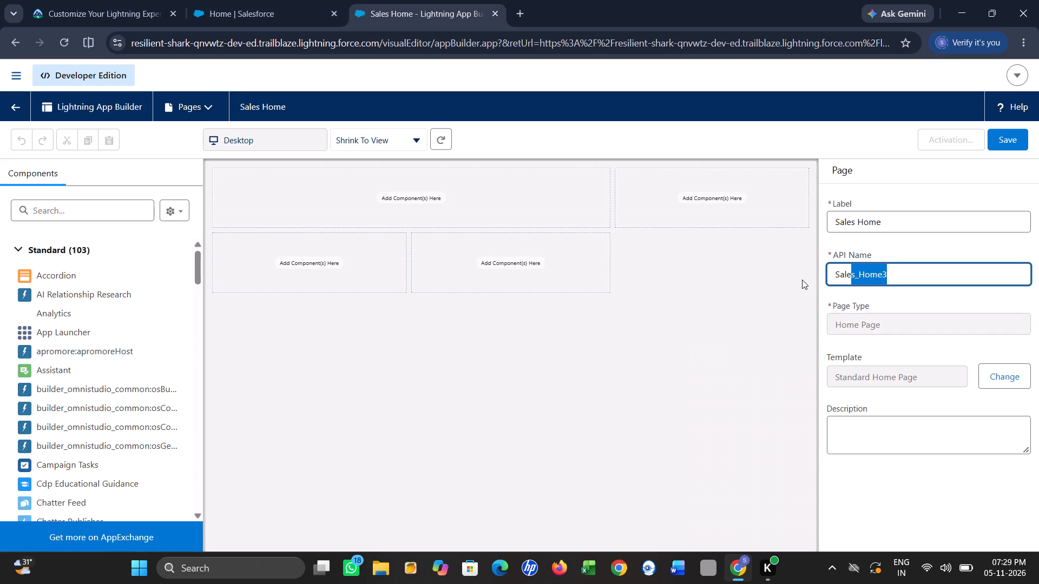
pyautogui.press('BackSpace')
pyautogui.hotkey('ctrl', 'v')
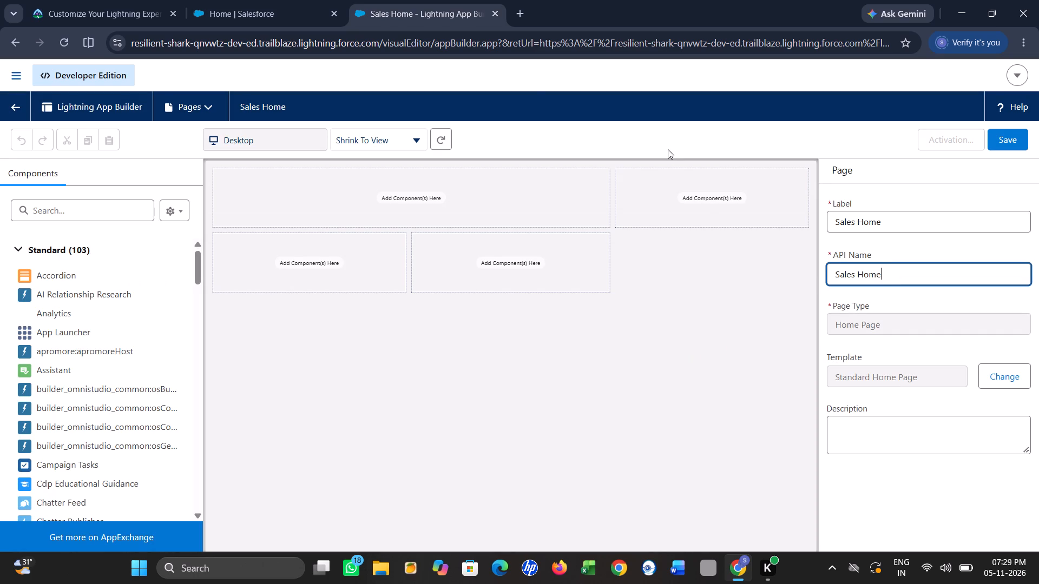
# Replace the page's API name with Sales_Home, copied from the Trailhead challenge.
pyautogui.click(140, 0)
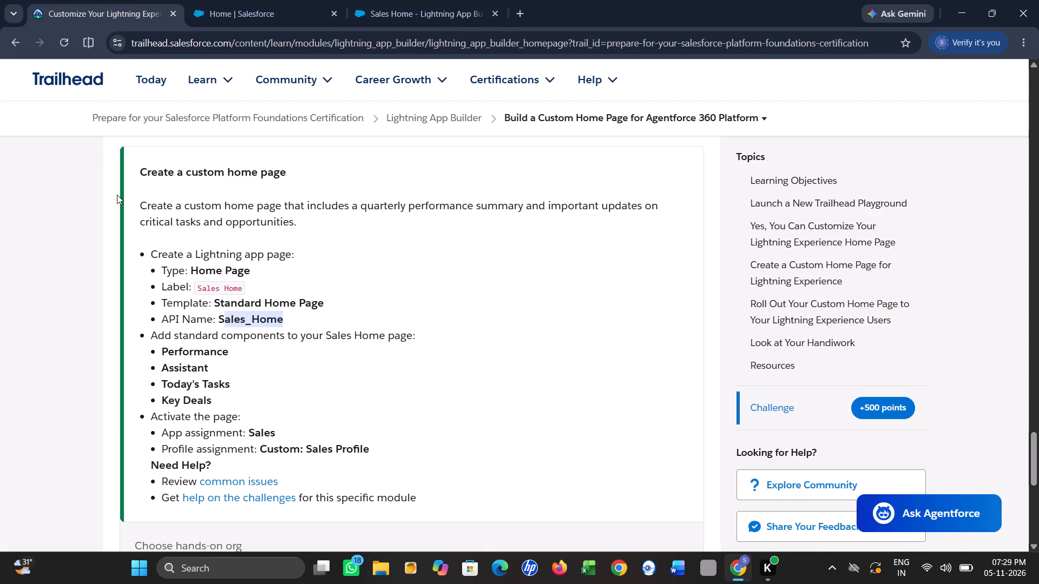
pyautogui.click(174, 282)
pyautogui.moveTo(219, 317); pyautogui.dragTo(227, 318)
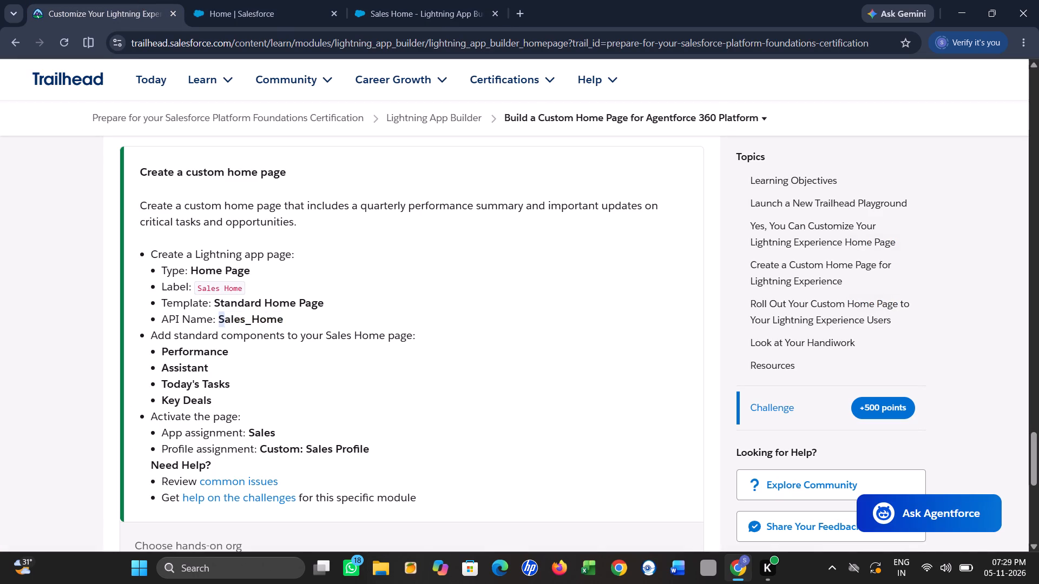
pyautogui.moveTo(227, 318); pyautogui.dragTo(285, 321)
pyautogui.hotkey('ctrl', 'c')
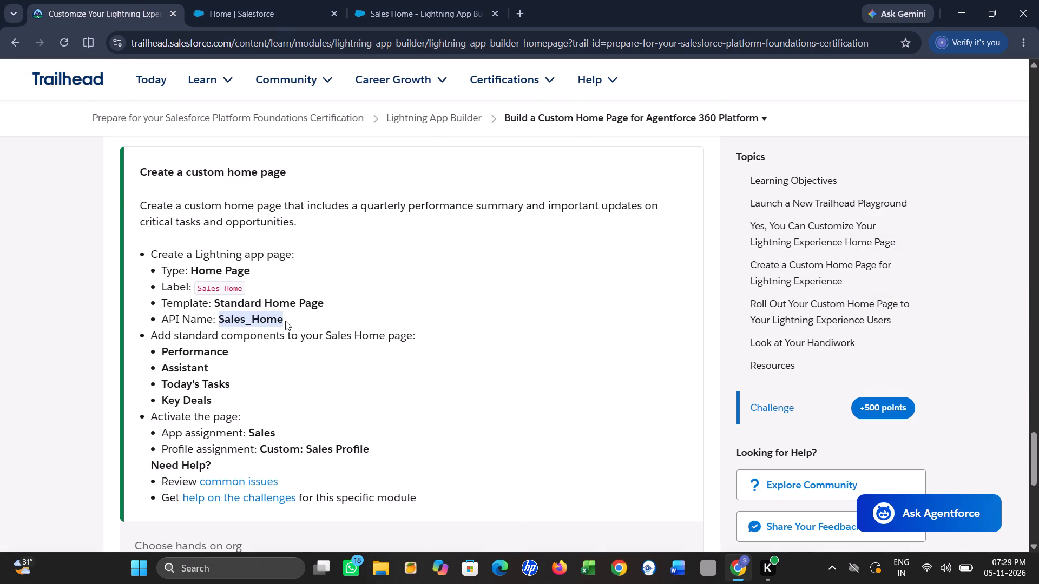
pyautogui.click(461, 0)
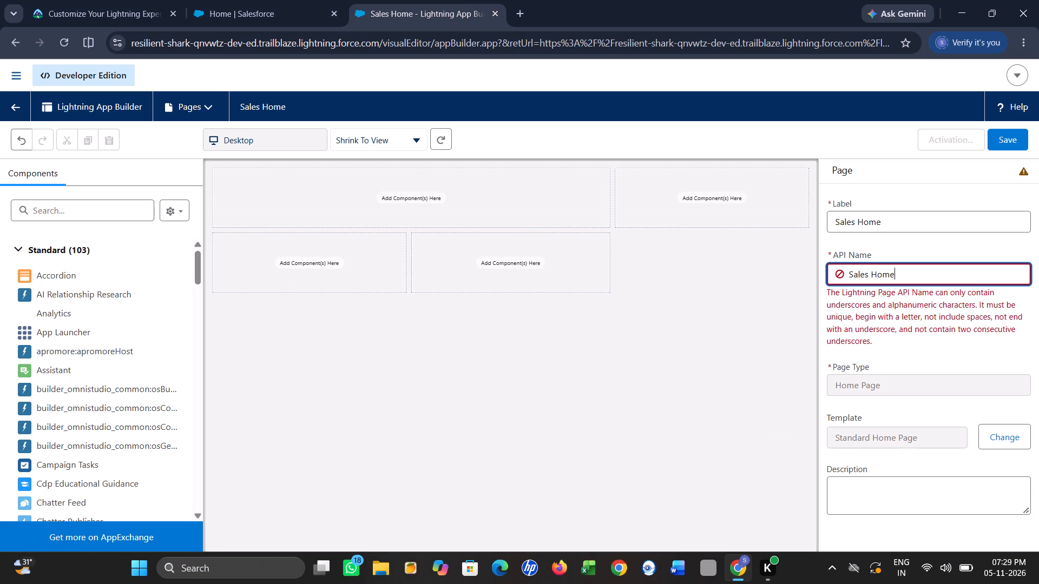
pyautogui.press('BackSpace')
pyautogui.press('BackSpace')
pyautogui.press('BackSpace')
pyautogui.press('BackSpace')
pyautogui.press('BackSpace')
pyautogui.press('BackSpace')
pyautogui.press('BackSpace')
pyautogui.press('BackSpace')
pyautogui.press('BackSpace')
pyautogui.press('BackSpace')
pyautogui.press('BackSpace')
pyautogui.press('BackSpace')
pyautogui.hotkey('ctrl', 'v')
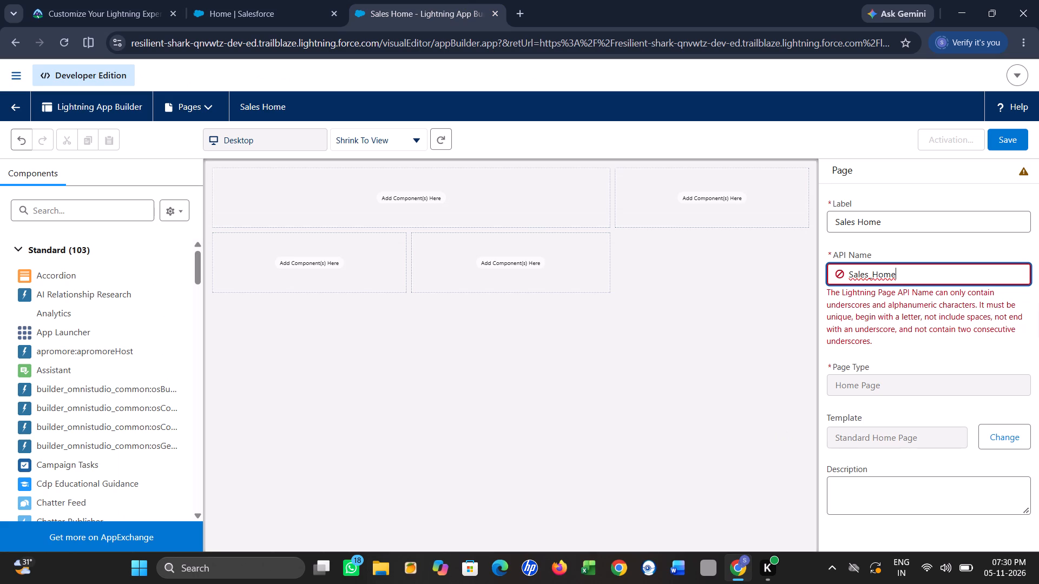
# Re-enter the underscore in the API name Sales_Home and leave the field so the name is validated.
pyautogui.click(922, 280)
pyautogui.click(876, 278)
pyautogui.click(874, 278)
pyautogui.press('BackSpace')
pyautogui.hotkey('shift', '_')
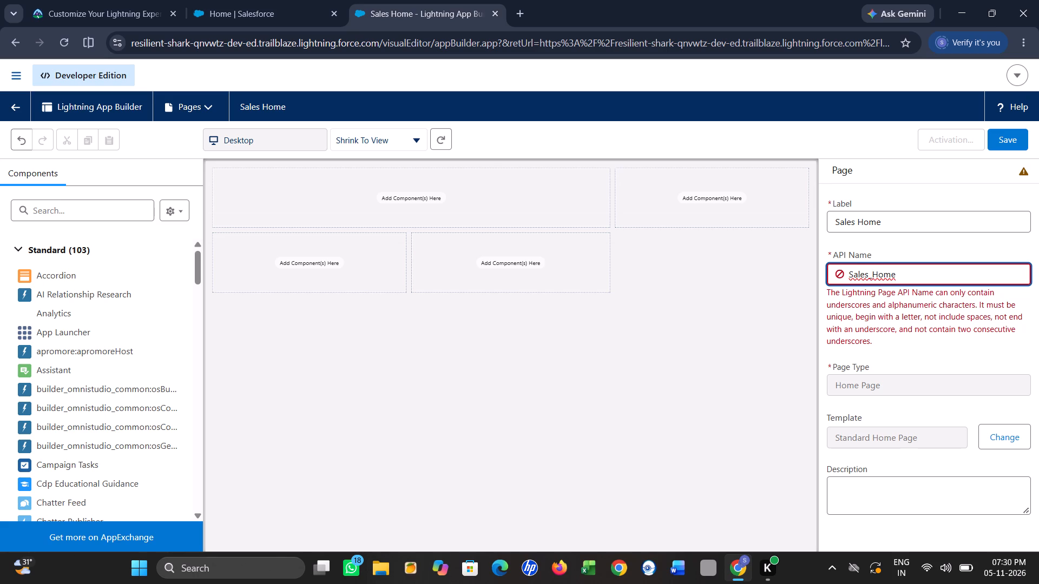
pyautogui.click(916, 280)
pyautogui.click(920, 227)
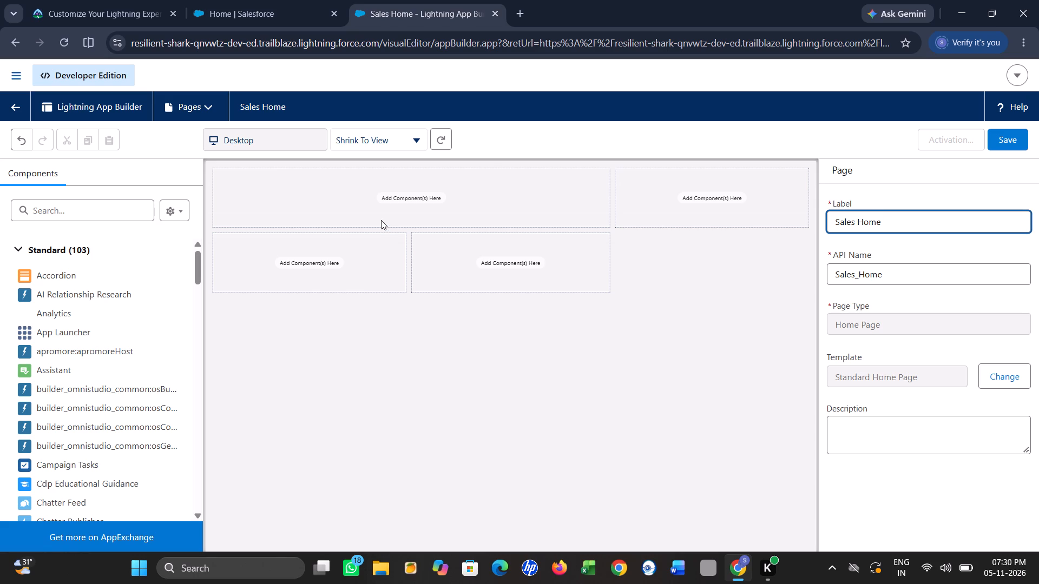
# Check which standard components the Trailhead challenge requires, and return to the Sales Home page in Lightning App Builder.
pyautogui.click(119, 0)
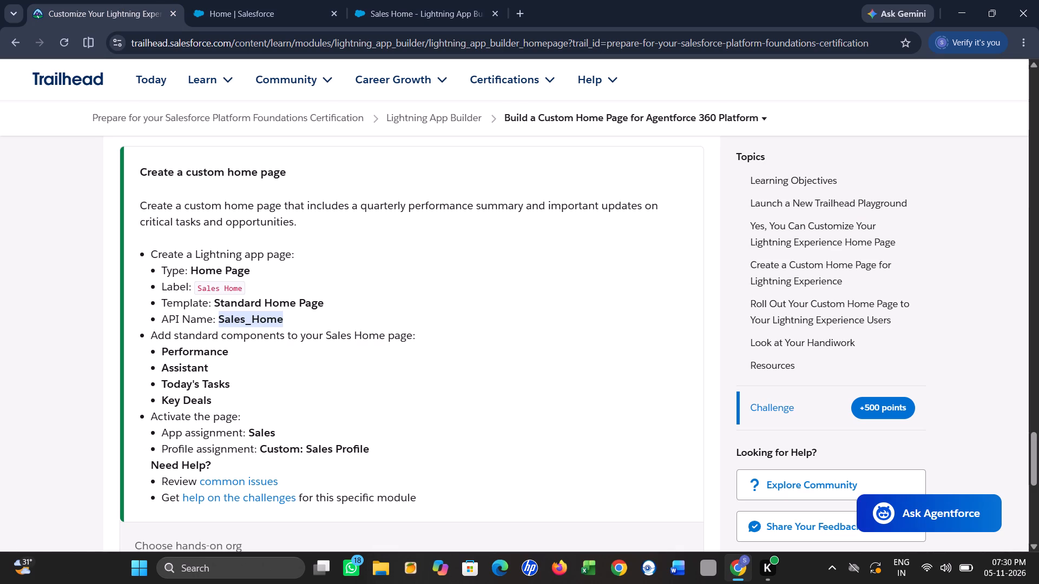
pyautogui.moveTo(167, 349); pyautogui.dragTo(207, 402)
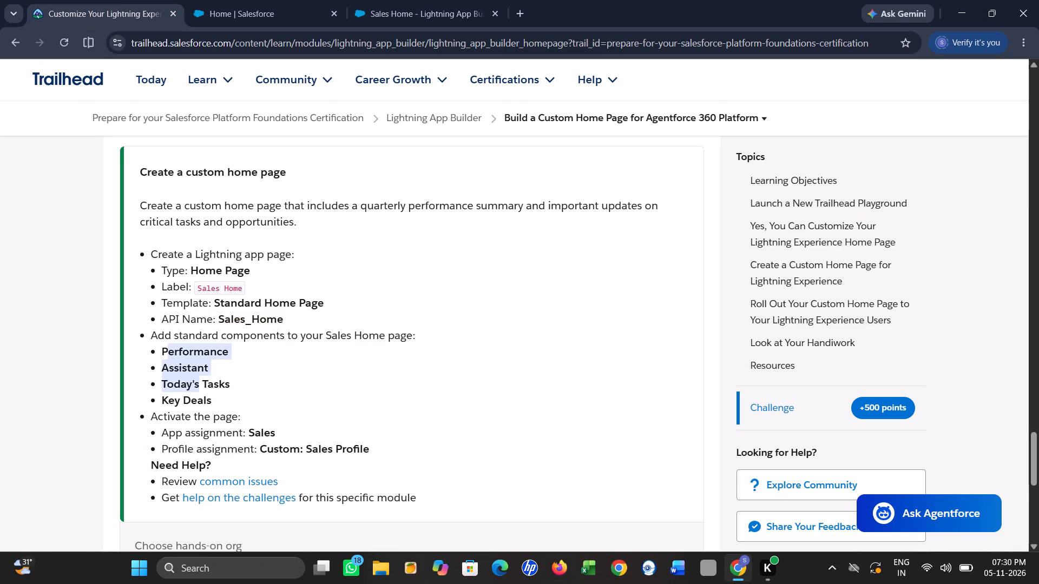
pyautogui.click(413, 0)
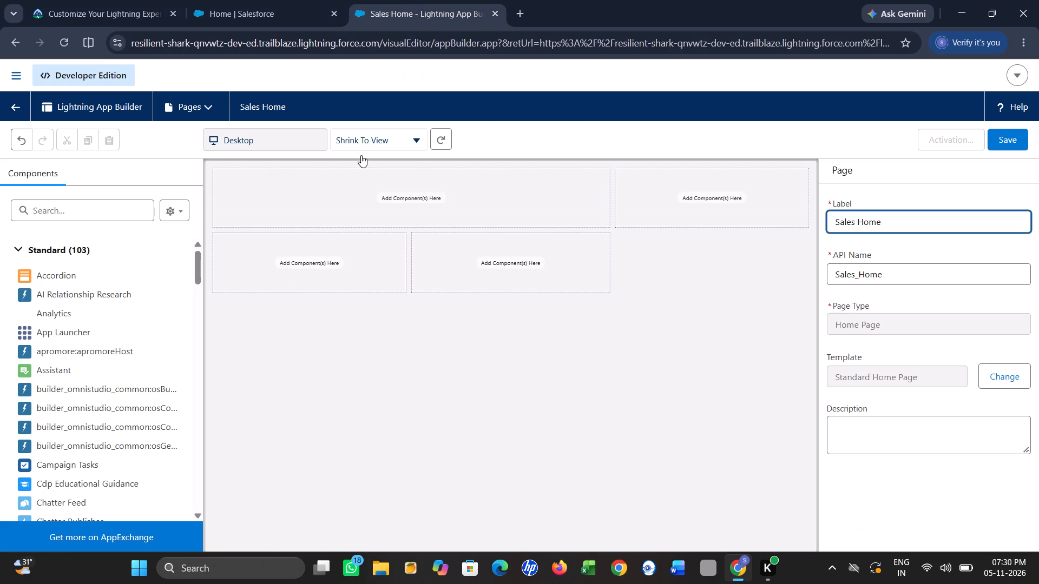
# Find the Performance component by searching for PERF, place one in the page's wide upper region and delete the duplicate copy.
pyautogui.click(139, 211)
pyautogui.write('PERF')
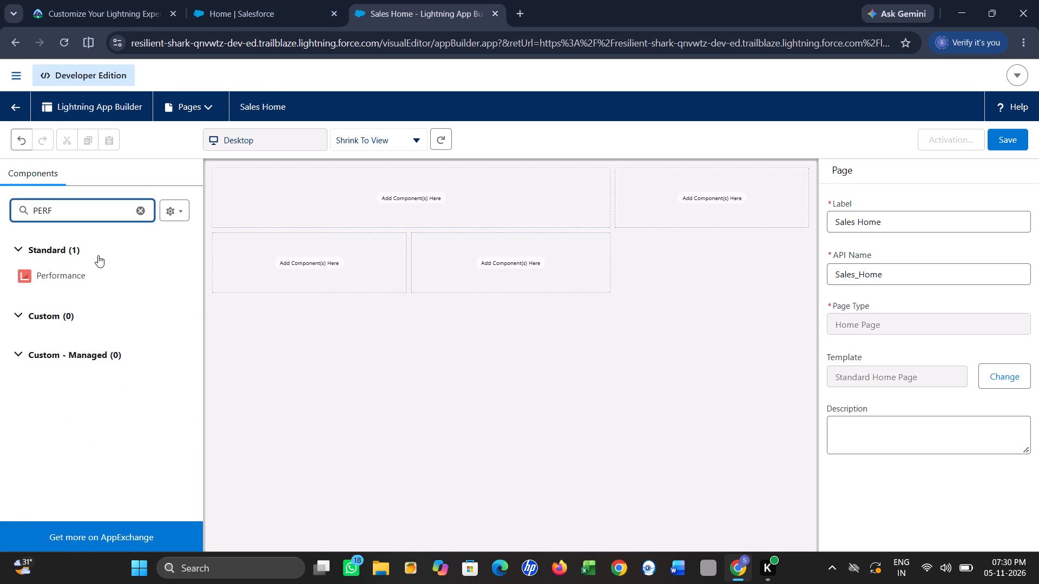
pyautogui.moveTo(89, 271); pyautogui.dragTo(192, 198)
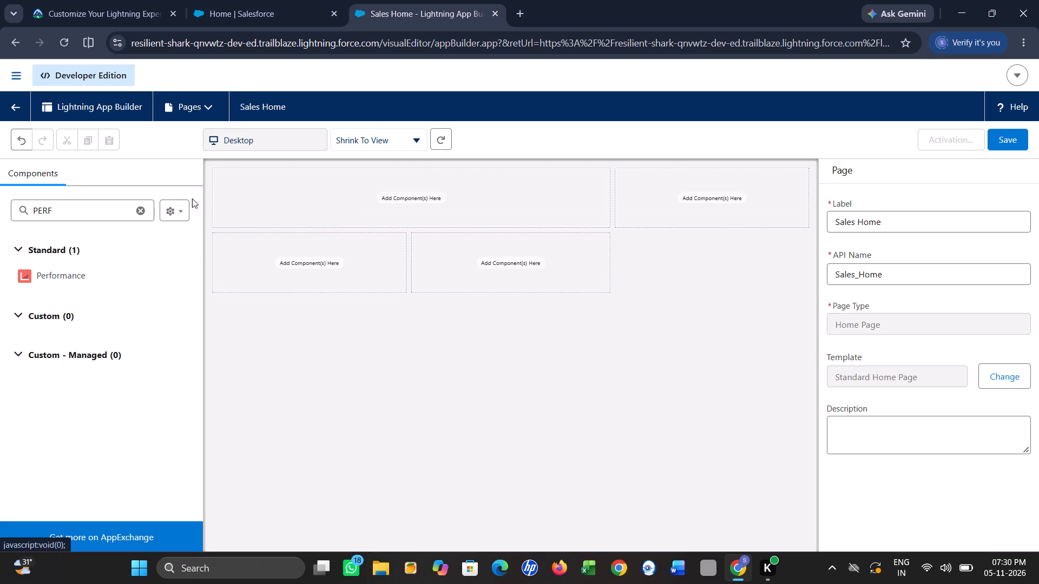
pyautogui.moveTo(147, 276); pyautogui.dragTo(268, 205)
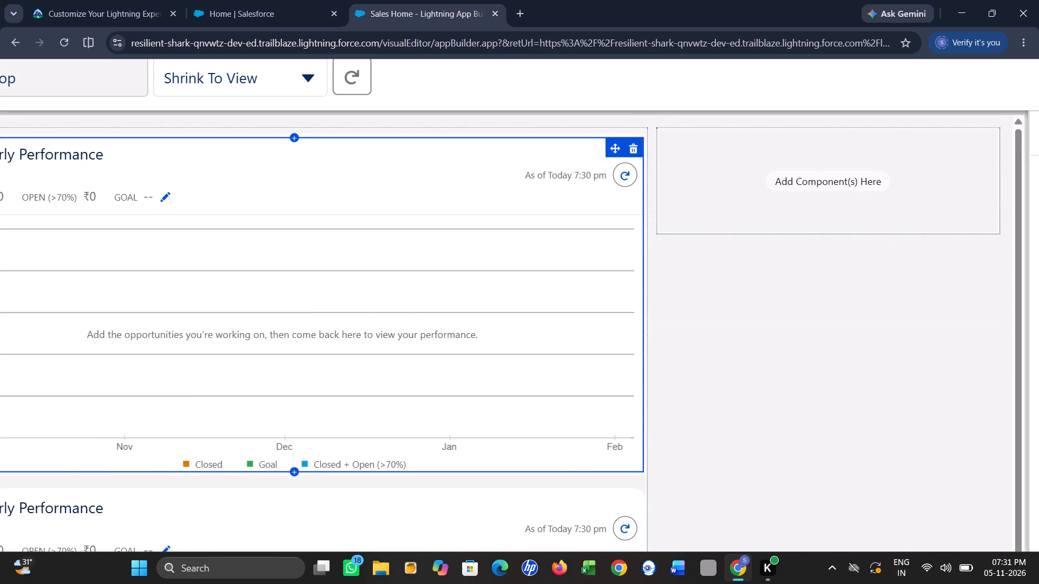
pyautogui.scroll(-2, 557, 337)
pyautogui.click(636, 404)
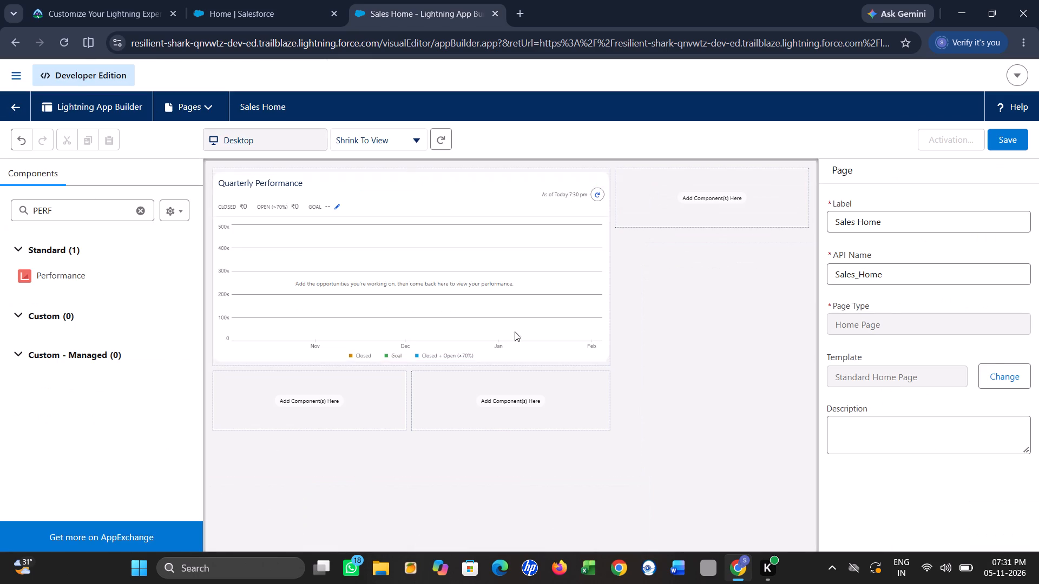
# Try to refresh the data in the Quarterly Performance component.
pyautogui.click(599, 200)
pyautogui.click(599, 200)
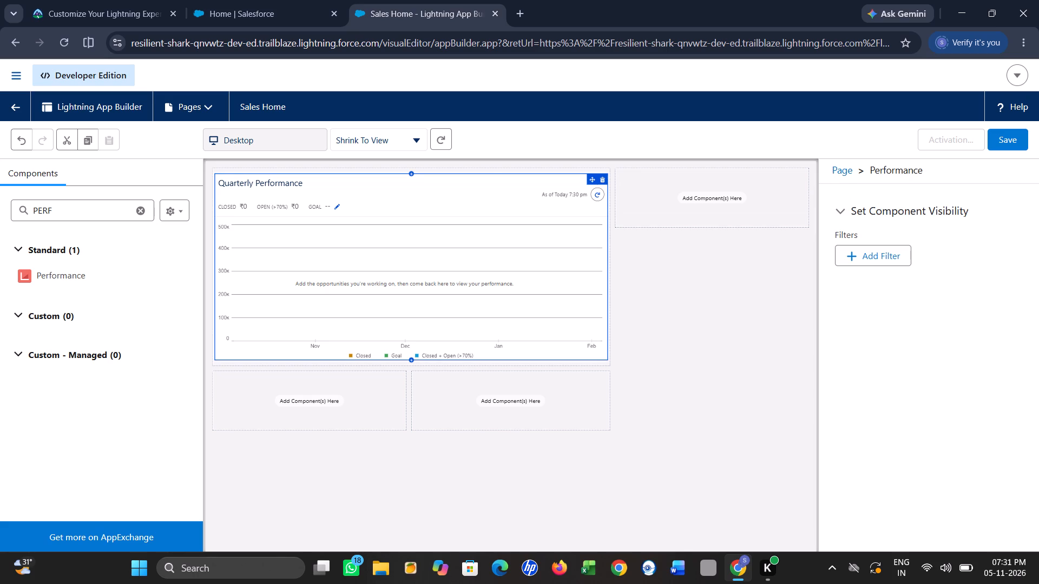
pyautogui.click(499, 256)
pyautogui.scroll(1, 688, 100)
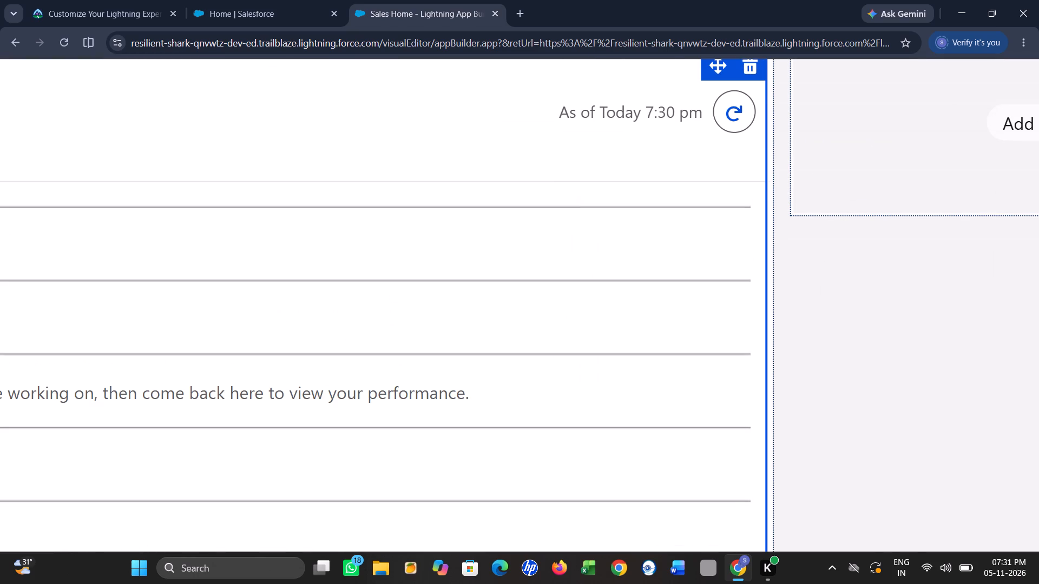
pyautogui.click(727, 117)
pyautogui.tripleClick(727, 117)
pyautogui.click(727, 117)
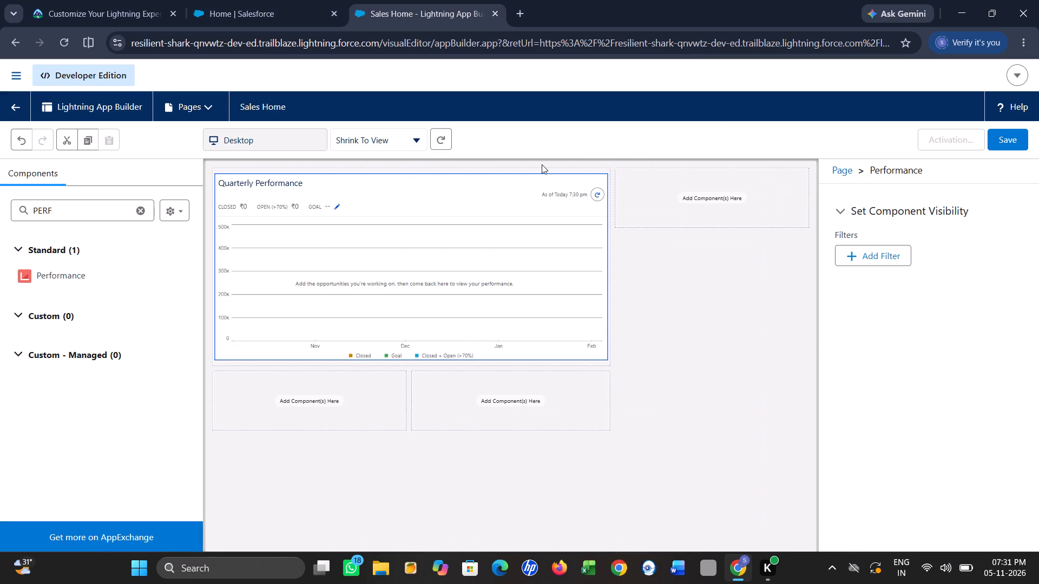
# Find the components matching TODAY, place Today's Tasks in the page's lower-left region and delete the duplicate copy.
pyautogui.click(139, 206)
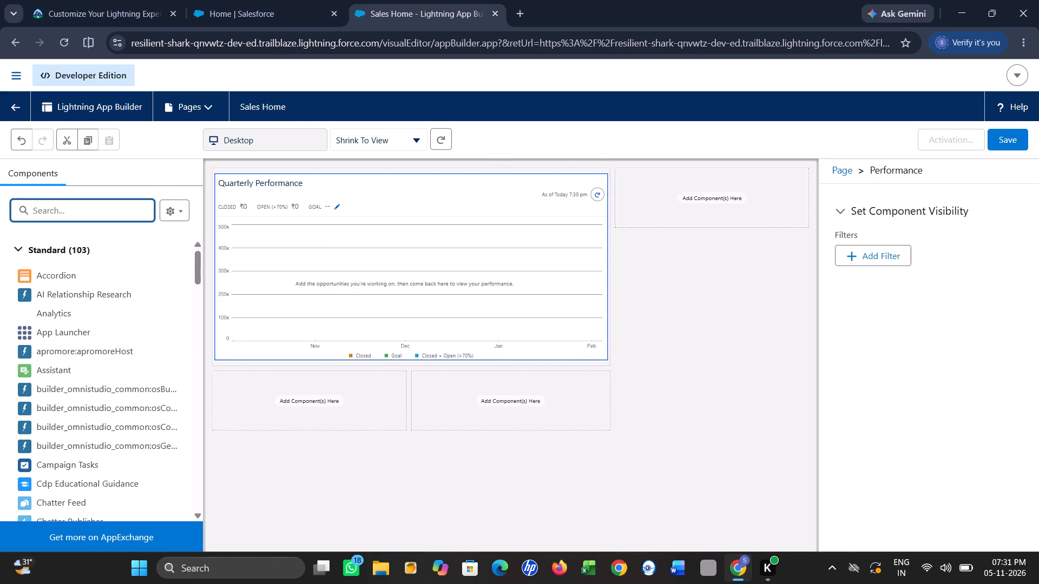
pyautogui.click(81, 211)
pyautogui.write('TODAY')
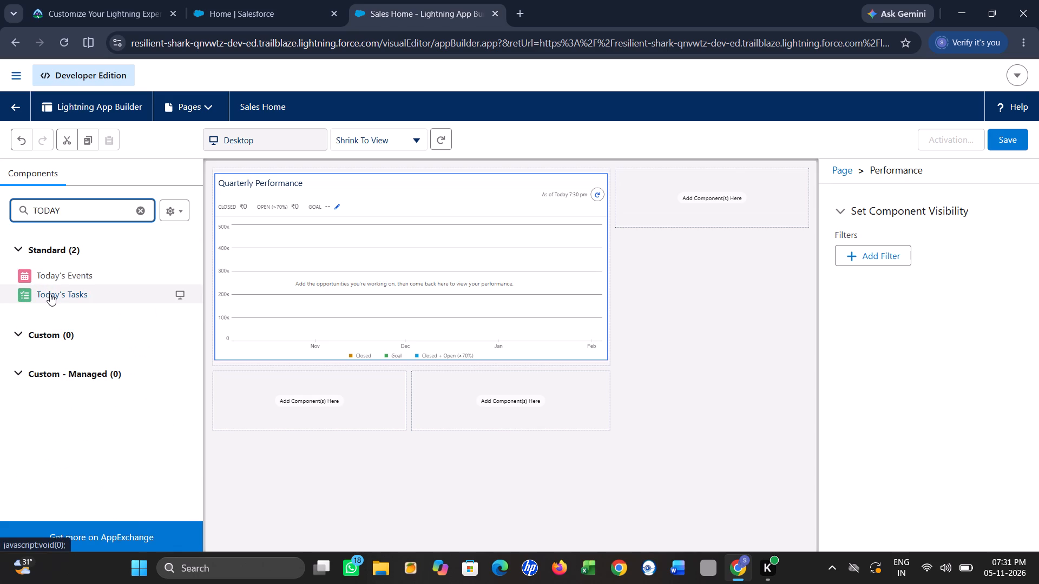
pyautogui.moveTo(50, 294); pyautogui.dragTo(232, 400)
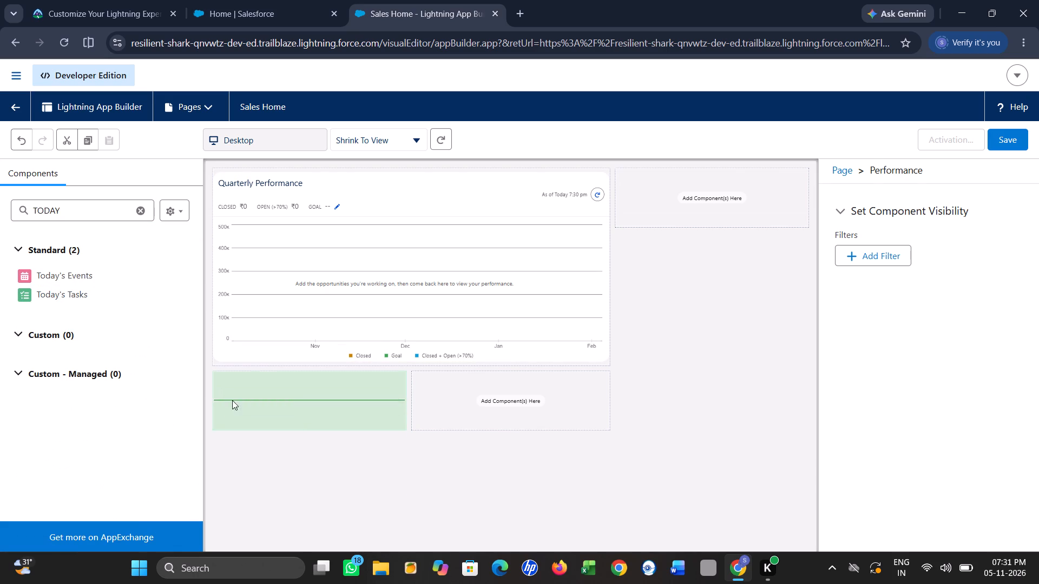
pyautogui.scroll(-1, 311, 422)
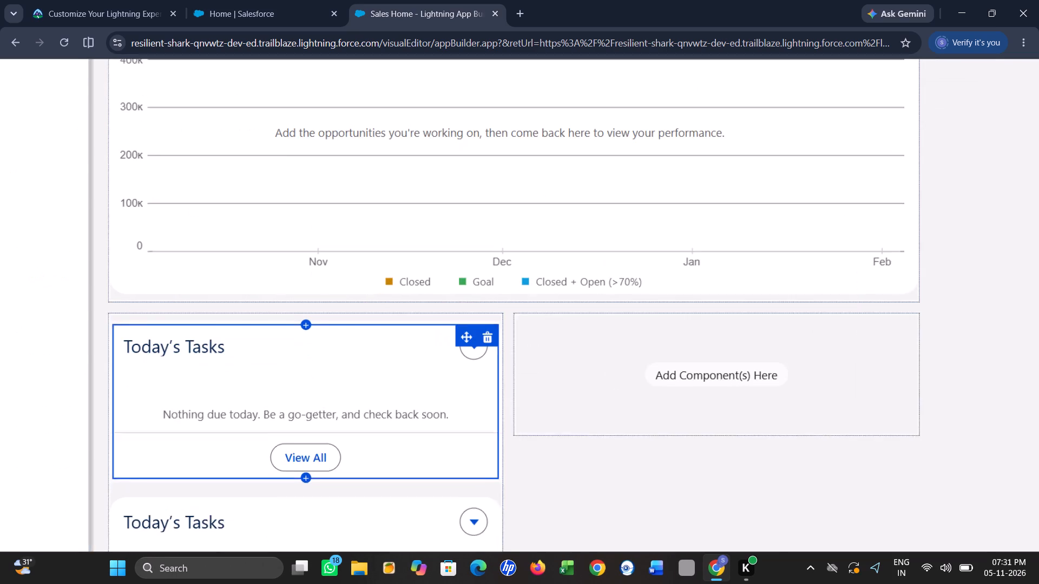
pyautogui.scroll(-2, 311, 422)
pyautogui.scroll(-1, 415, 438)
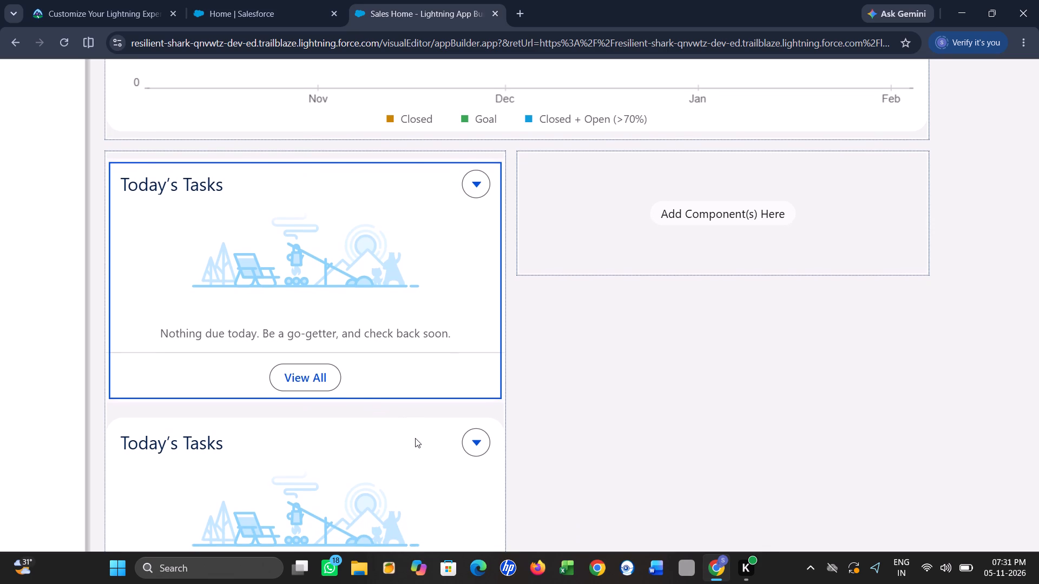
pyautogui.click(489, 440)
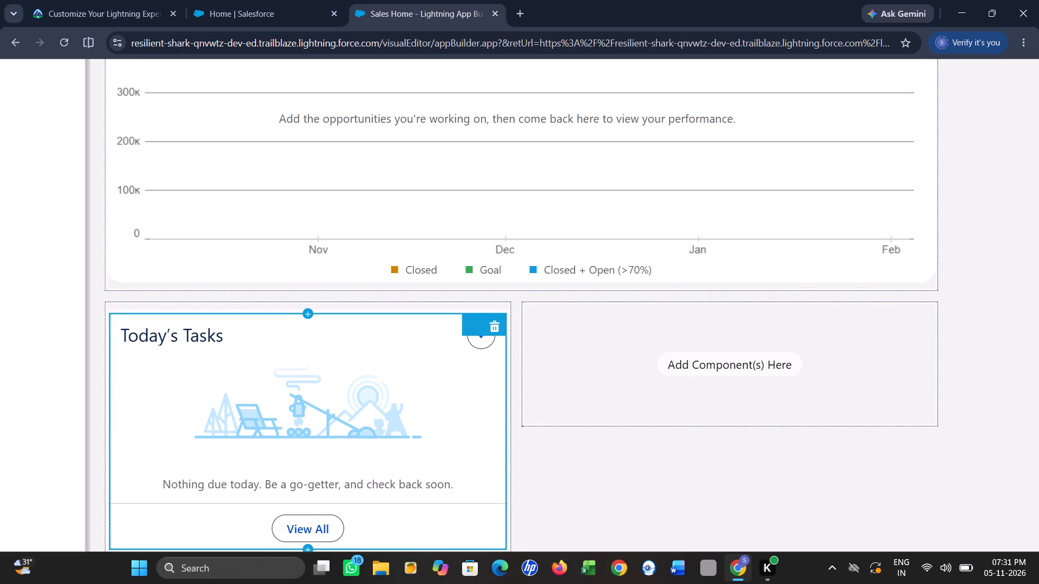
pyautogui.scroll(4, 395, 373)
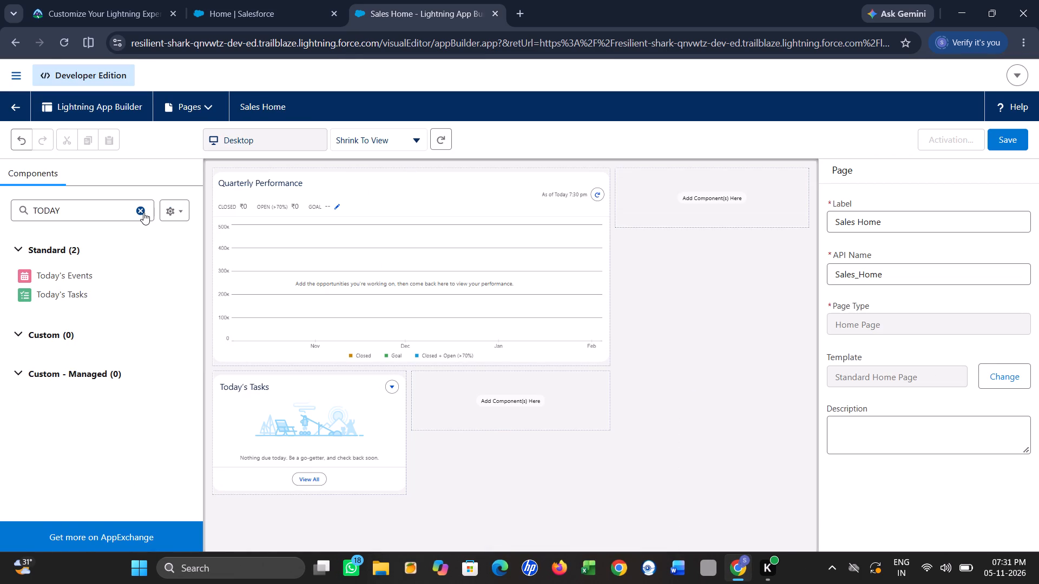
# Find the Assistant component by searching for ASS, place it in the page's right-hand column region and delete the duplicate copy.
pyautogui.click(142, 213)
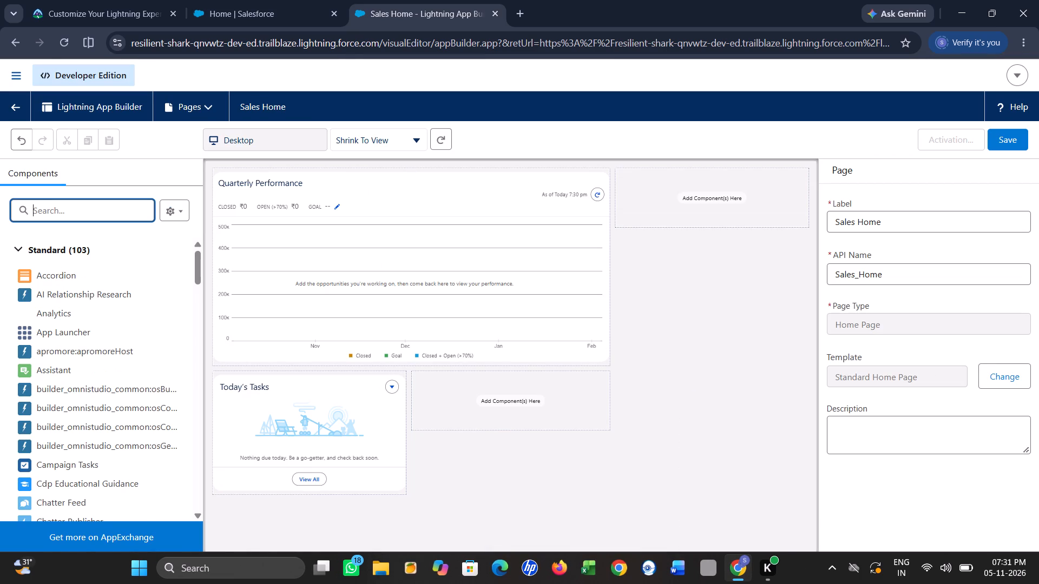
pyautogui.write('ASS')
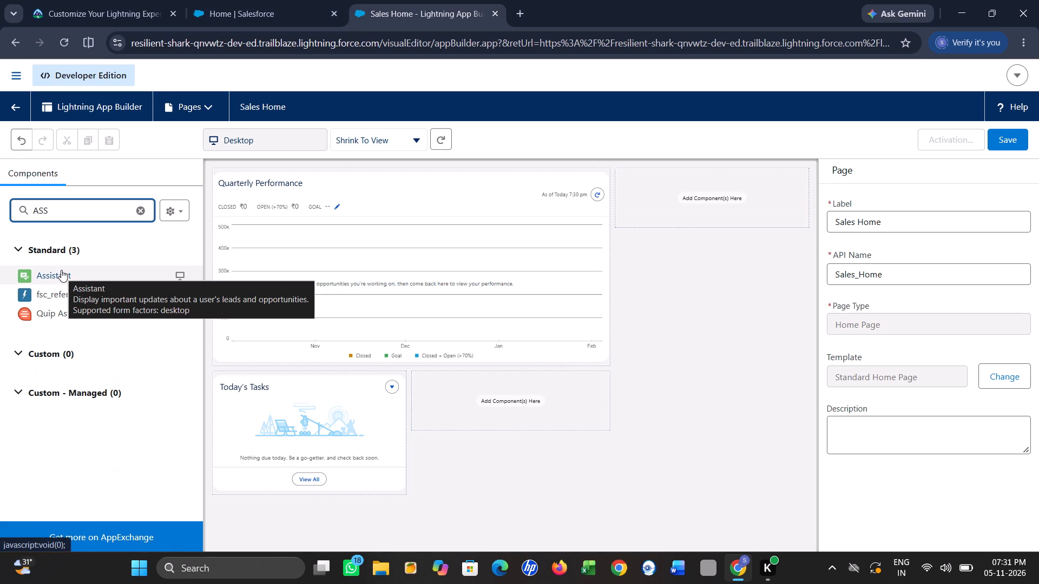
pyautogui.moveTo(61, 270); pyautogui.dragTo(698, 195)
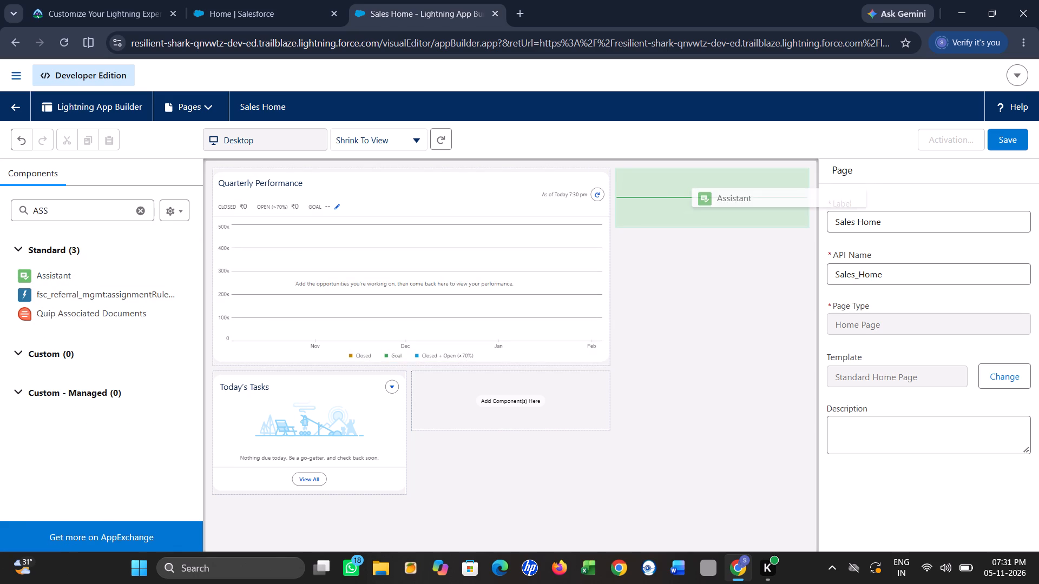
pyautogui.moveTo(698, 195); pyautogui.dragTo(678, 199)
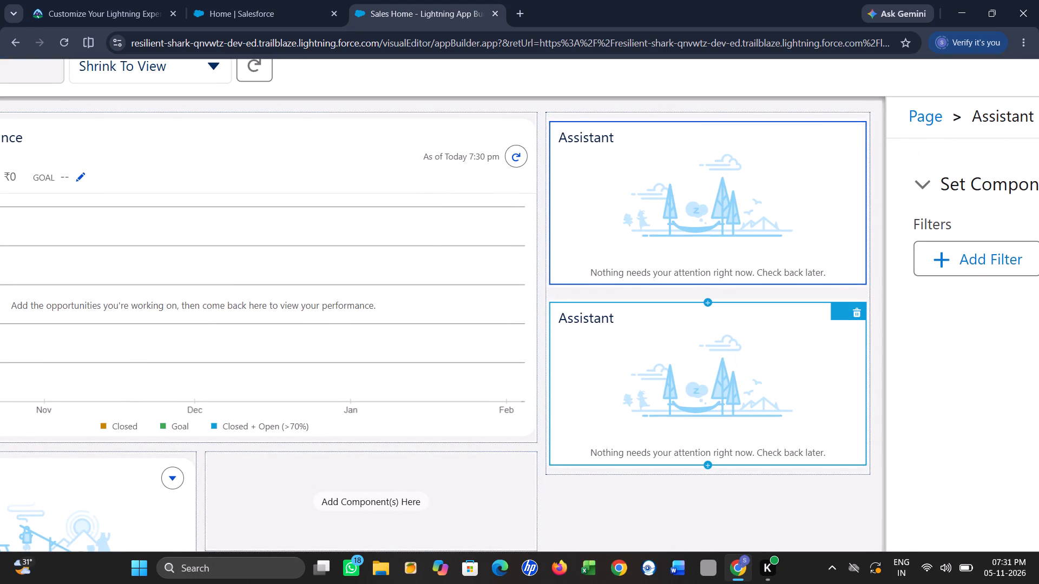
pyautogui.click(858, 313)
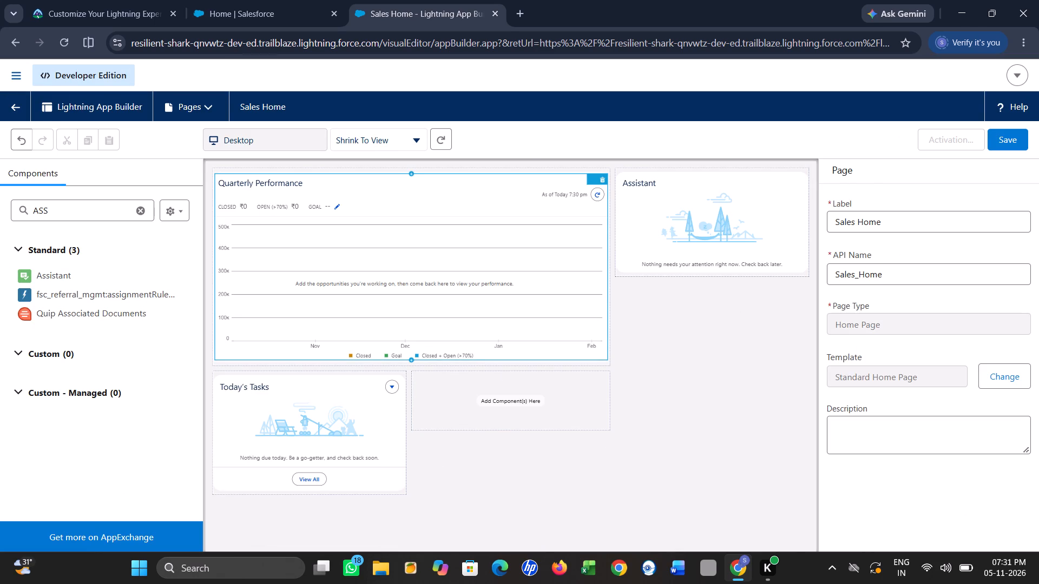
# Find the Key Deals component by searching for KEY, place it in the region beside Today's Tasks and delete the duplicate copy.
pyautogui.click(140, 212)
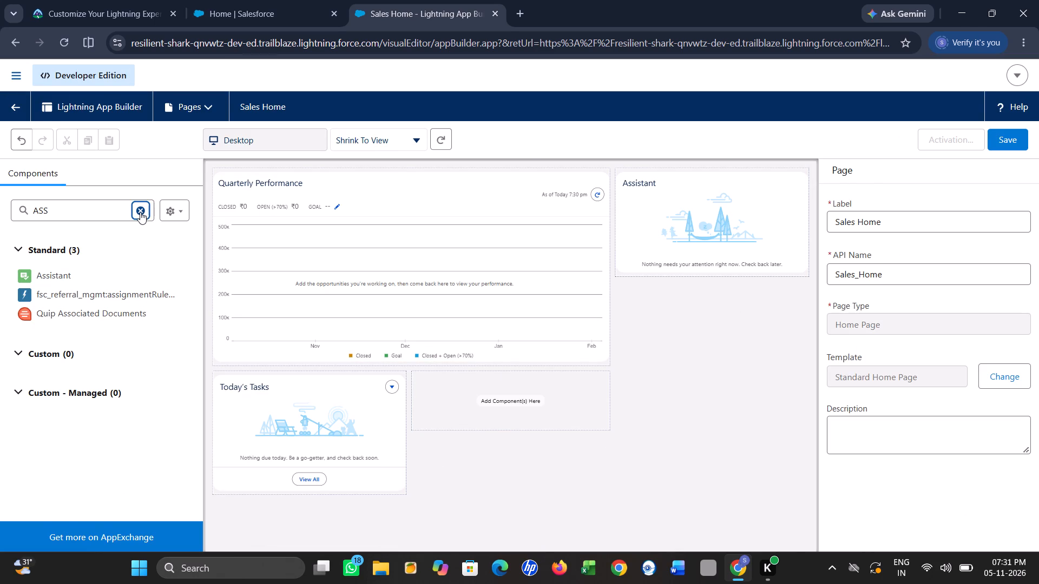
pyautogui.write('KEY')
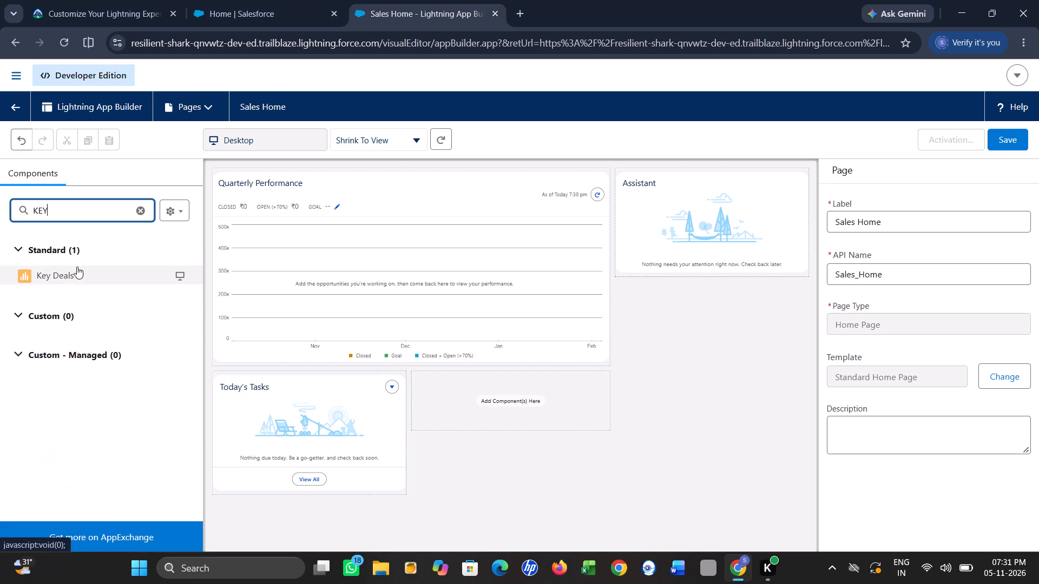
pyautogui.moveTo(78, 268); pyautogui.dragTo(444, 400)
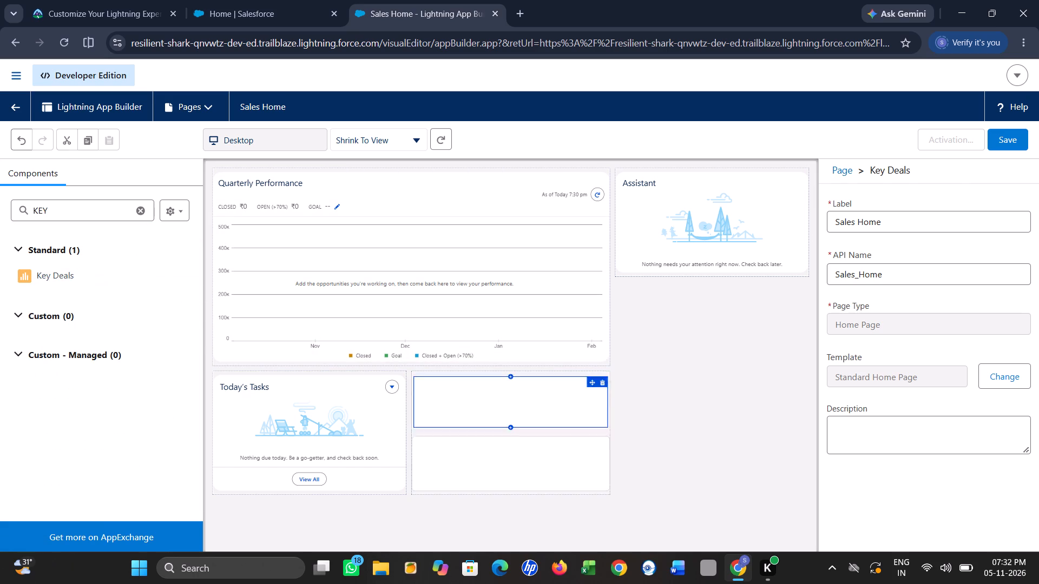
pyautogui.scroll(-2, 553, 405)
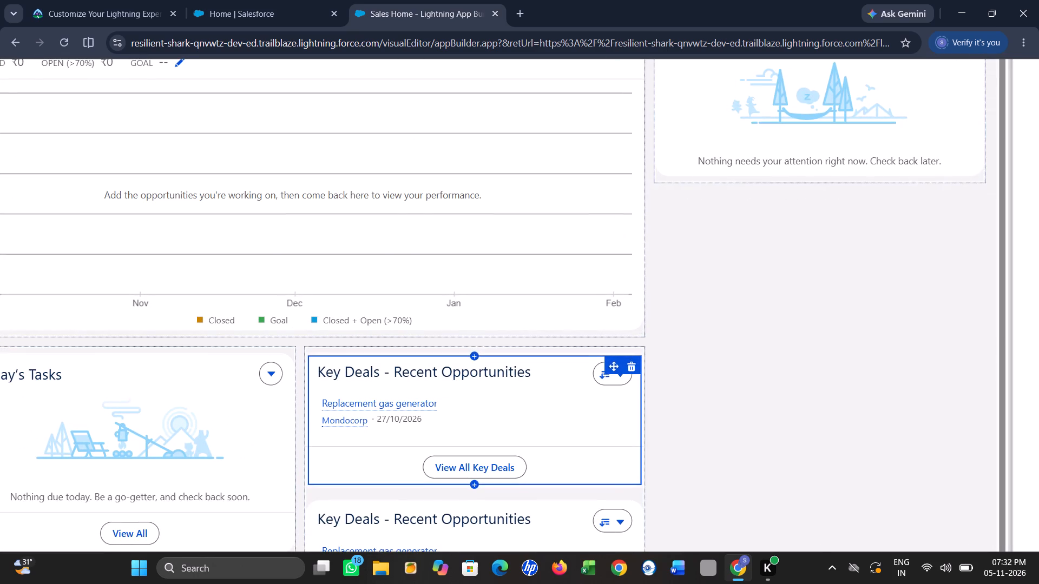
pyautogui.scroll(-2, 611, 491)
pyautogui.click(635, 486)
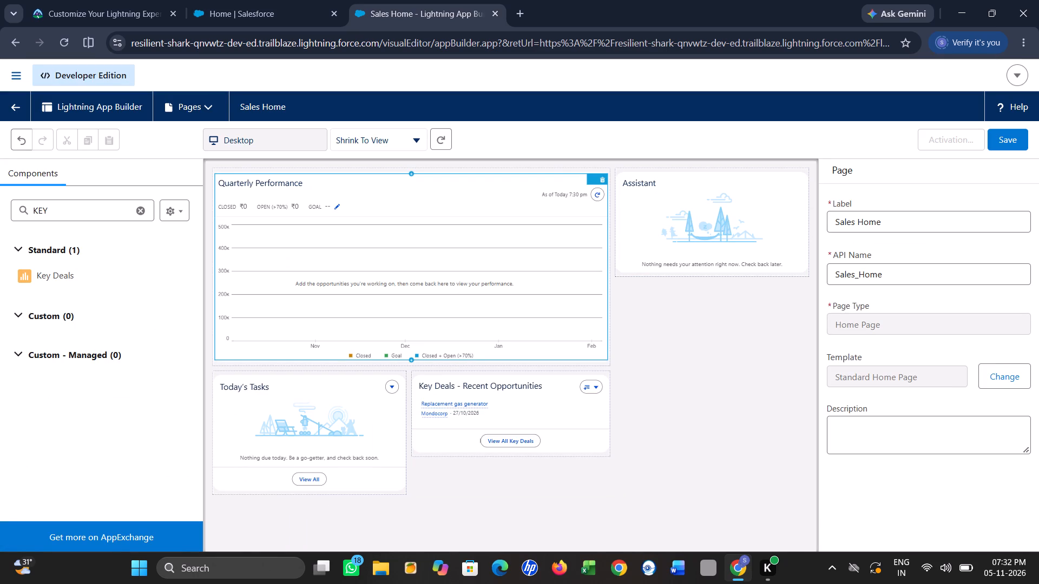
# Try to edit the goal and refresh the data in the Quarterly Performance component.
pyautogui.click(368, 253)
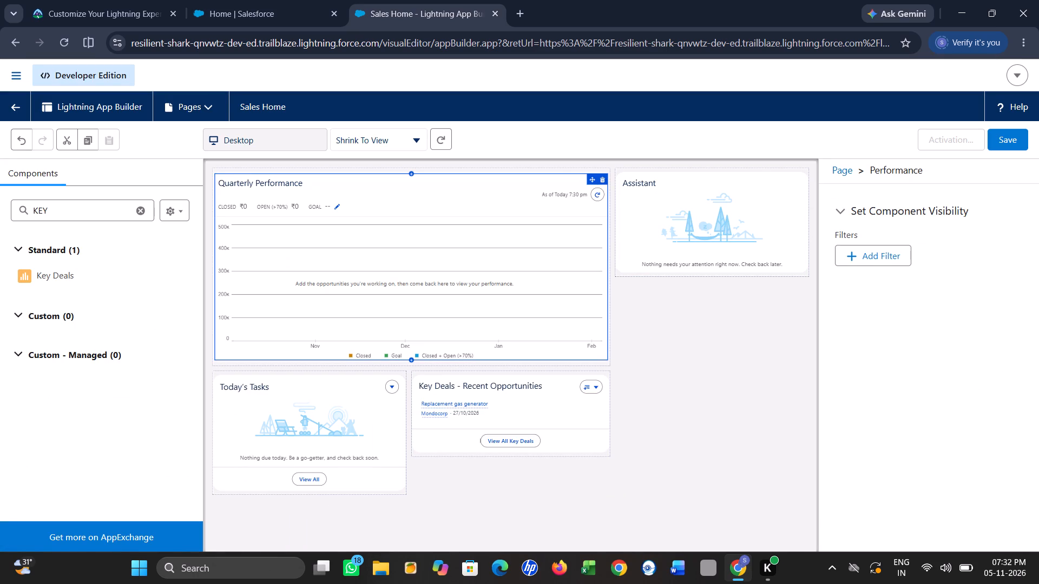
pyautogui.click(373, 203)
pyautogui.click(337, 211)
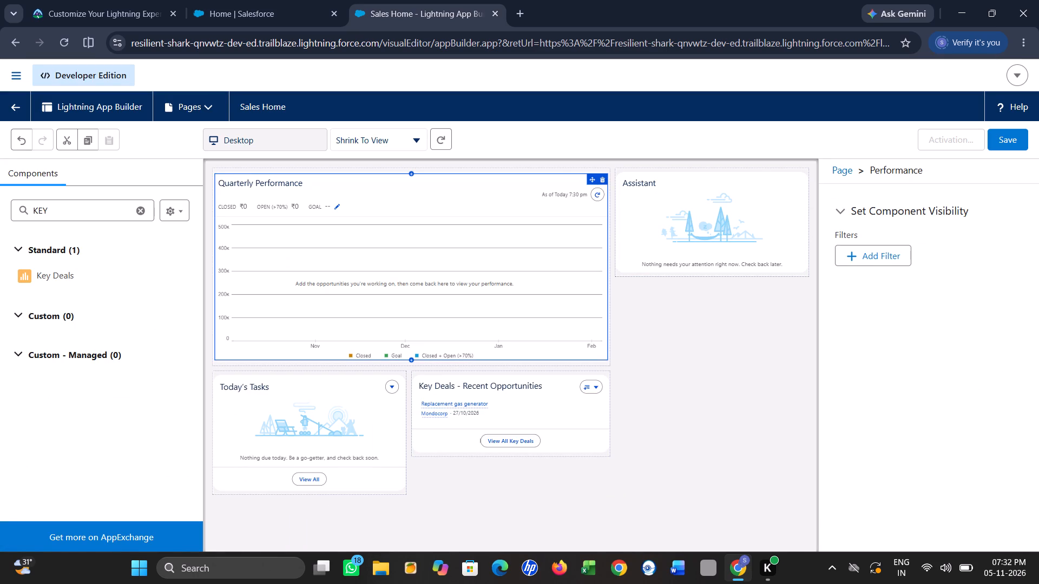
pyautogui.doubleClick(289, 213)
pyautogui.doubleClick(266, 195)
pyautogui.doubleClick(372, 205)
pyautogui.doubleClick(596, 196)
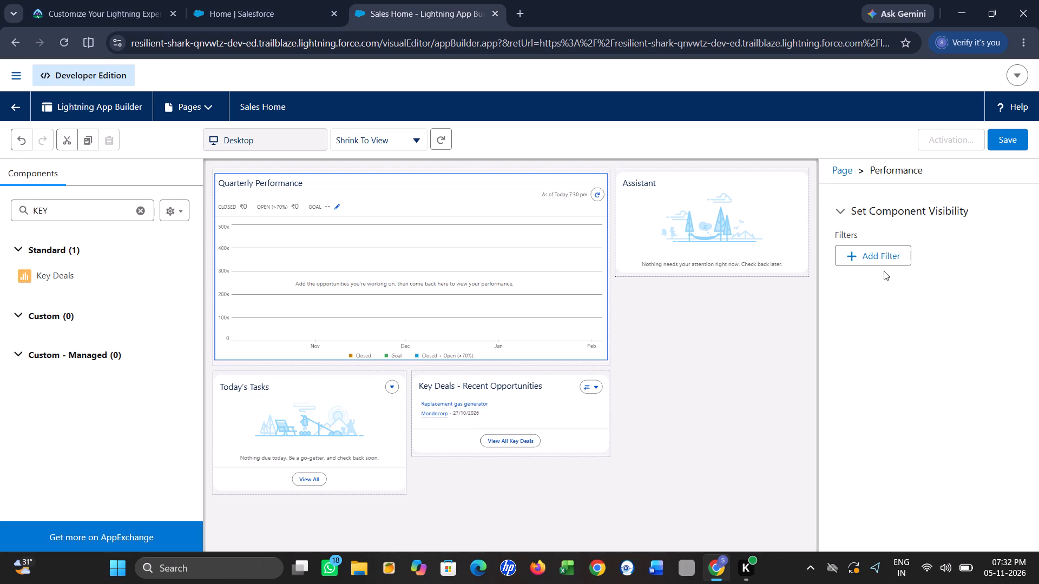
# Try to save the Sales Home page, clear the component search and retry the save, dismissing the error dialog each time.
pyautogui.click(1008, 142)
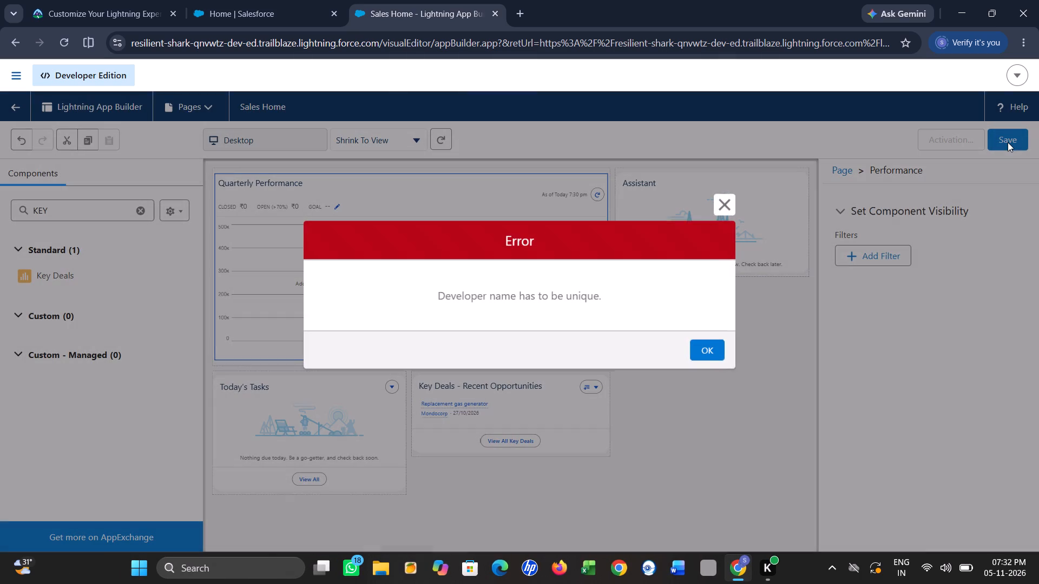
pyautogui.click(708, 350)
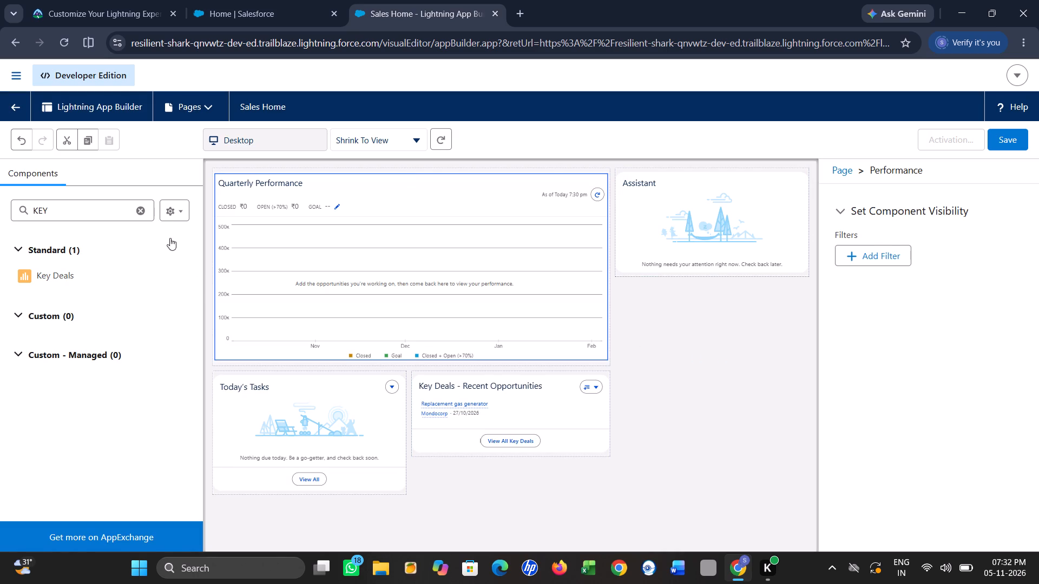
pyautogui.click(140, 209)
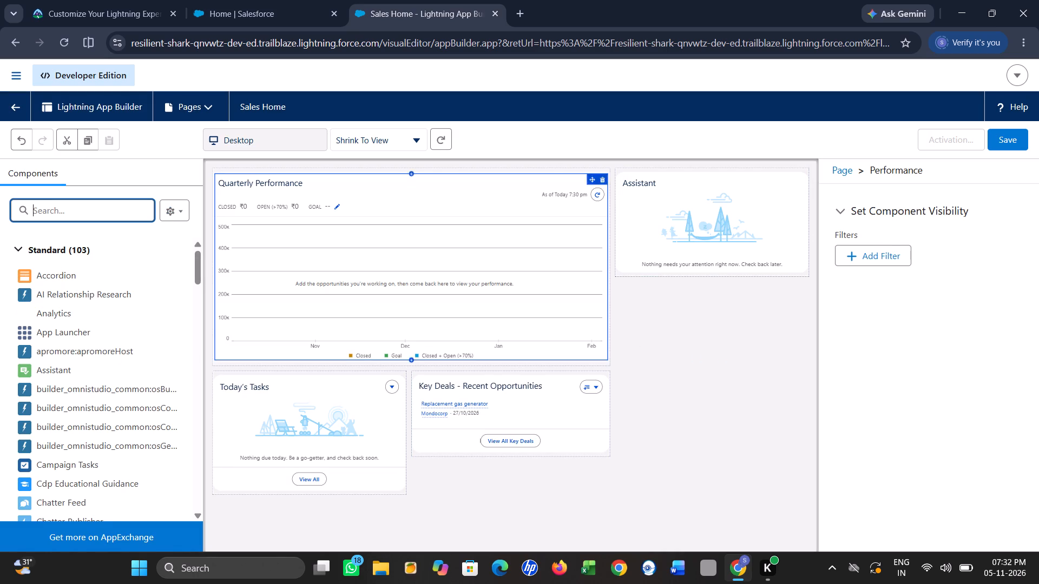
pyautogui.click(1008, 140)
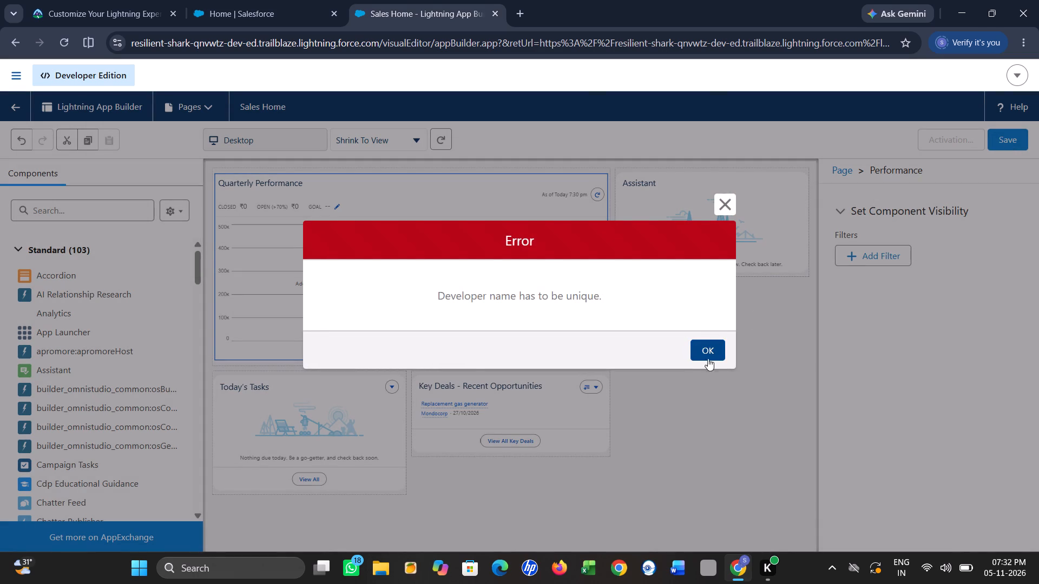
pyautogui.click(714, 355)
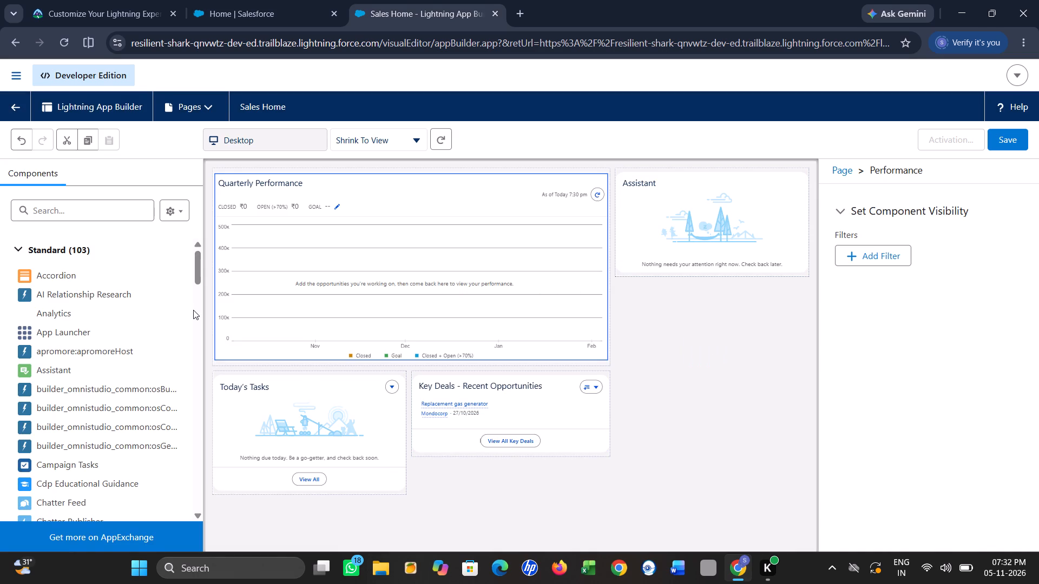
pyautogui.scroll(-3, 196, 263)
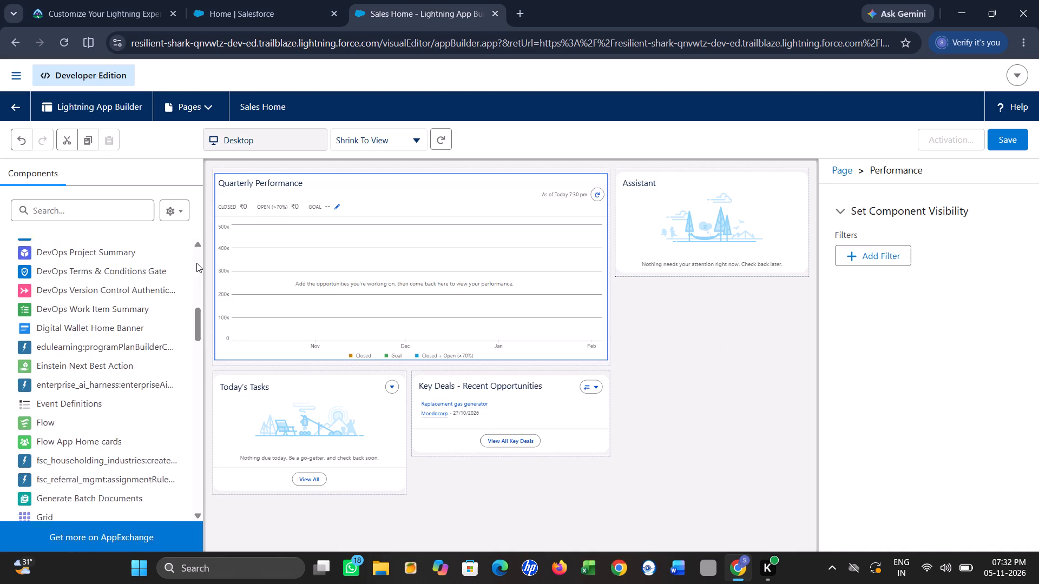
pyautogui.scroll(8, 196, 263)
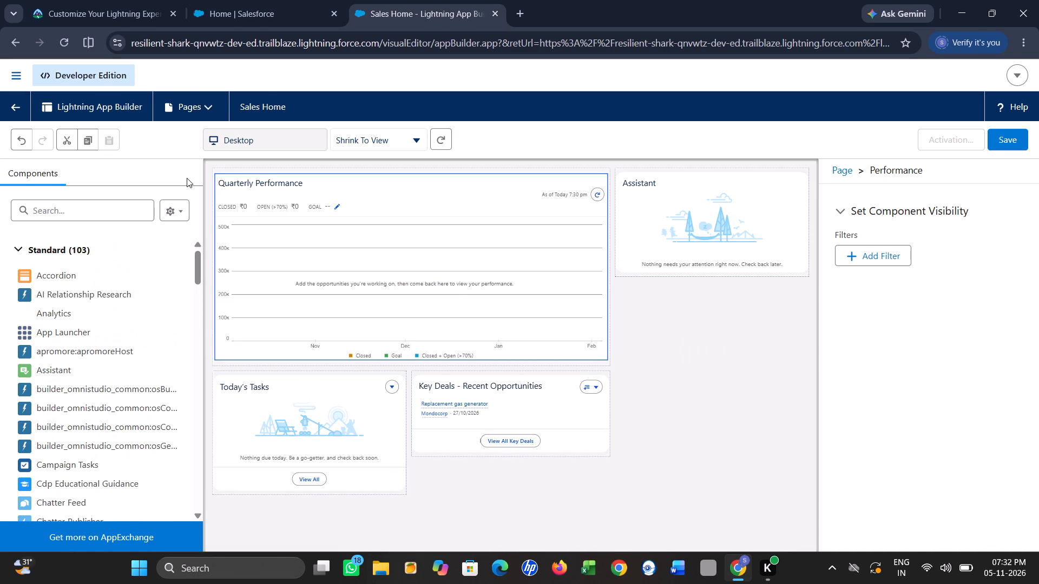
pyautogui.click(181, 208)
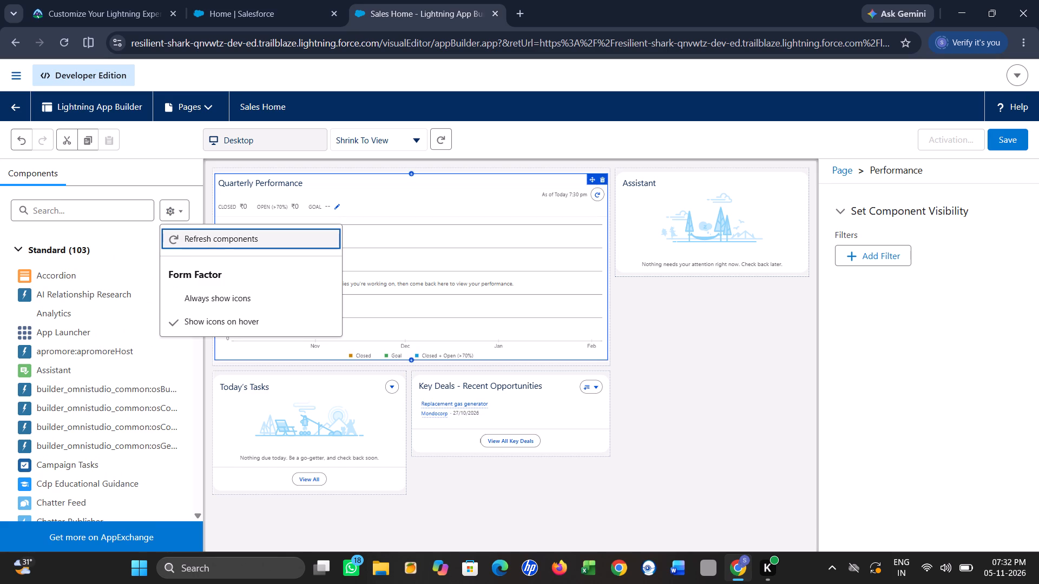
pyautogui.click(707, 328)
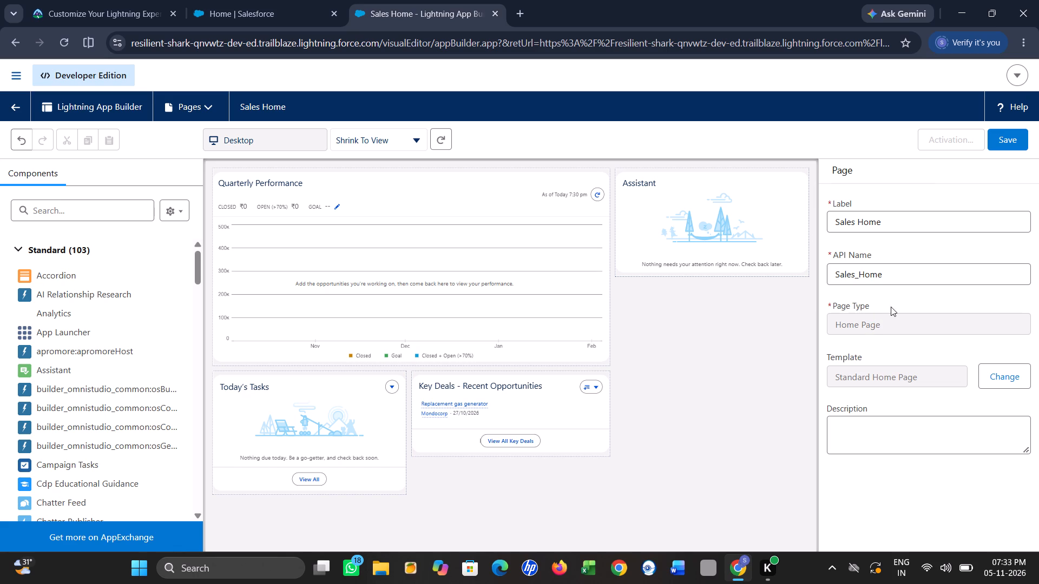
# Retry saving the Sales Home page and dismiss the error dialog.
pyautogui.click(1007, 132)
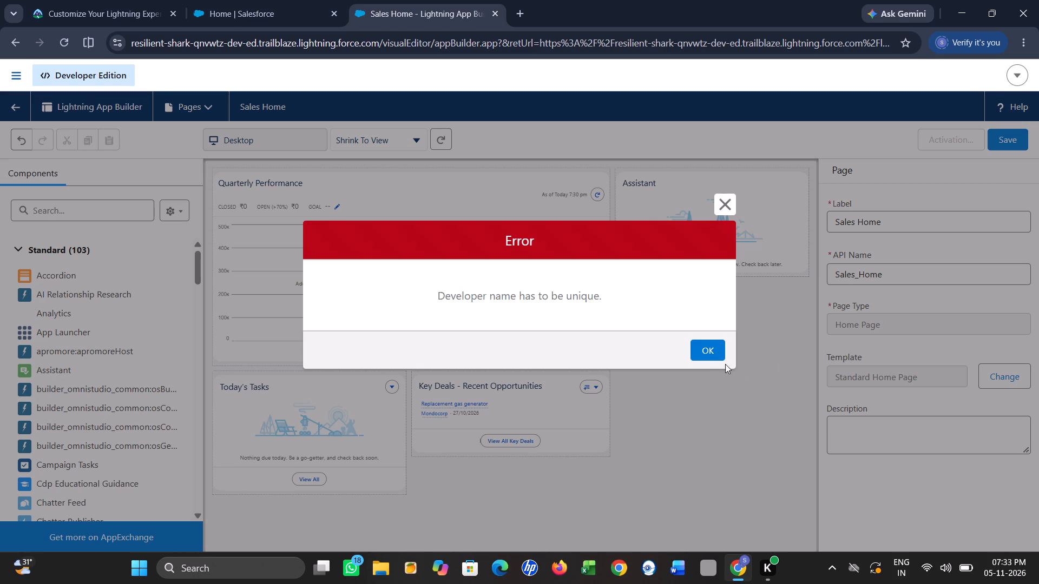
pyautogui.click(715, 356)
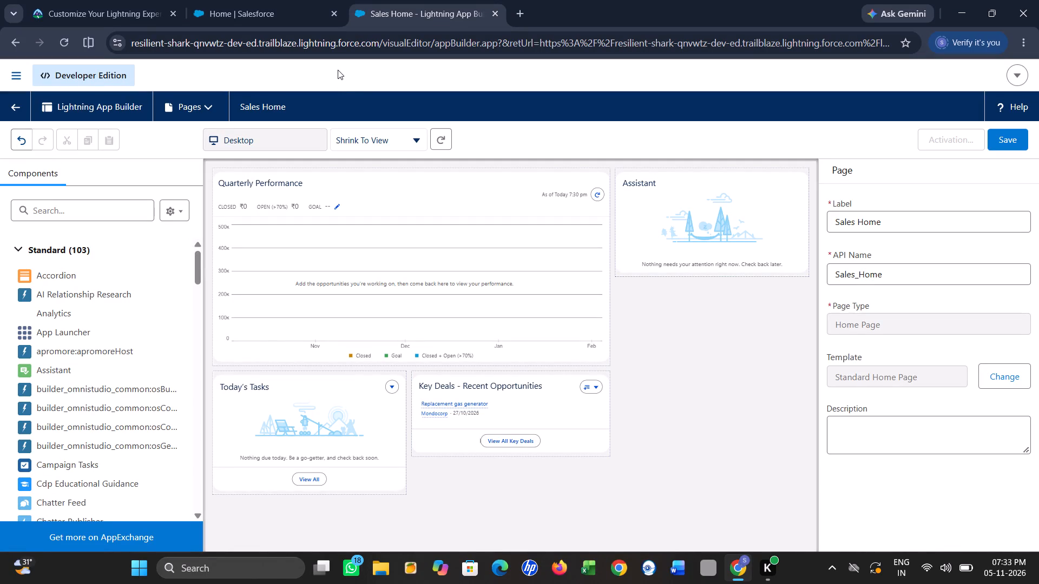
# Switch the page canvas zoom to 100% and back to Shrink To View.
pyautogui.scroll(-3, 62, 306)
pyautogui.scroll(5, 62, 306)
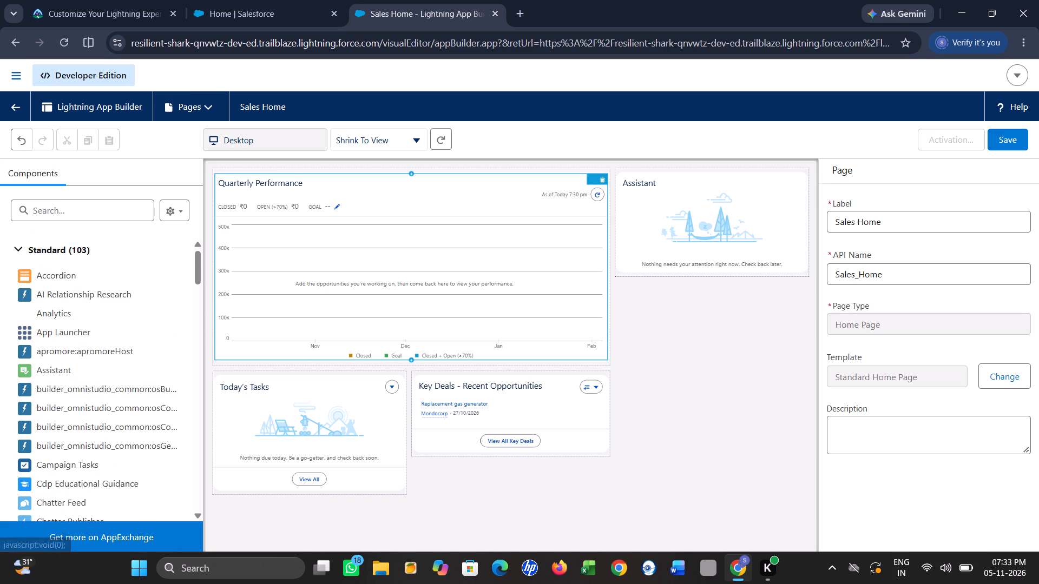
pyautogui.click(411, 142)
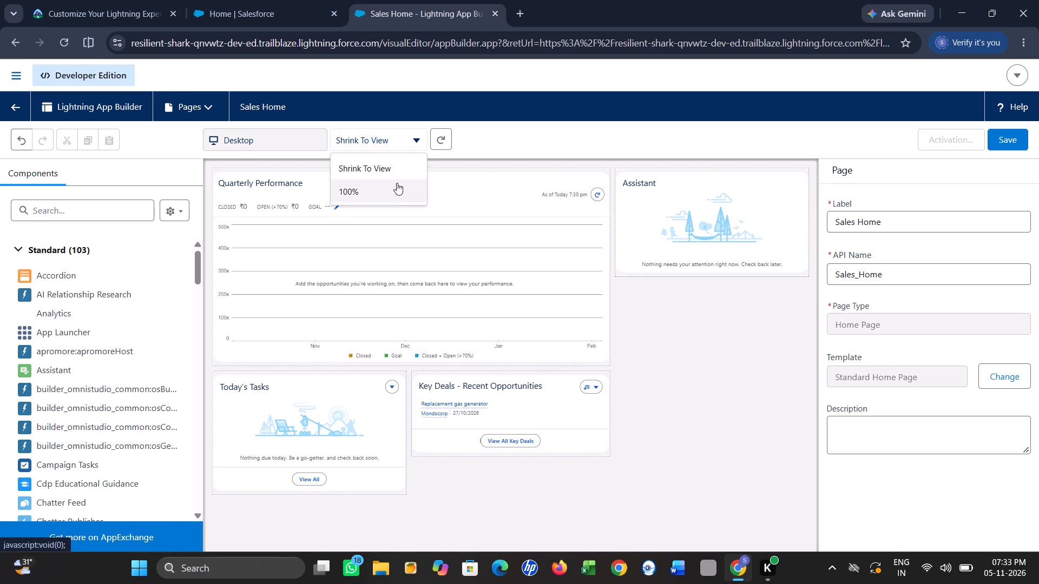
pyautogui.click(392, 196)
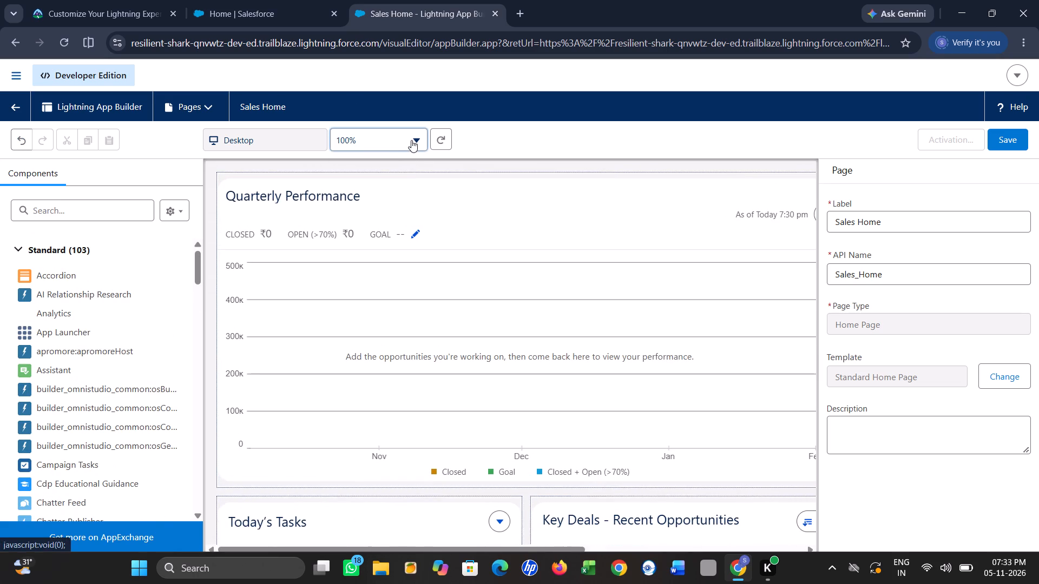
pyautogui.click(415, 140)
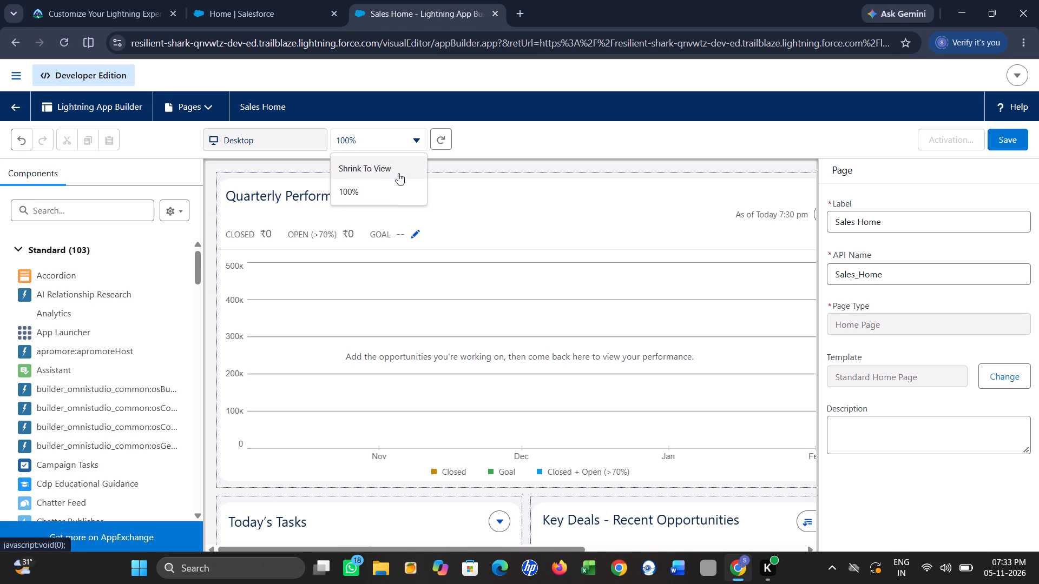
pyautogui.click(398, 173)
# Refresh the page canvas and try once more to save the Sales Home page.
pyautogui.click(437, 144)
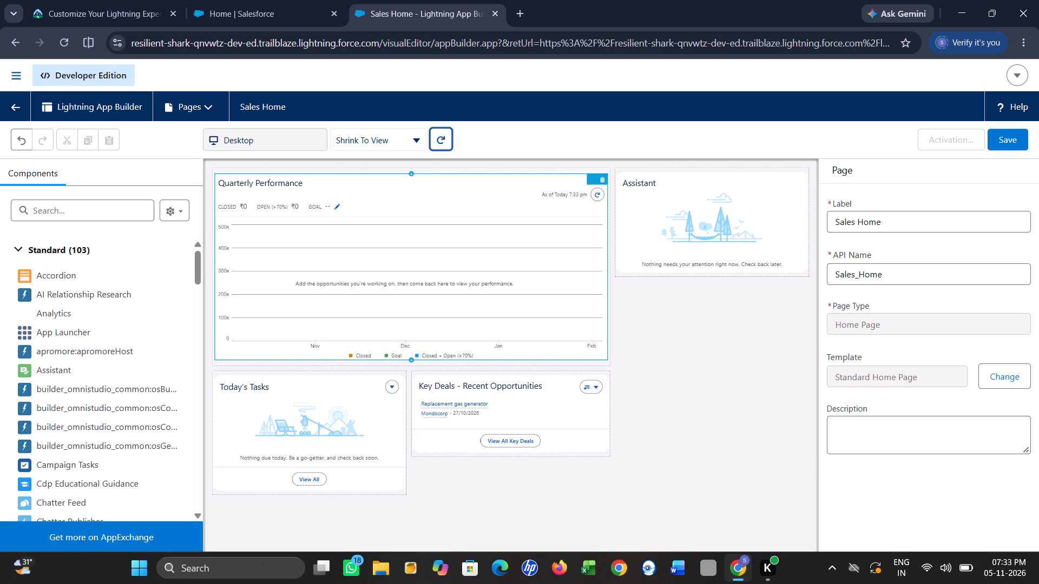
pyautogui.click(1005, 142)
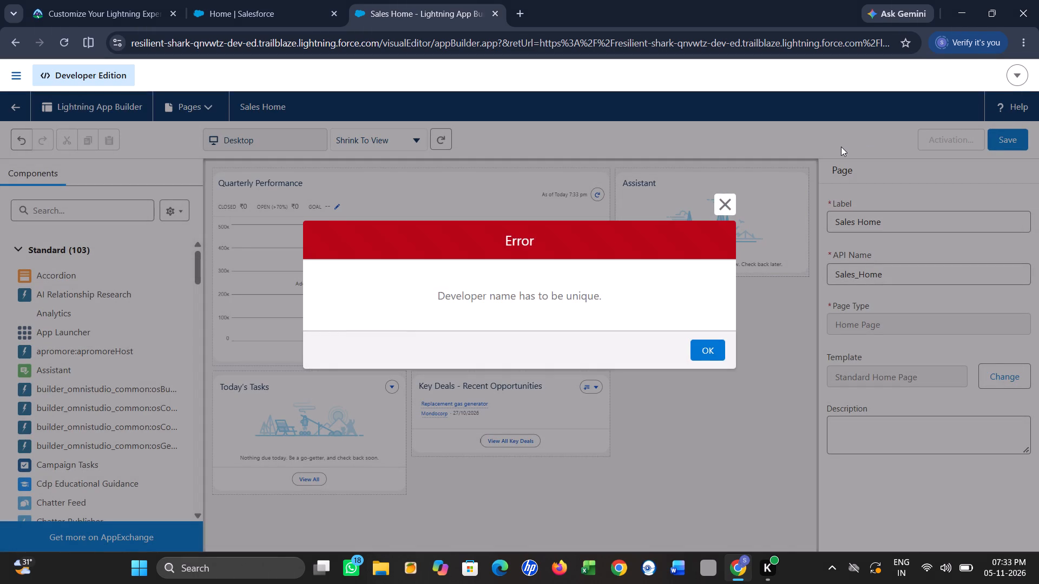
# Capture a rectangular screenshot of the Lightning App Builder window with the save error dialog.
pyautogui.press('Print')
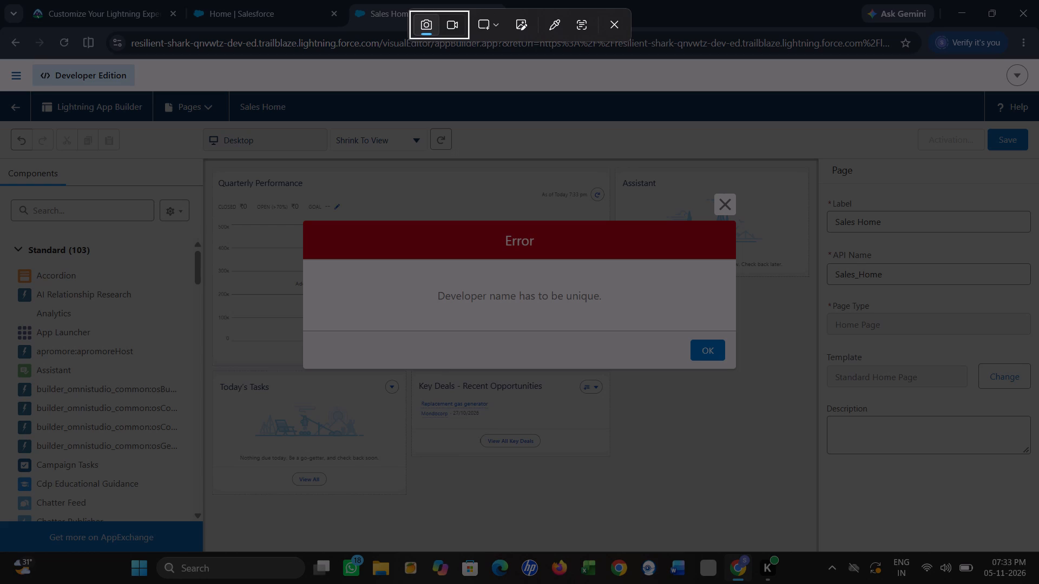
pyautogui.moveTo(28, 19); pyautogui.dragTo(951, 536)
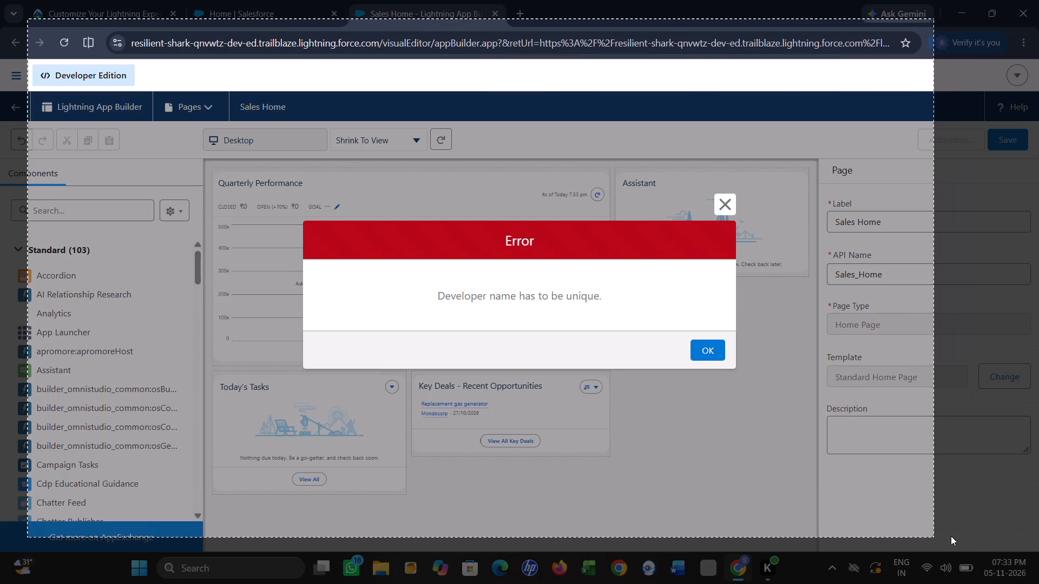
pyautogui.moveTo(951, 536); pyautogui.dragTo(952, 536)
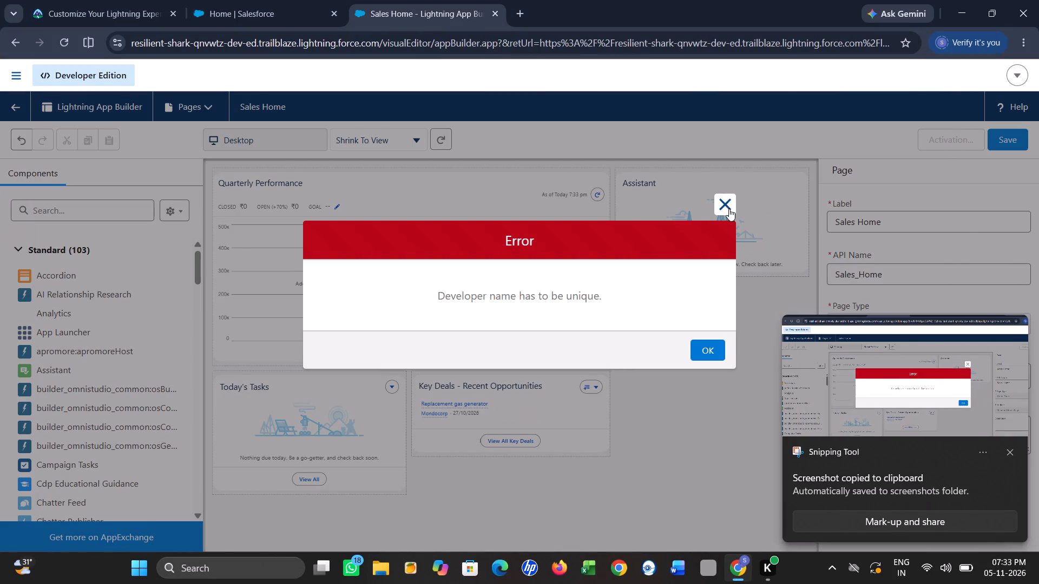
pyautogui.click(518, 7)
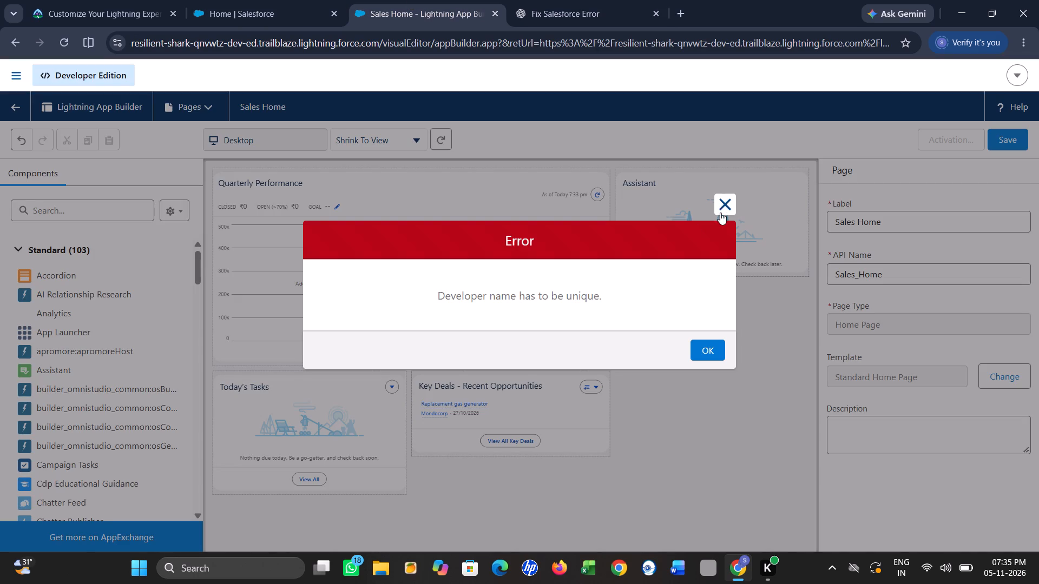
pyautogui.click(701, 346)
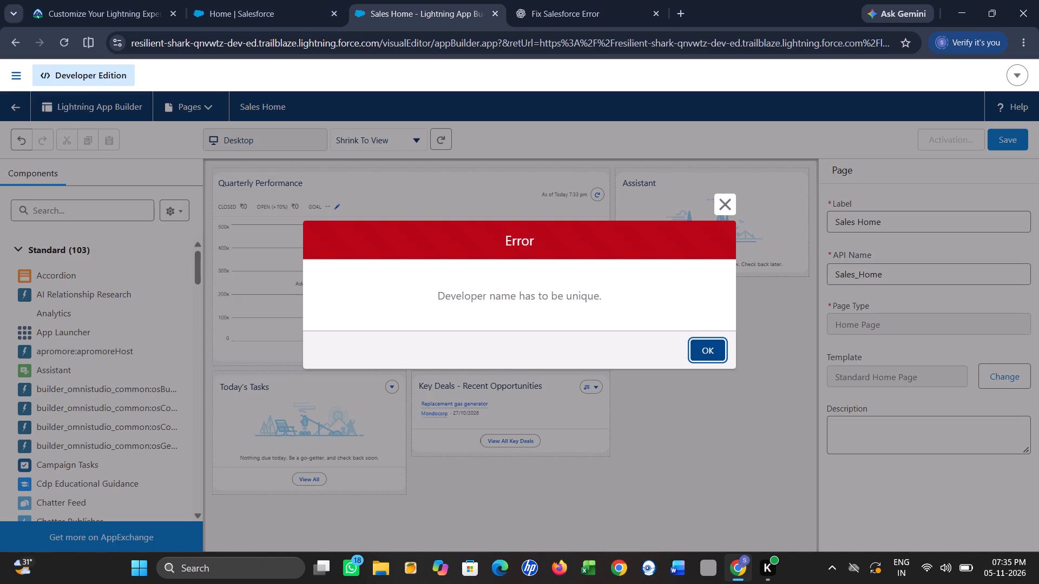
pyautogui.moveTo(884, 276); pyautogui.dragTo(828, 280)
pyautogui.press('BackSpace')
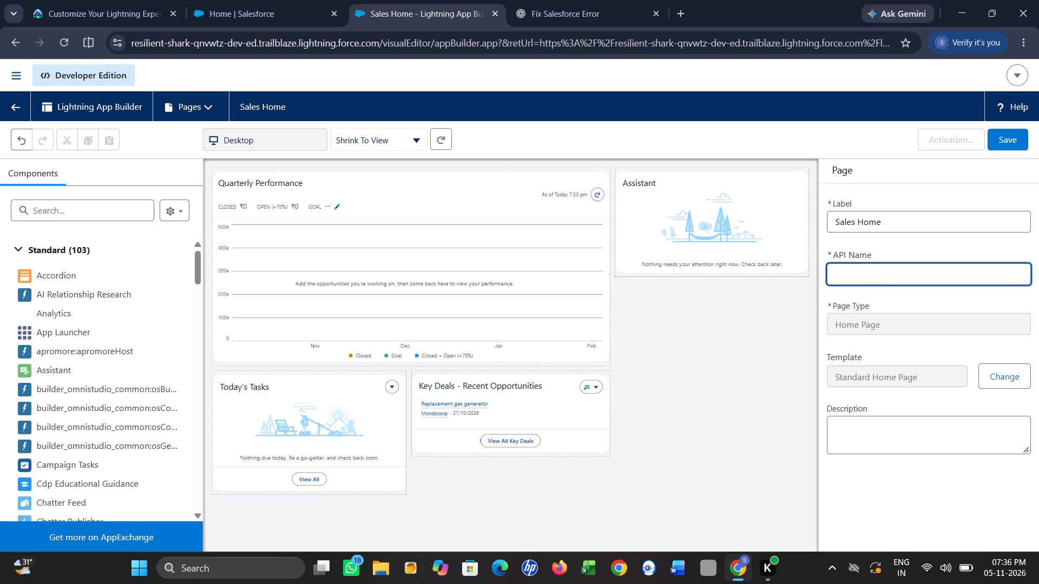
pyautogui.hotkey('ctrl', 'v')
pyautogui.click(861, 281)
pyautogui.press('BackSpace')
pyautogui.hotkey('shift', '_')
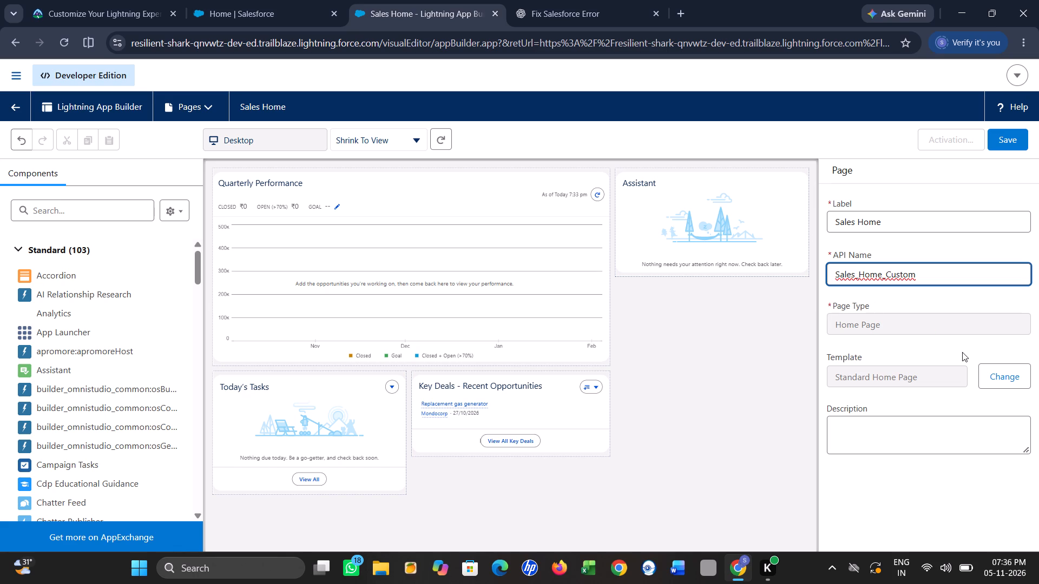
pyautogui.click(749, 346)
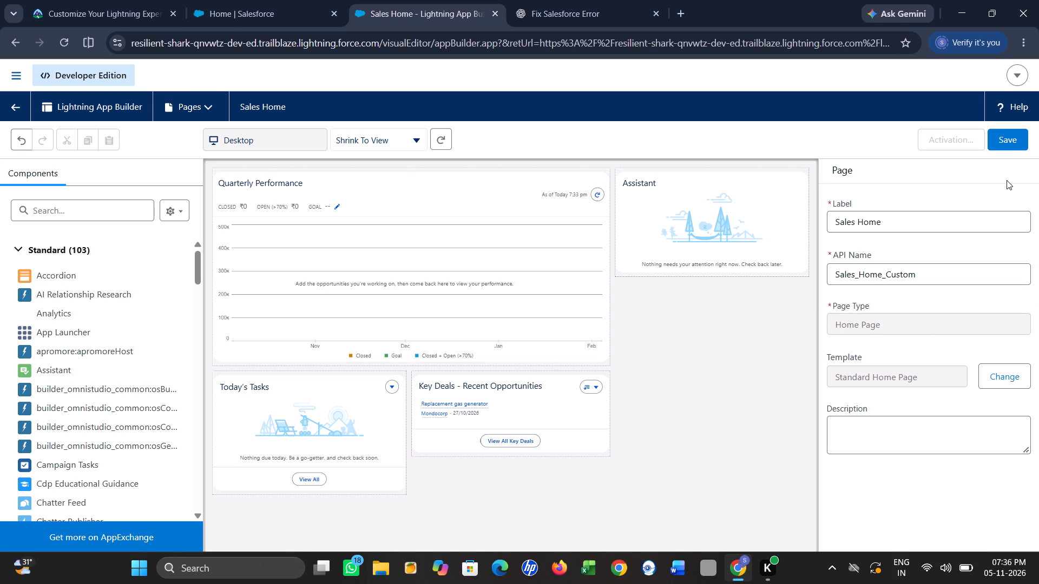
pyautogui.click(1013, 144)
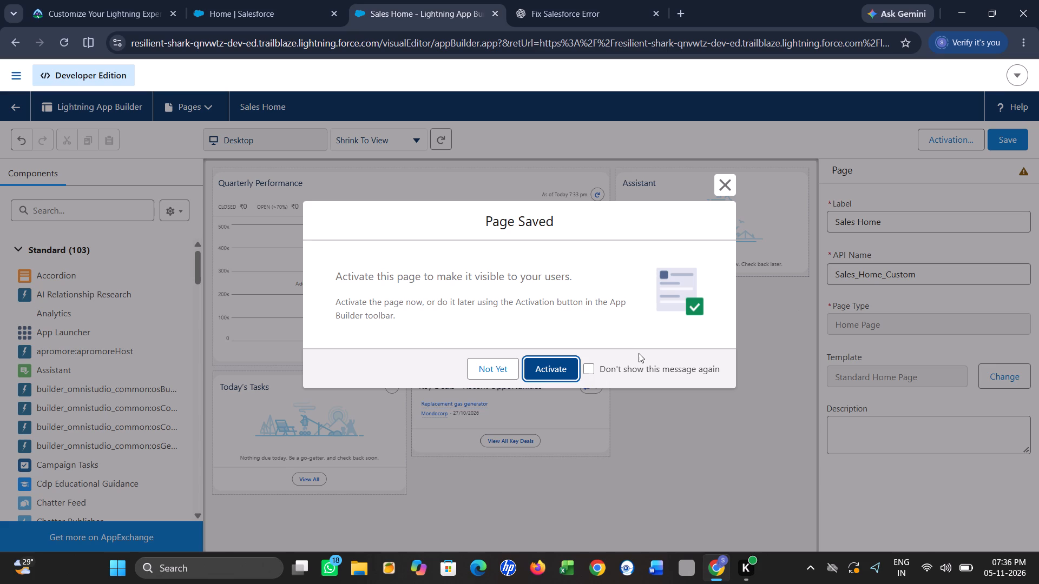
# Start activating the Sales Home page by app and profile, and choose the Sales app for the assignment.
pyautogui.click(549, 376)
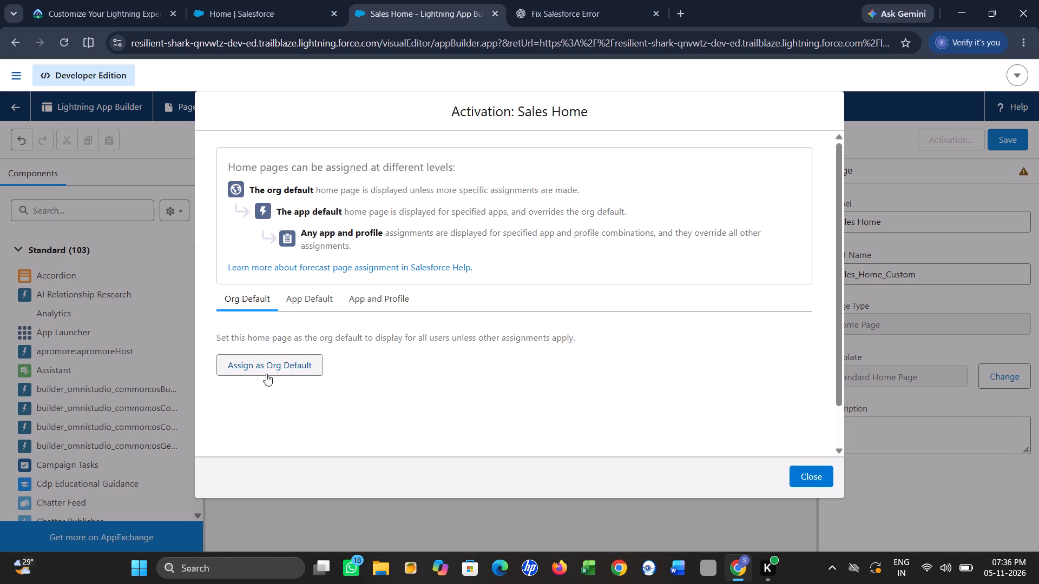
pyautogui.click(367, 298)
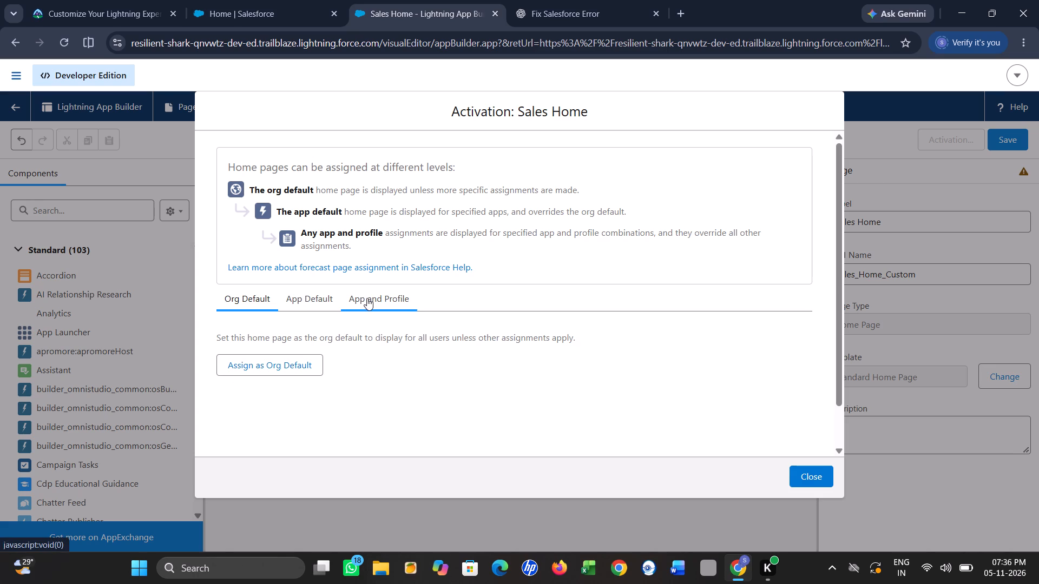
pyautogui.click(293, 378)
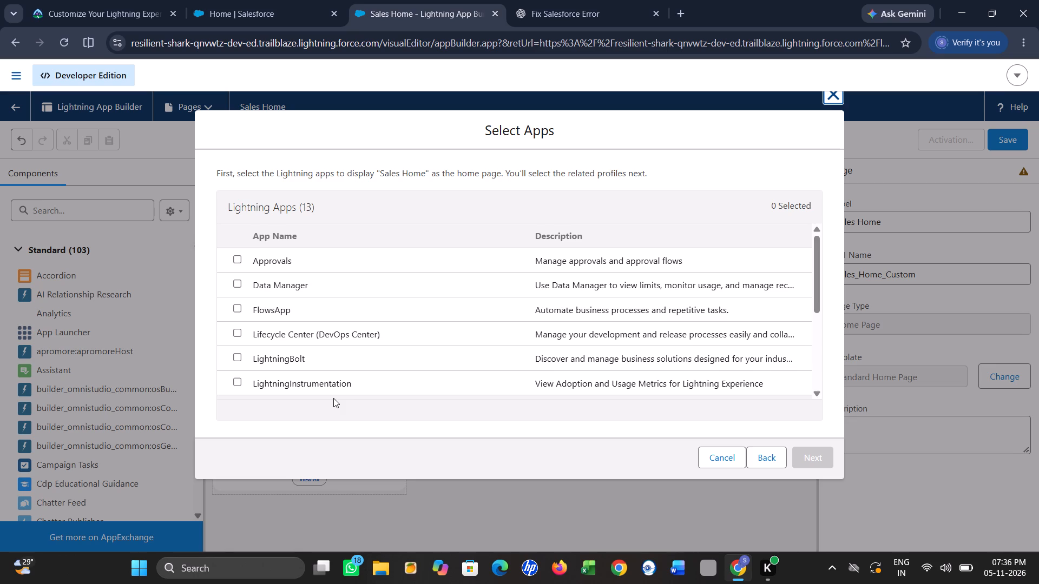
pyautogui.scroll(-2, 320, 315)
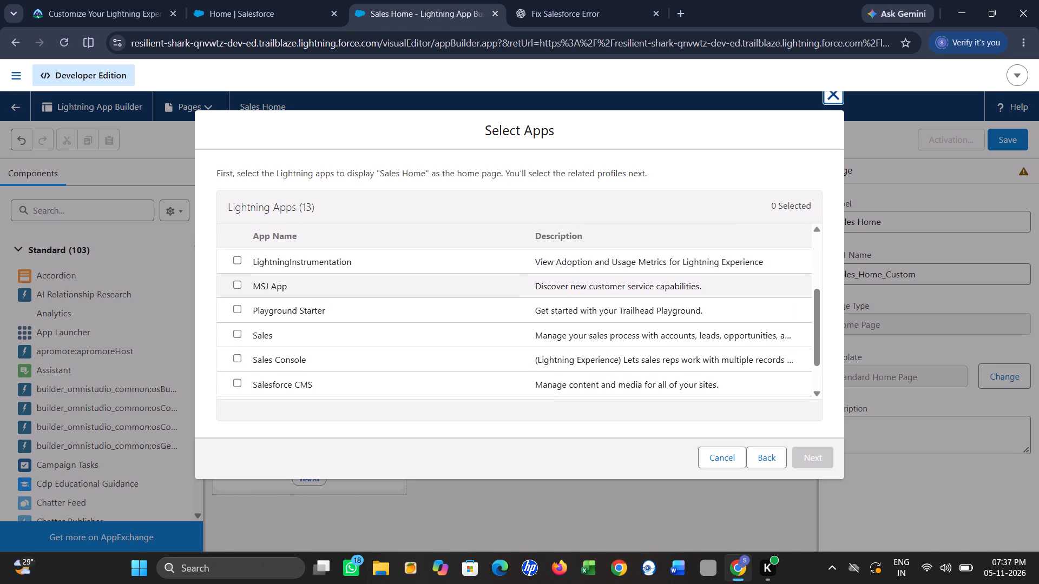
pyautogui.scroll(-2, 320, 315)
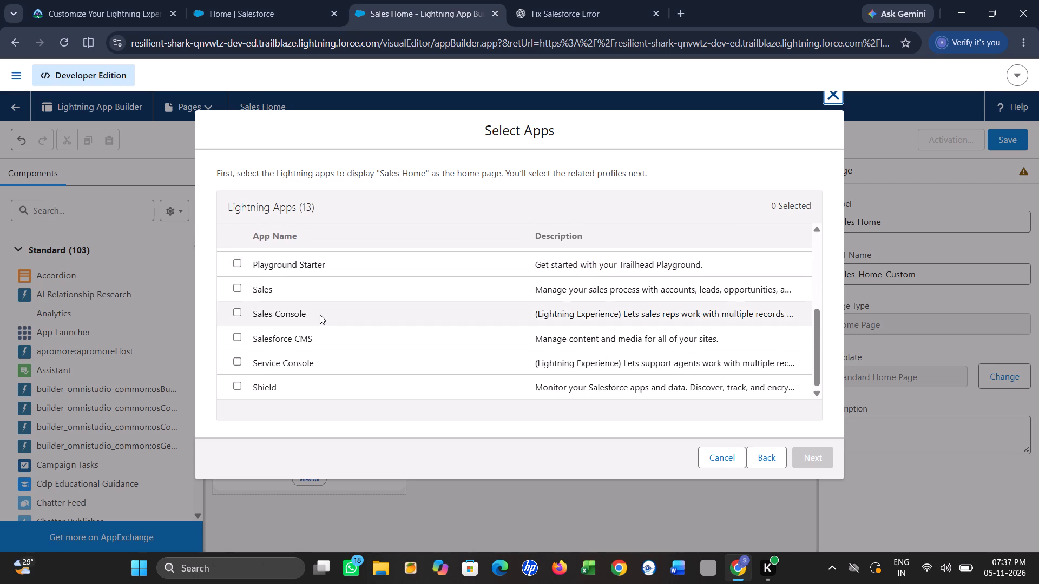
pyautogui.click(239, 287)
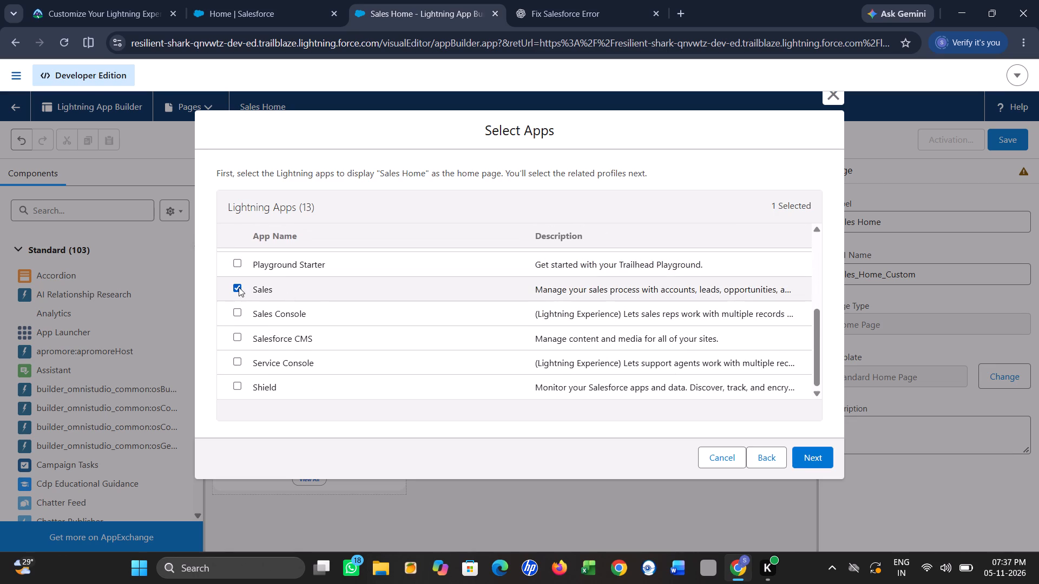
pyautogui.scroll(2, 356, 299)
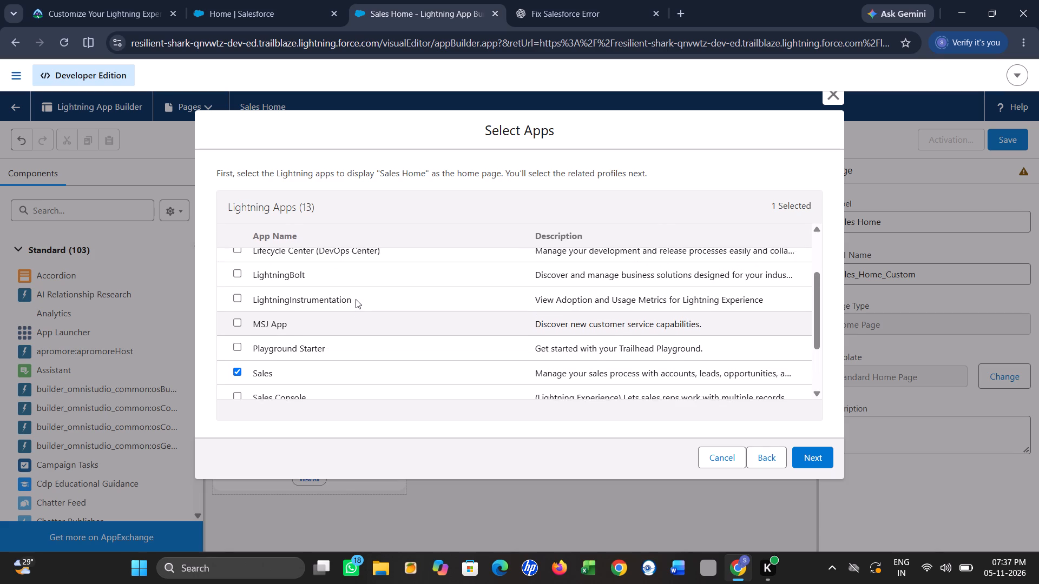
pyautogui.scroll(1, 356, 299)
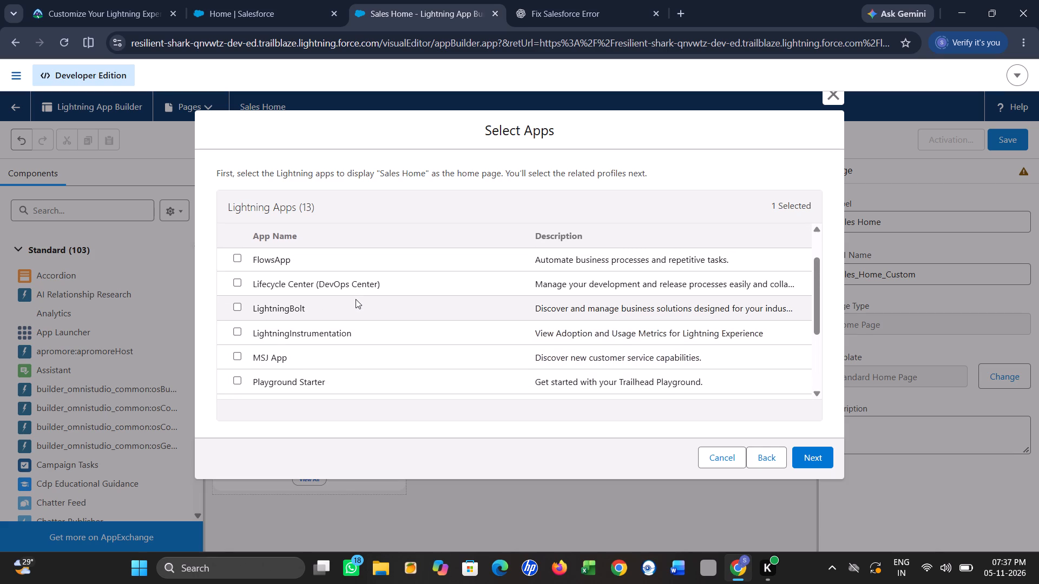
pyautogui.scroll(-3, 356, 299)
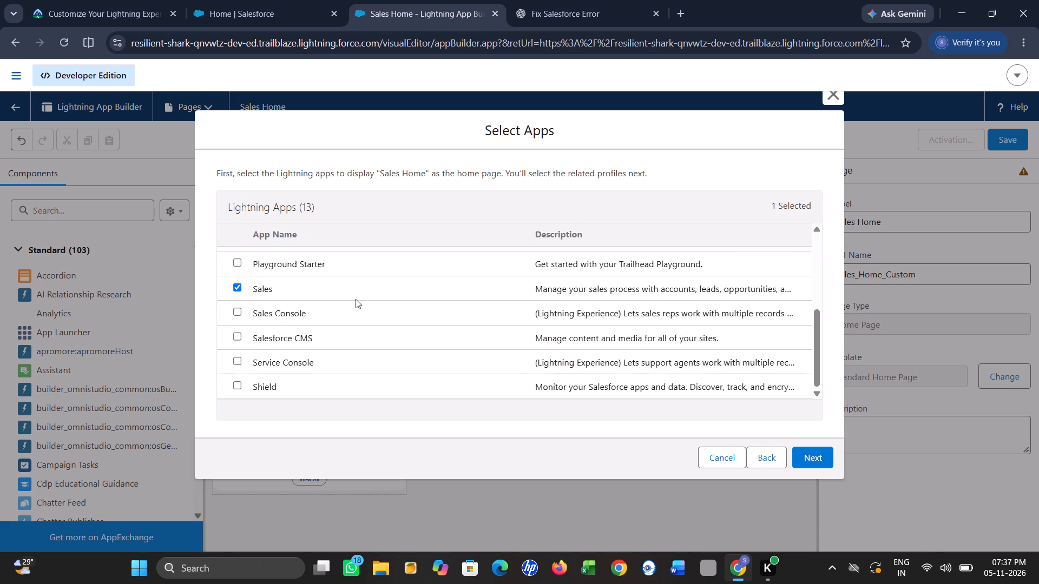
pyautogui.click(812, 456)
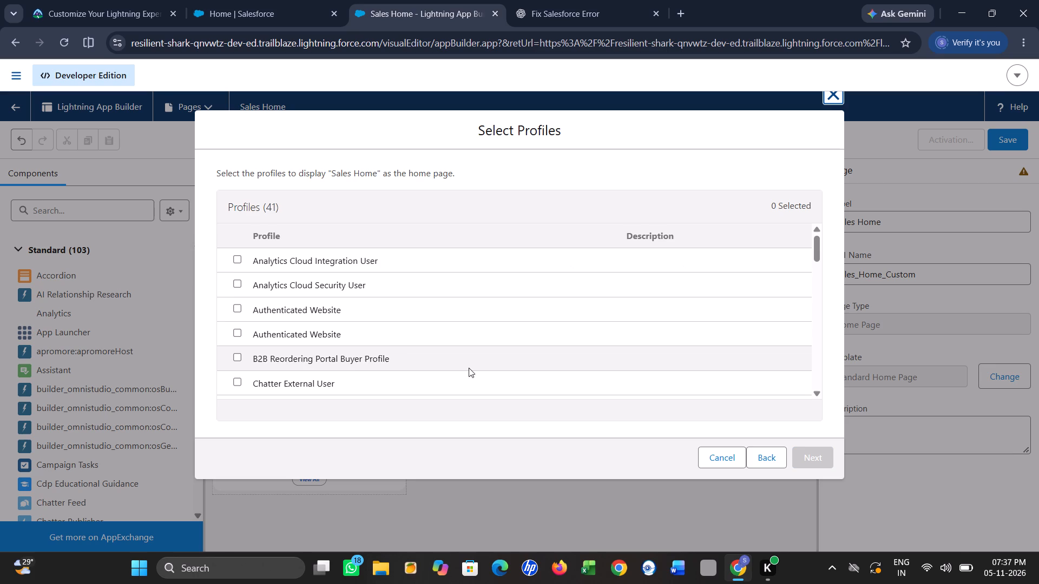
# Choose Custom: Sales Profile as the profile for the Sales Home assignment and proceed to the assignment review.
pyautogui.scroll(1, 324, 336)
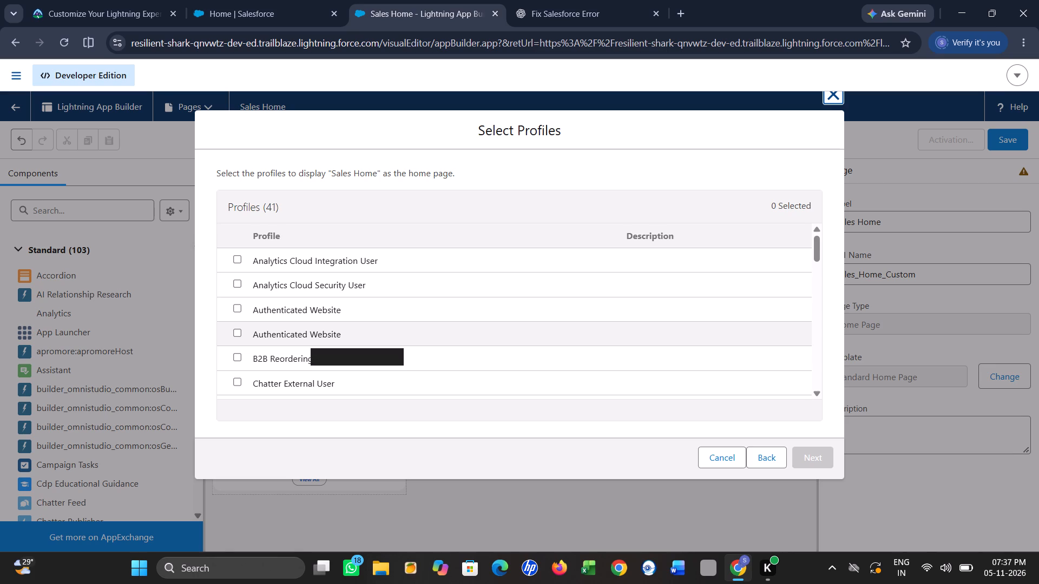
pyautogui.scroll(1, 314, 301)
pyautogui.scroll(-2, 314, 301)
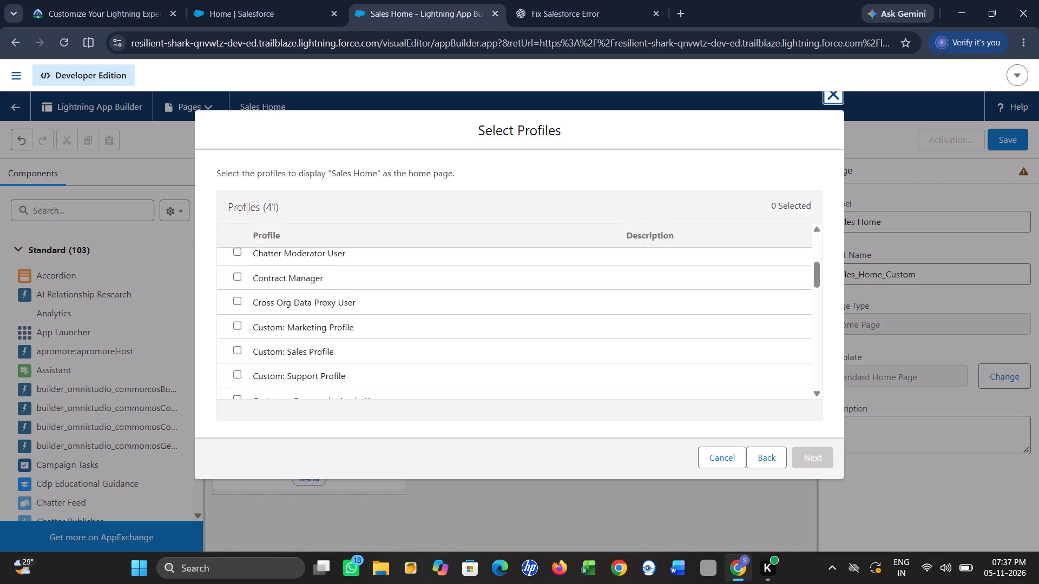
pyautogui.scroll(-1, 314, 301)
pyautogui.scroll(2, 314, 301)
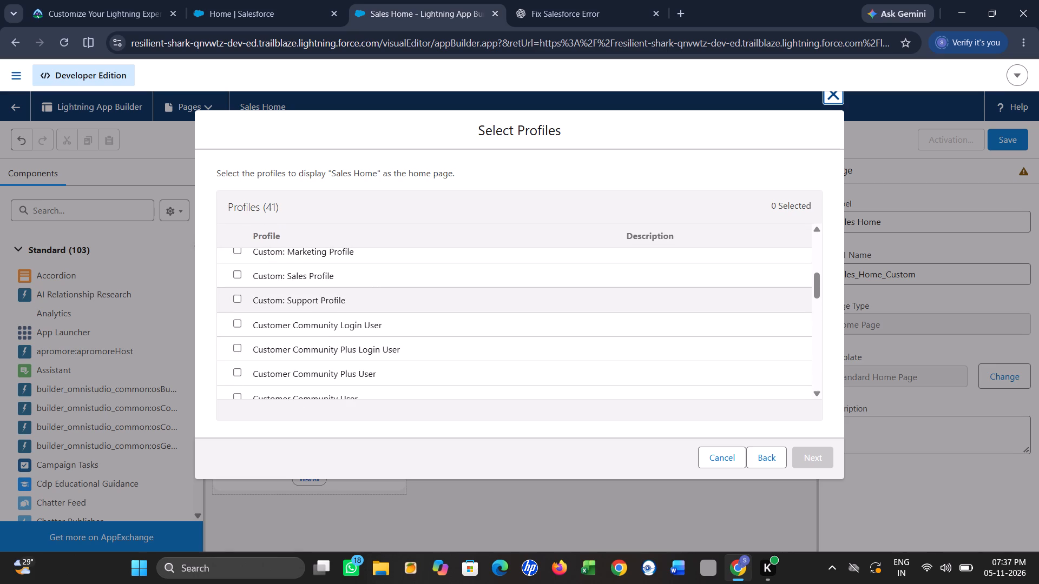
pyautogui.click(236, 275)
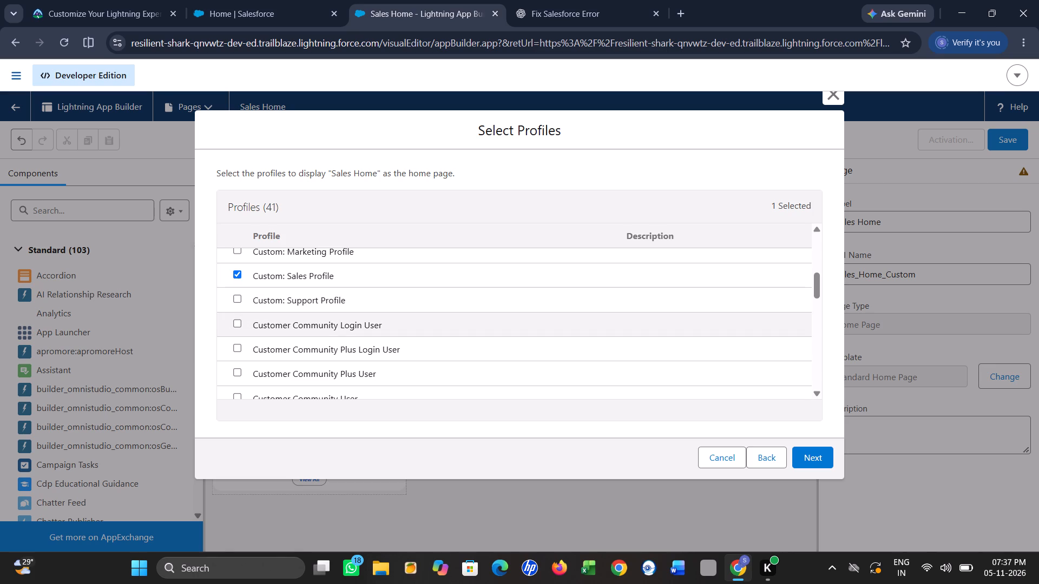
pyautogui.click(816, 452)
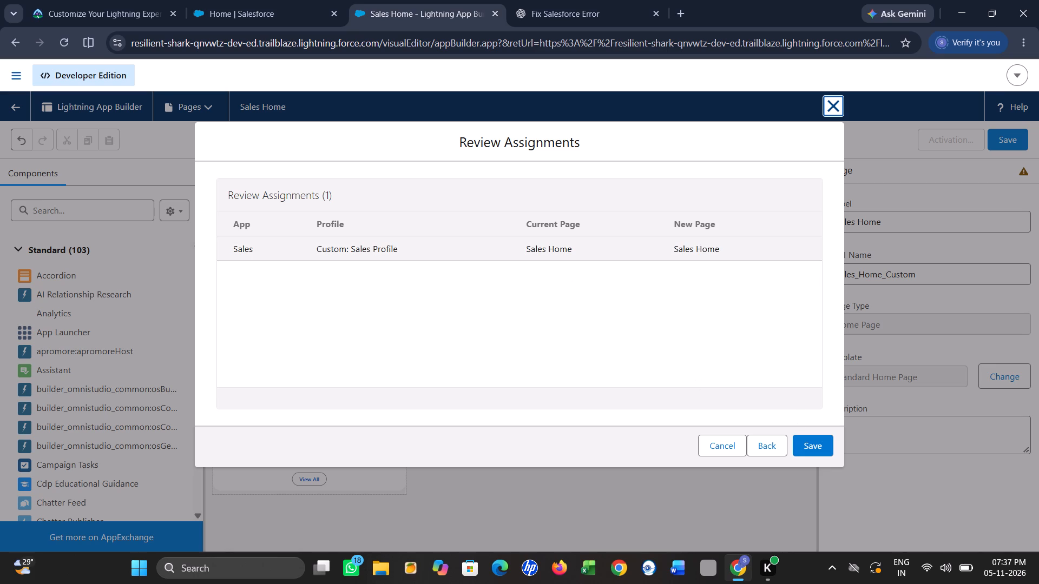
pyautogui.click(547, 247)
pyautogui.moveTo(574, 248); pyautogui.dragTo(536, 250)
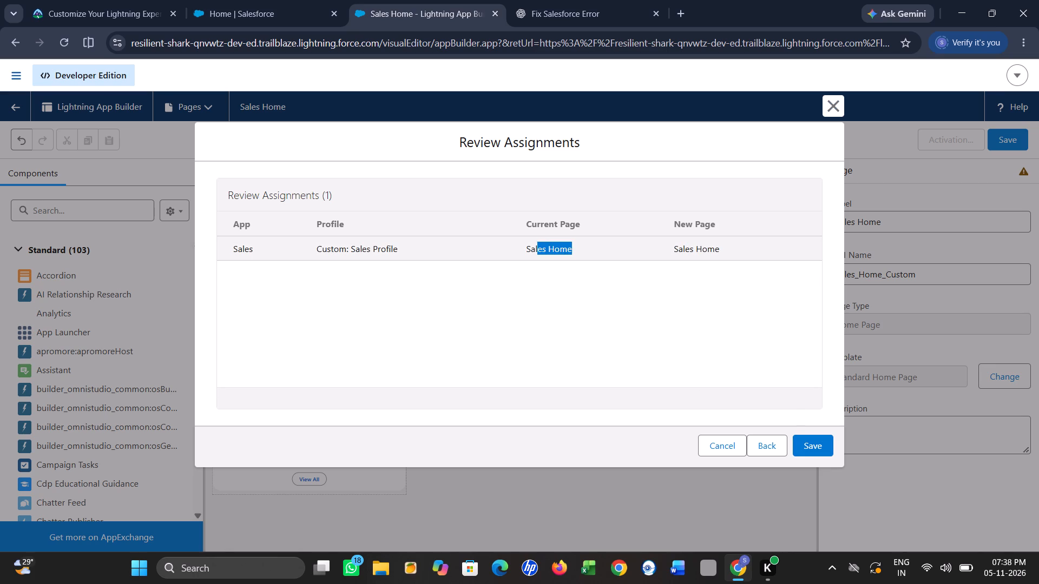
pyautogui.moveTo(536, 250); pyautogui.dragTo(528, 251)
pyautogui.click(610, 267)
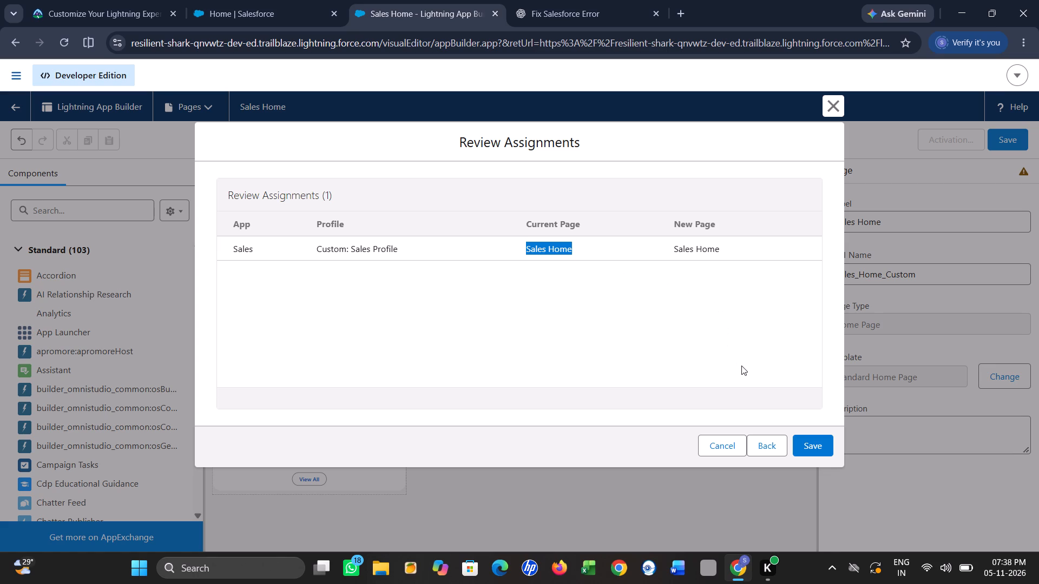
# Save the Sales Home assignment for the Sales app and Custom: Sales Profile, consult the Trailhead requirements and save the page again.
pyautogui.click(816, 444)
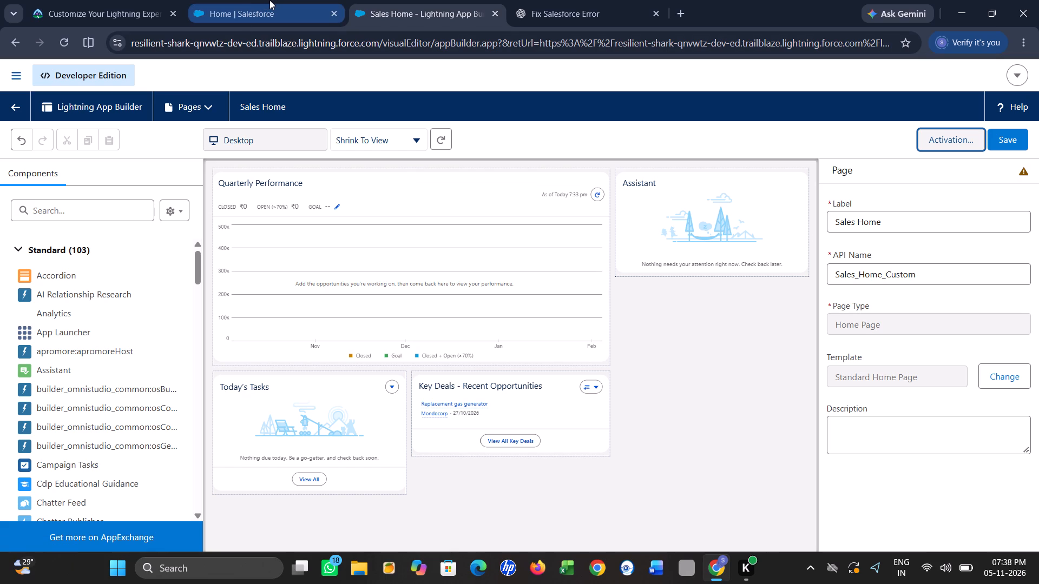
pyautogui.click(143, 0)
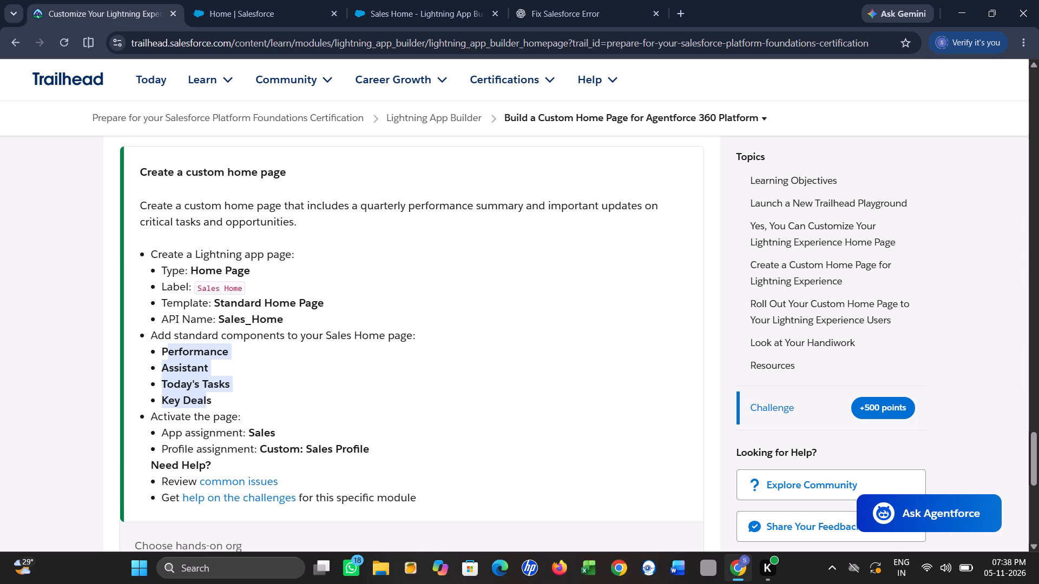
pyautogui.click(451, 0)
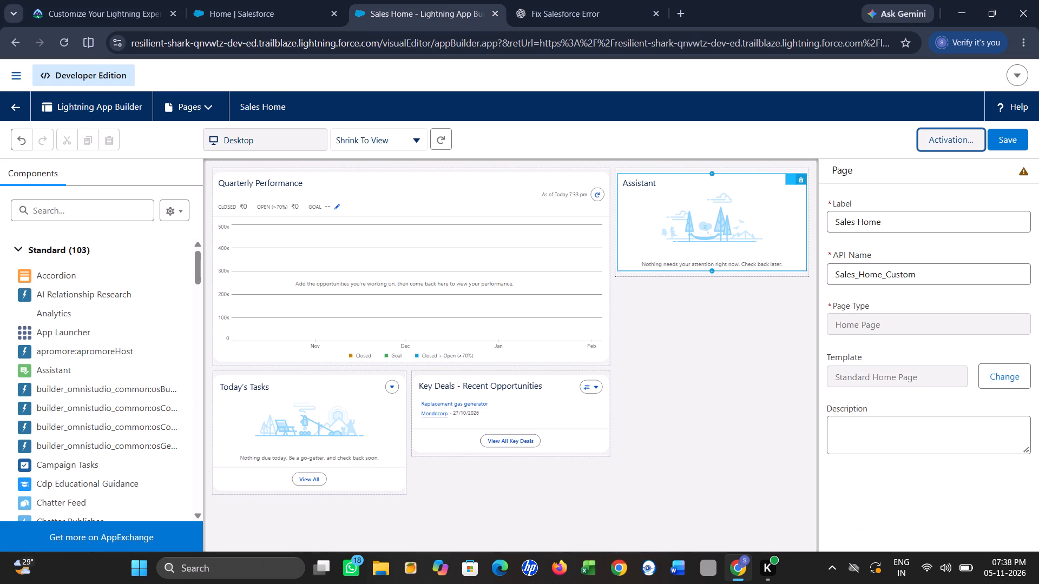
pyautogui.click(1016, 141)
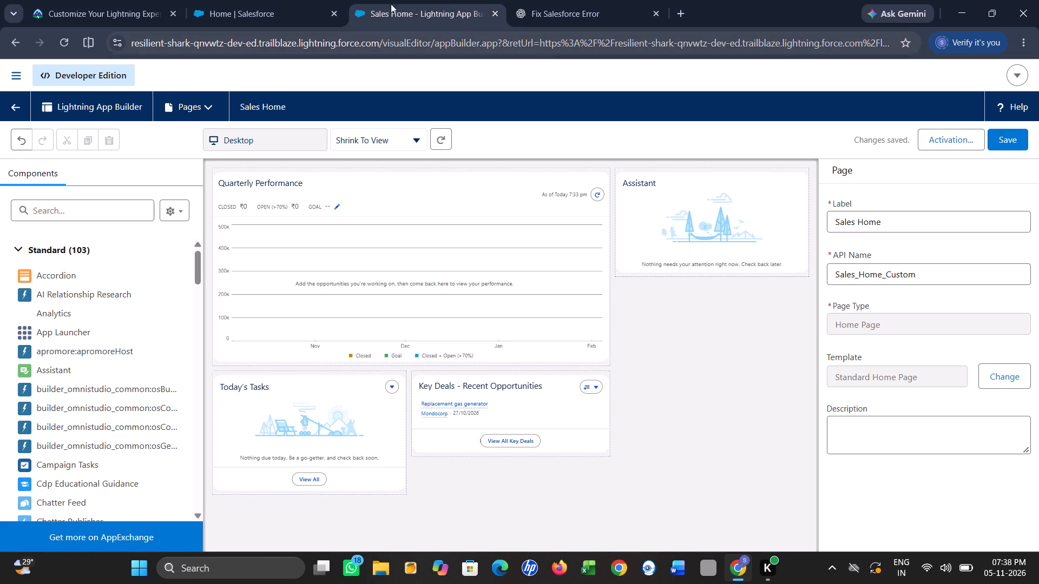
# Switch to the Trailhead unit, run the challenge check for the custom home page, and review the feedback and listed requirements.
pyautogui.click(139, 0)
pyautogui.scroll(-4, 201, 309)
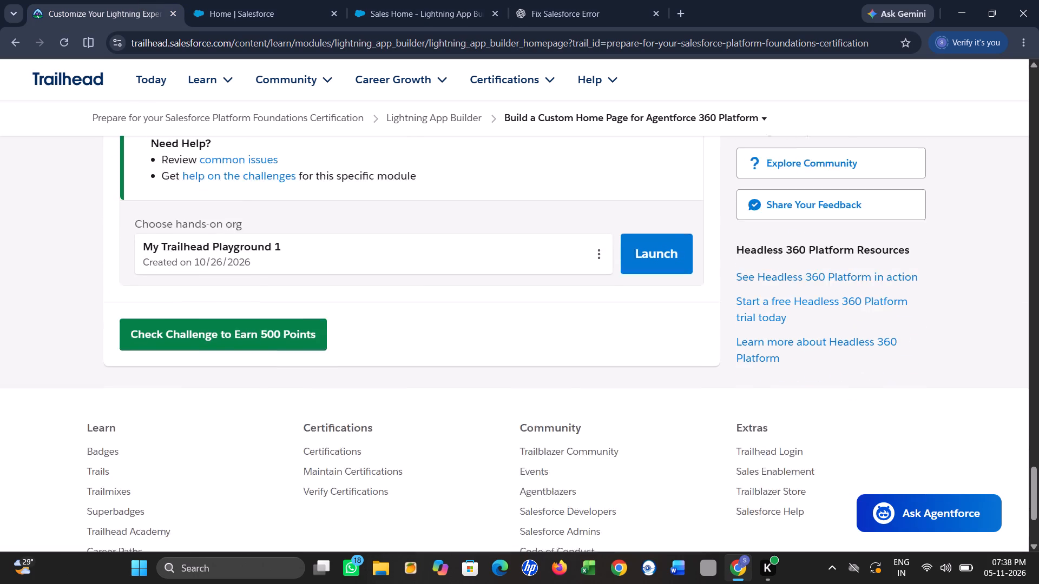
pyautogui.click(226, 164)
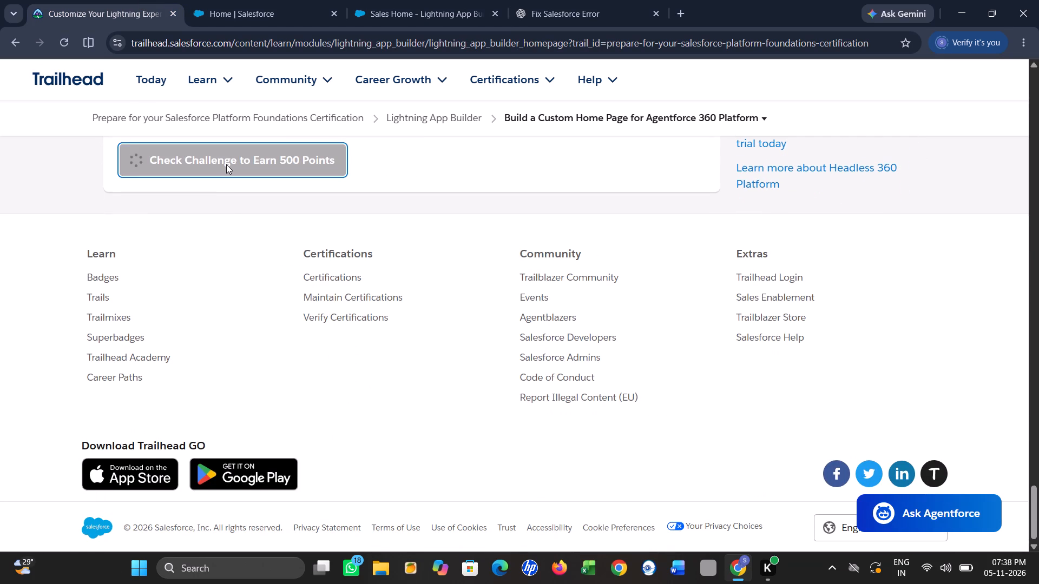
pyautogui.scroll(2, 268, 234)
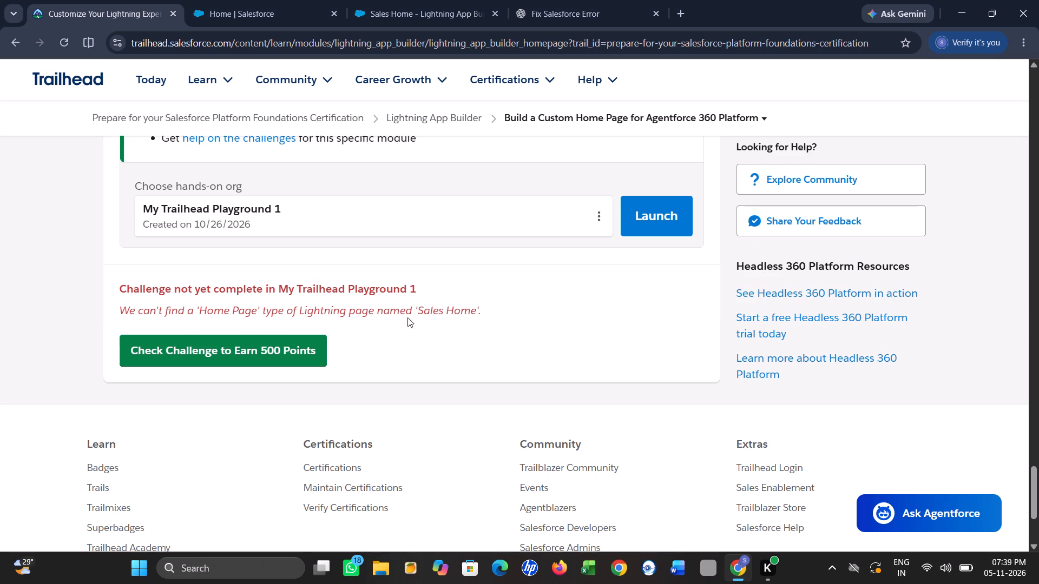
pyautogui.scroll(2, 422, 314)
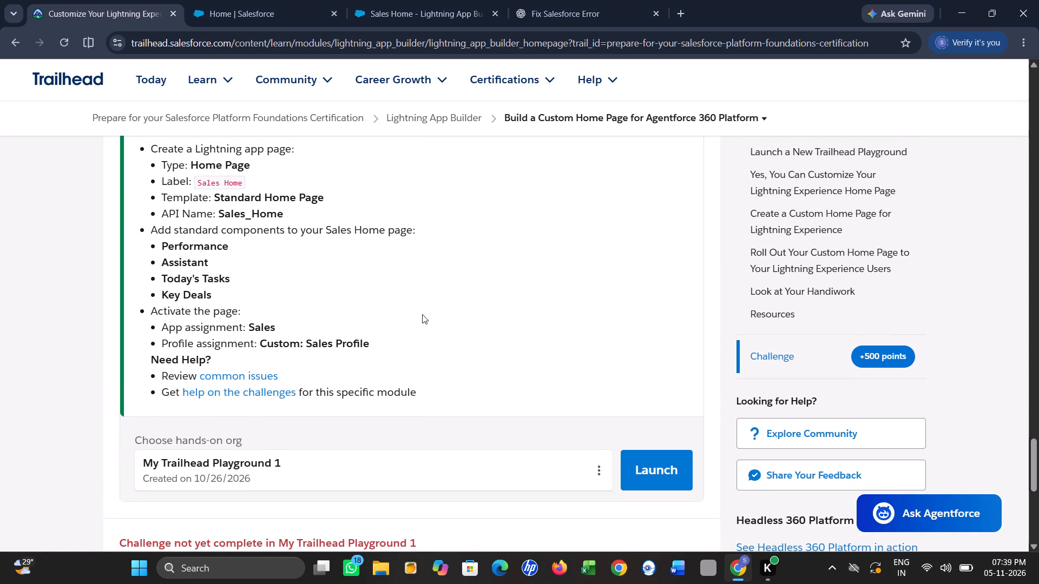
pyautogui.scroll(-1, 422, 314)
pyautogui.scroll(1, 422, 314)
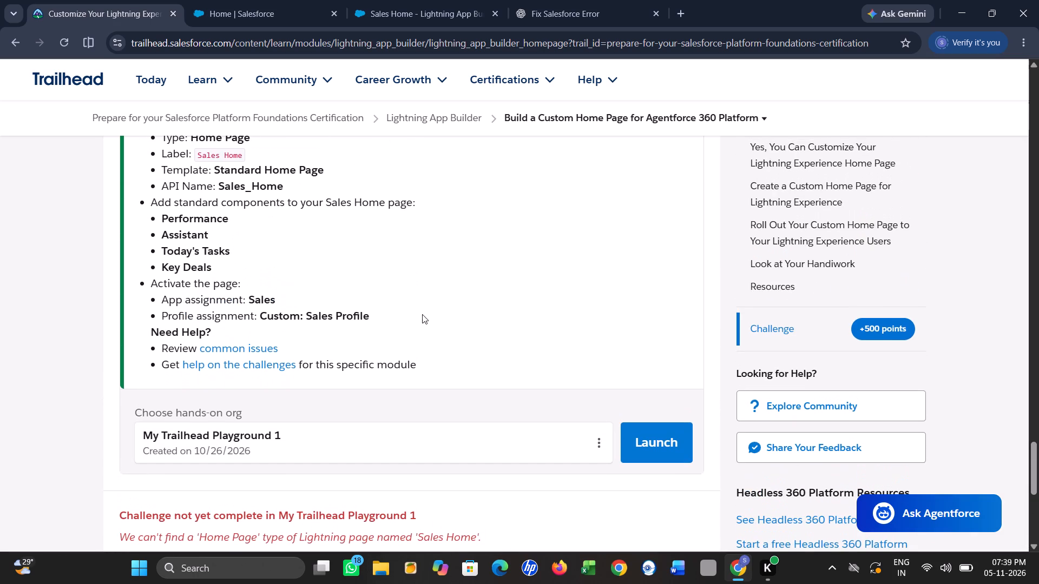
pyautogui.scroll(3, 422, 314)
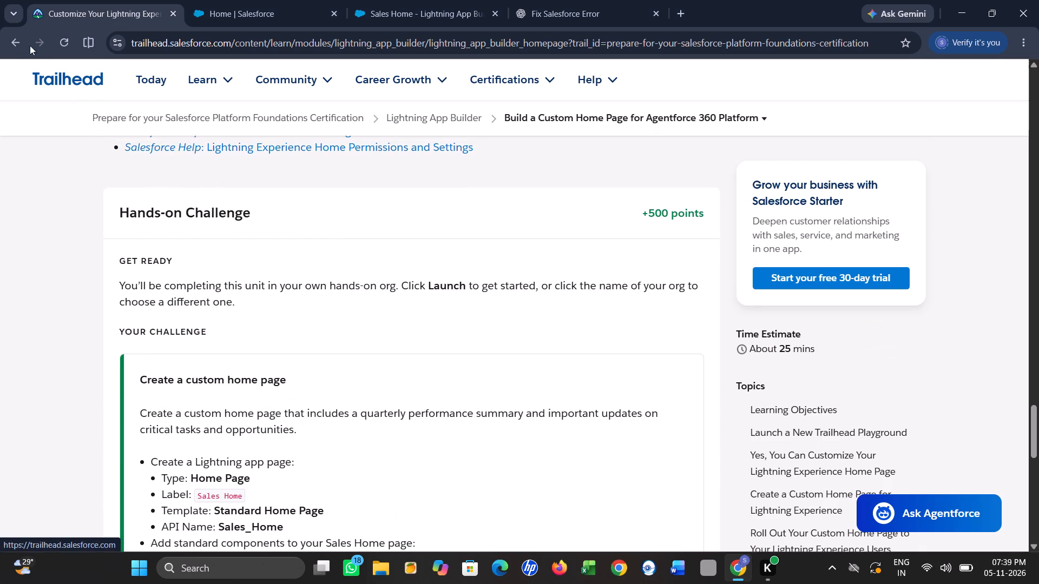
# From the Lightning App Builder module overview, open the Get Started With Dynamic Forms unit and examine its instructions and challenge requirements.
pyautogui.click(13, 41)
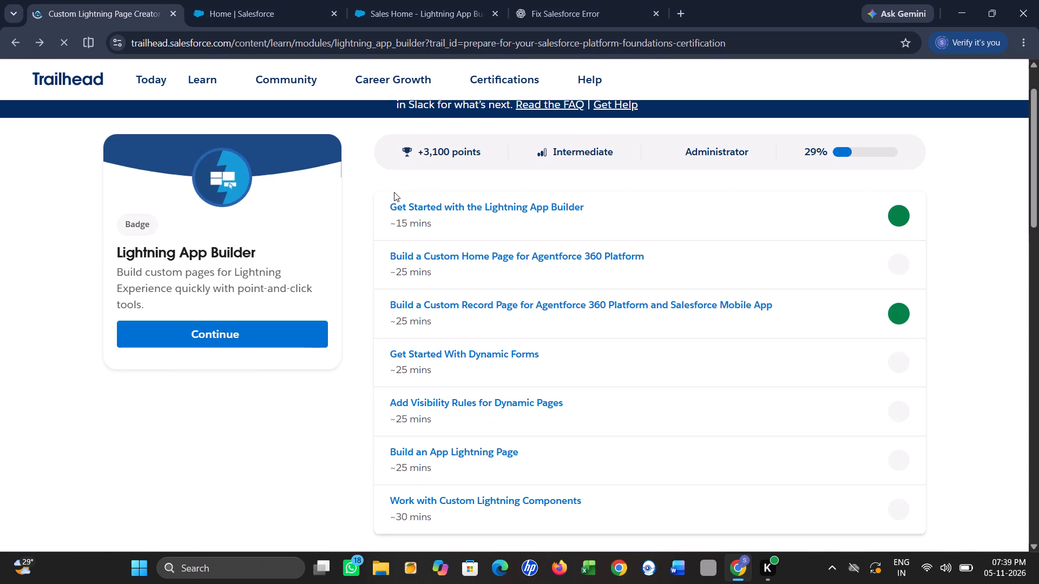
pyautogui.scroll(-1, 550, 276)
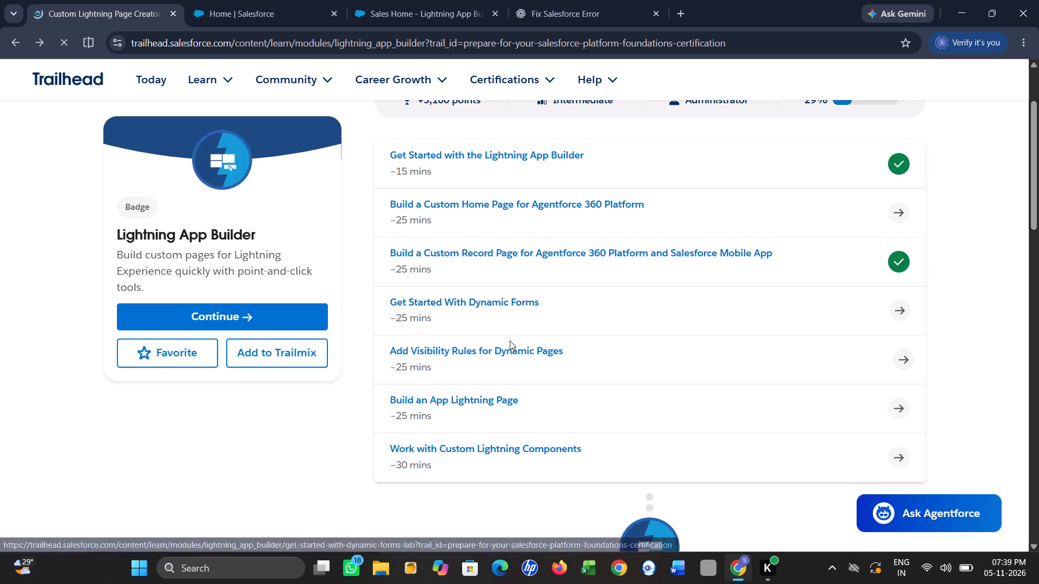
pyautogui.click(499, 300)
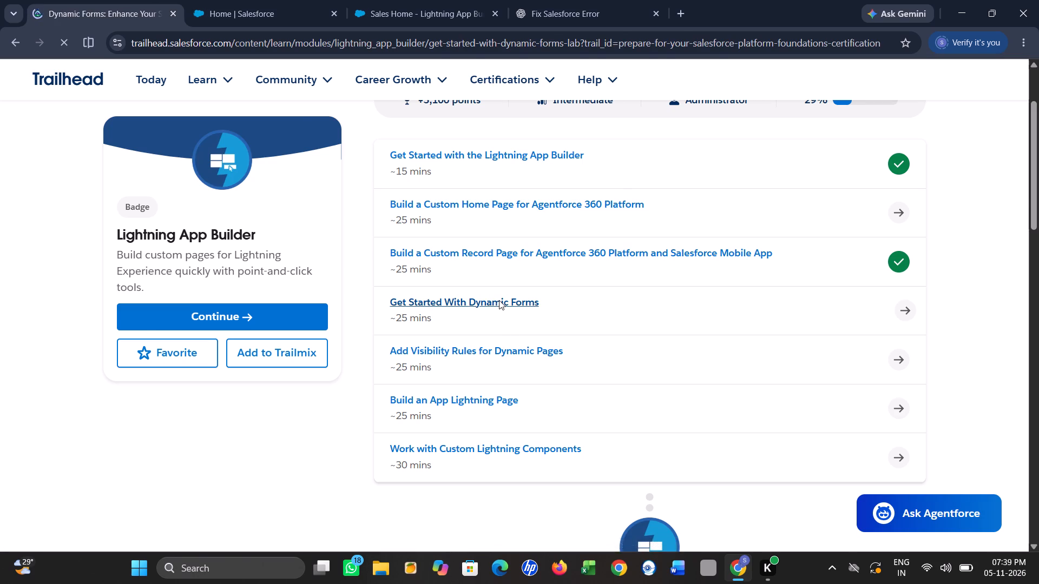
pyautogui.scroll(-4, 485, 350)
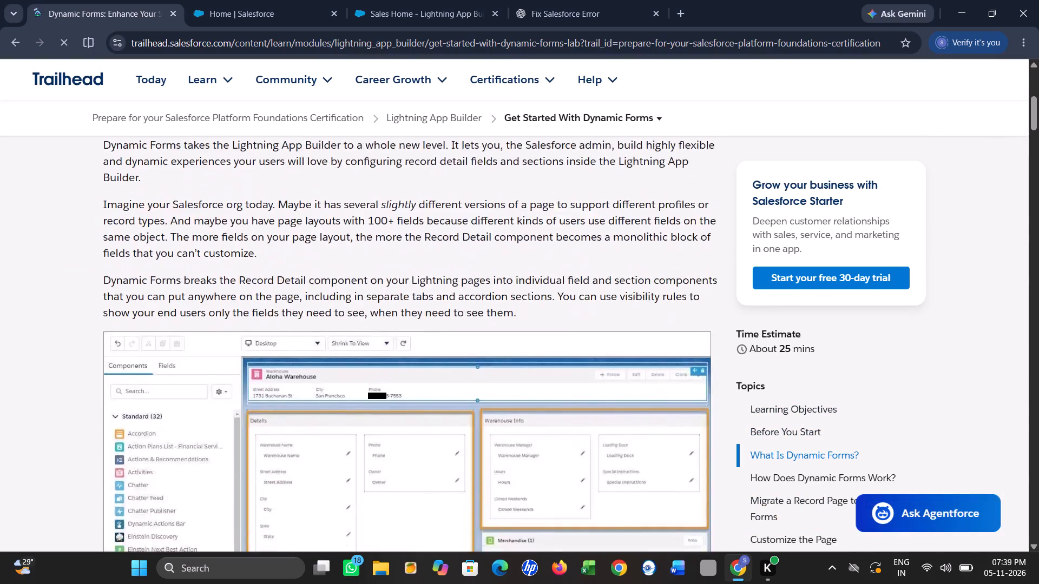
pyautogui.scroll(-9, 485, 350)
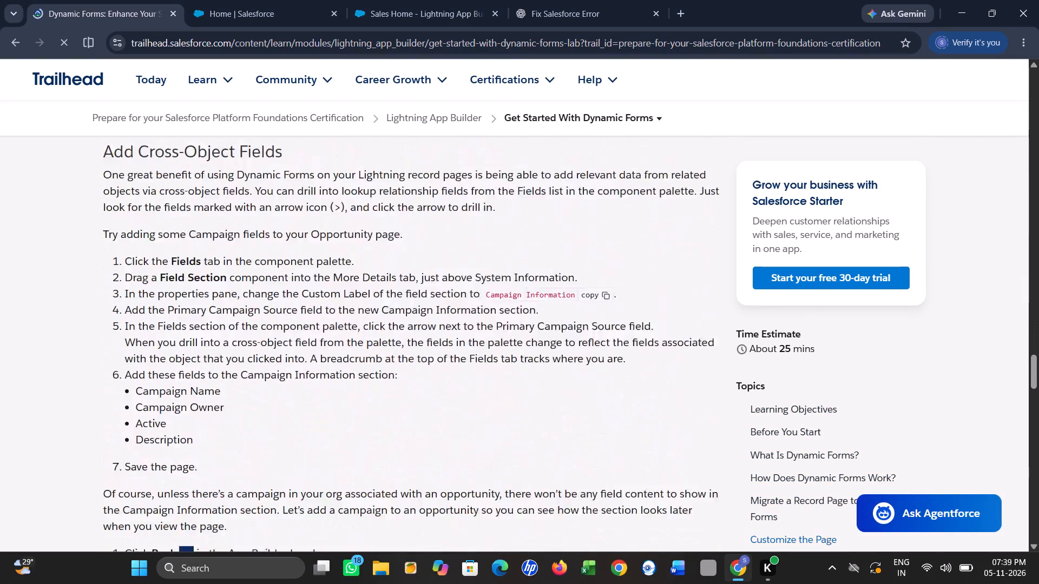
pyautogui.scroll(-6, 485, 350)
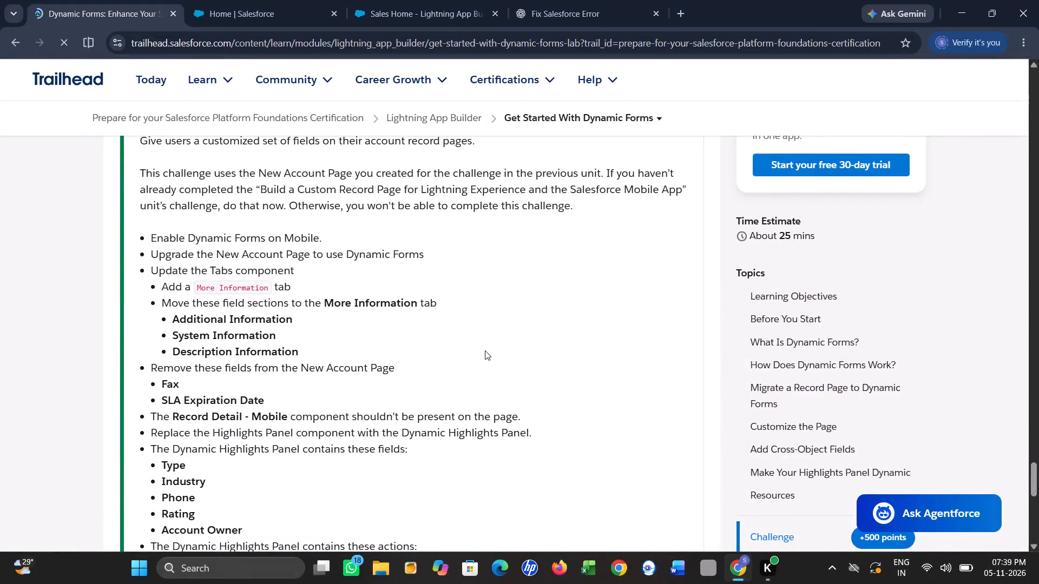
pyautogui.scroll(-1, 485, 350)
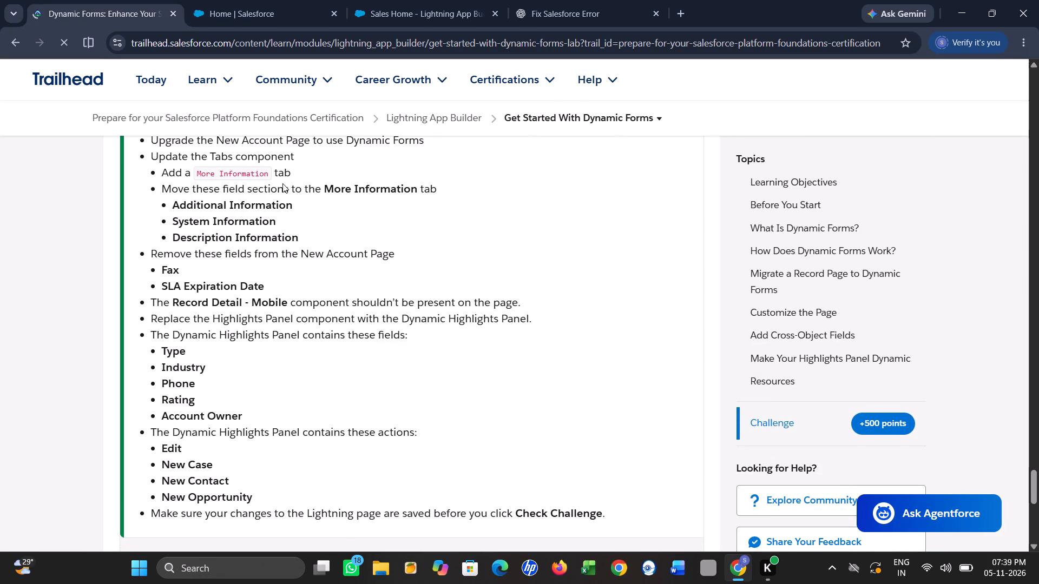
pyautogui.scroll(20, 504, 151)
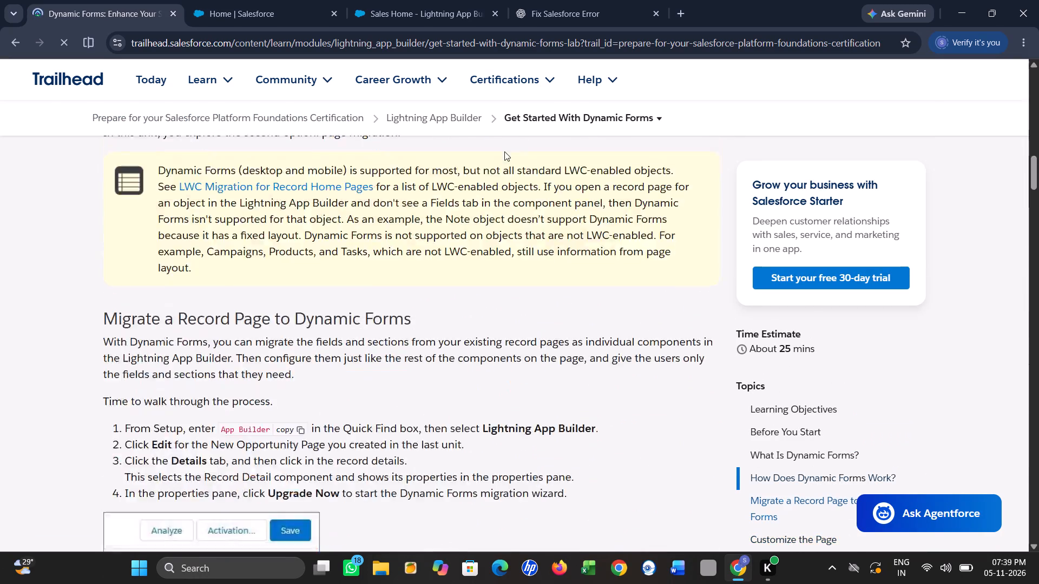
pyautogui.scroll(5, 504, 151)
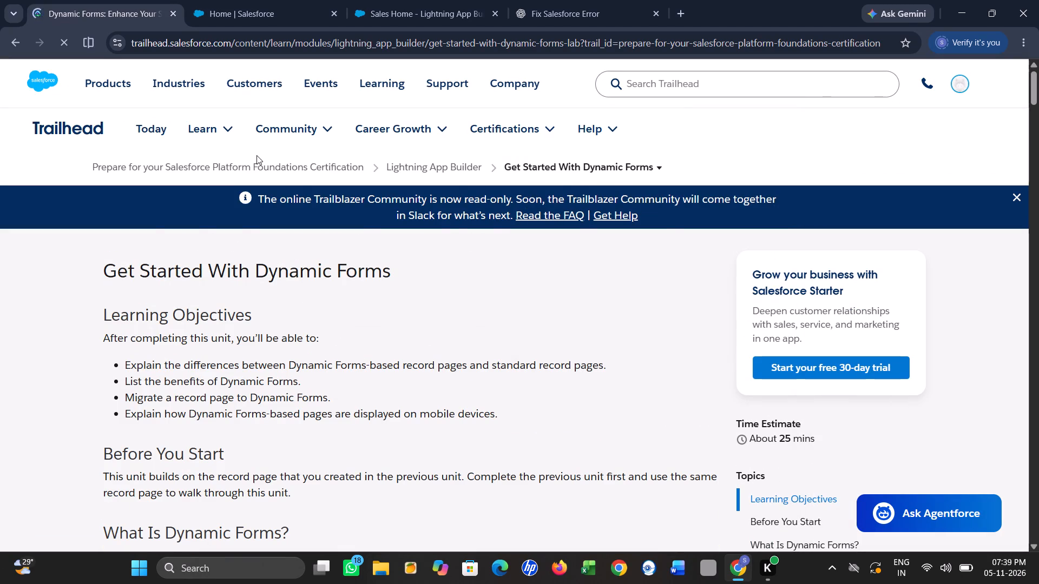
# Go back to the Lightning App Builder module overview and reopen the Get Started With Dynamic Forms unit.
pyautogui.click(15, 41)
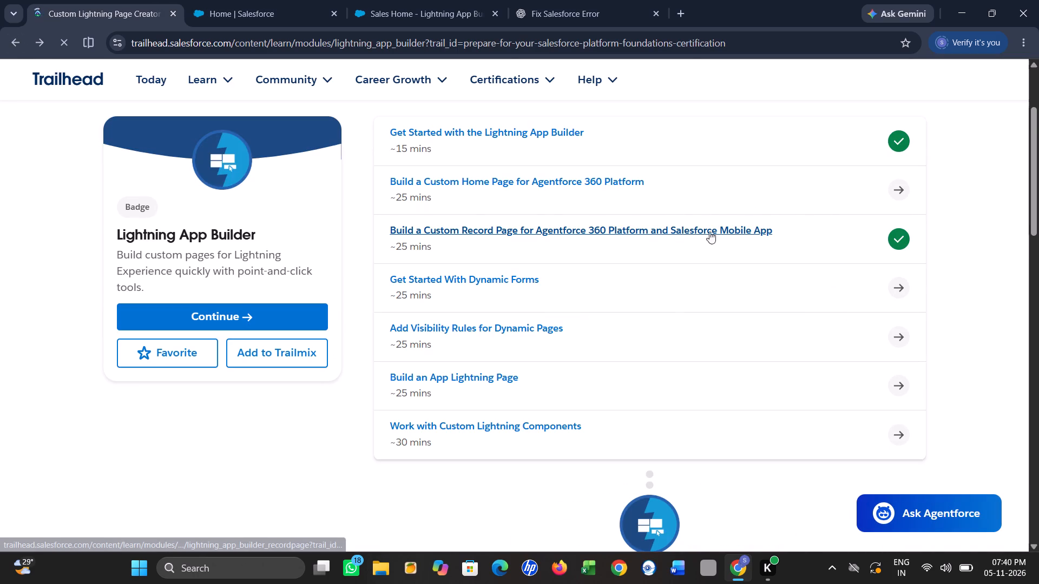
pyautogui.click(511, 281)
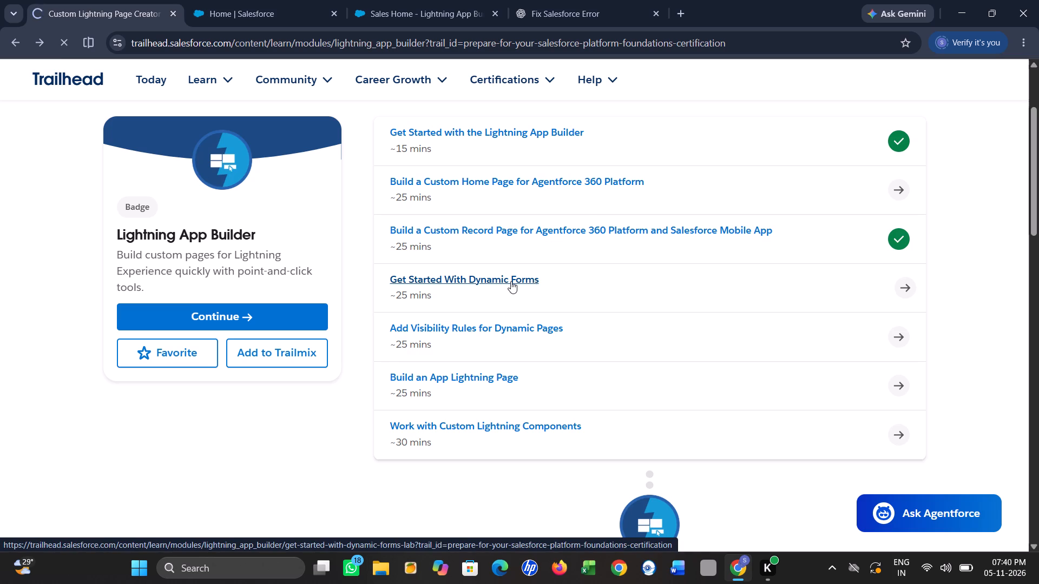
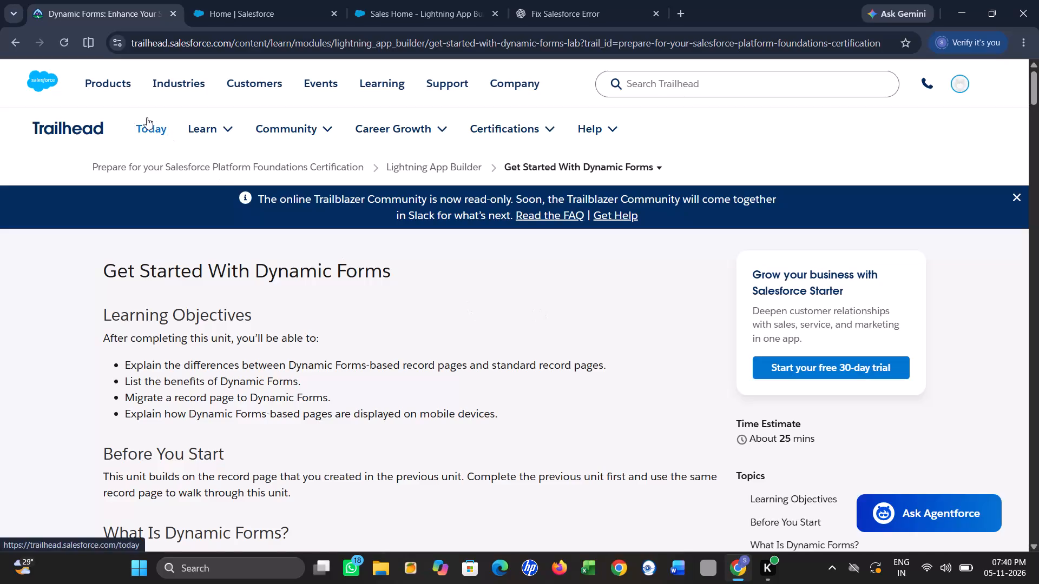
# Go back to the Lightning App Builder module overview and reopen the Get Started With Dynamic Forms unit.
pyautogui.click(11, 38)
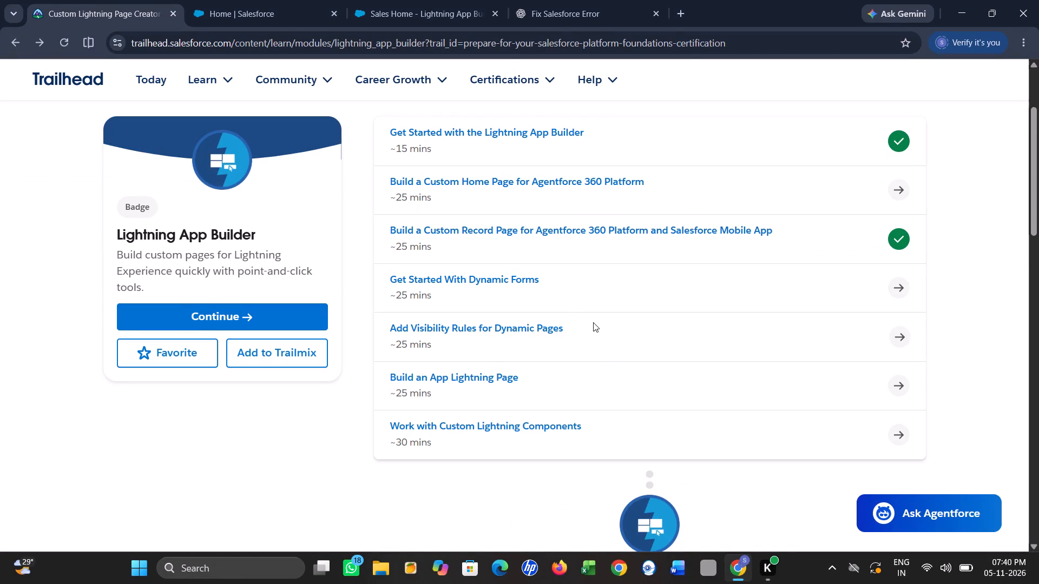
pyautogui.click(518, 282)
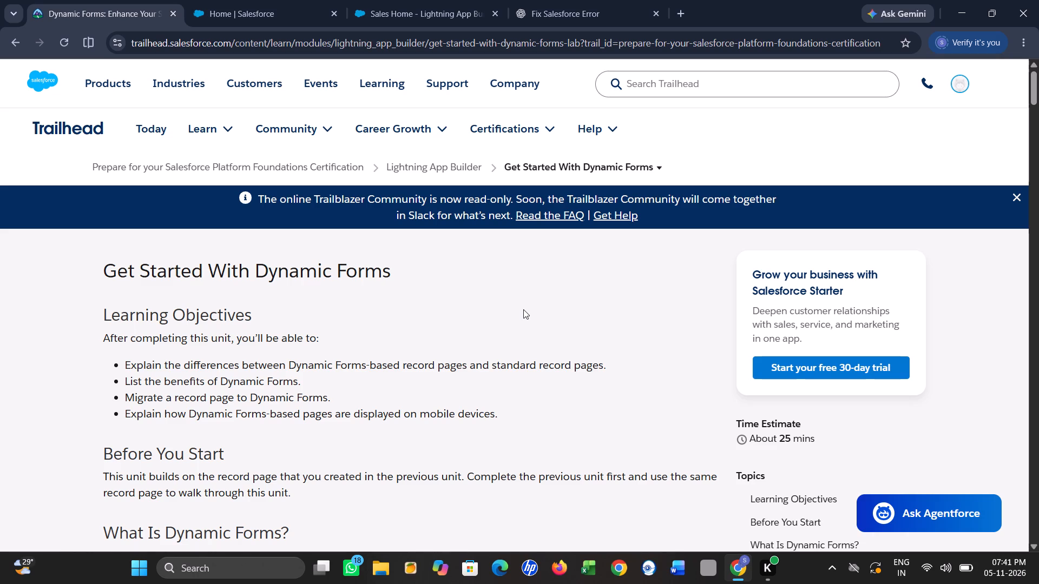
# In the unit's challenge section, create a new Trailhead Playground under the suggested name as the hands-on org.
pyautogui.scroll(-13, 523, 309)
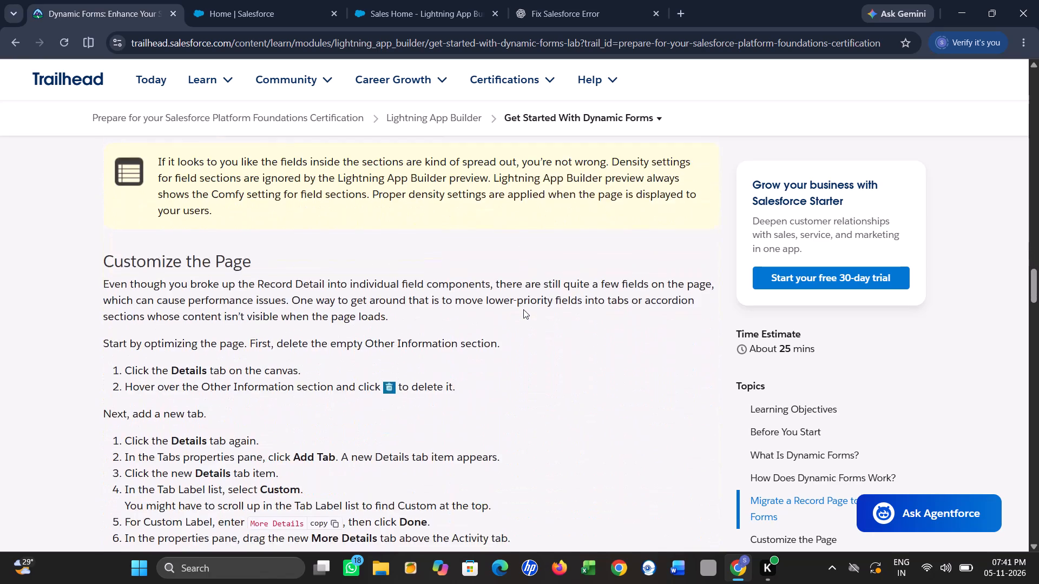
pyautogui.scroll(-5, 523, 309)
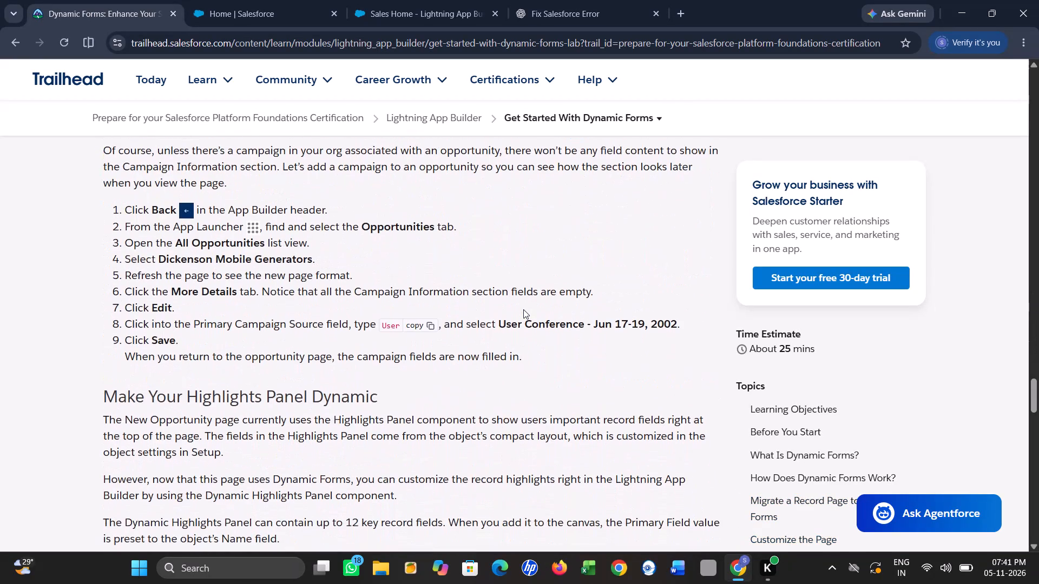
pyautogui.scroll(-7, 523, 309)
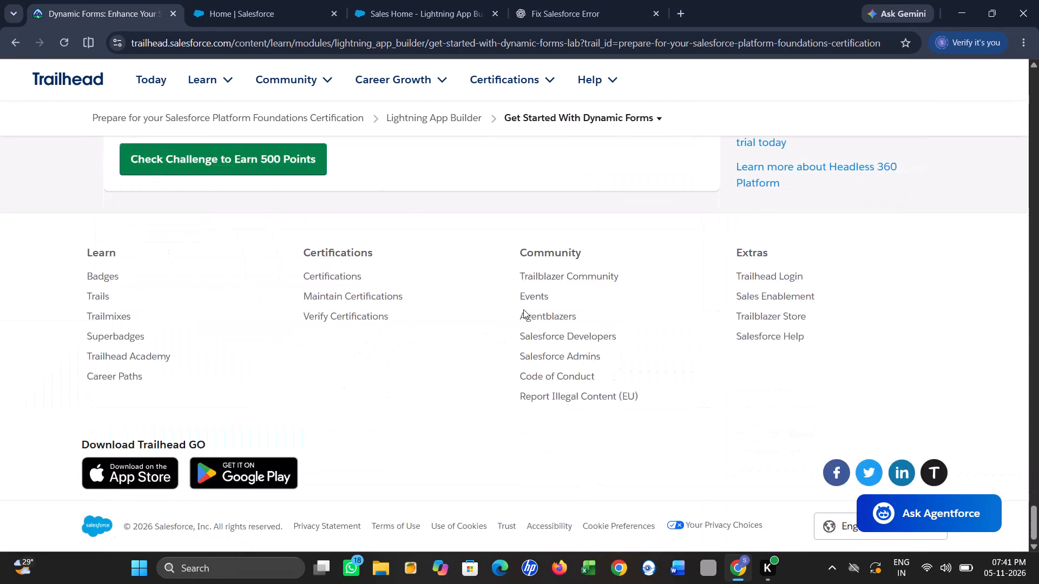
pyautogui.scroll(2, 523, 309)
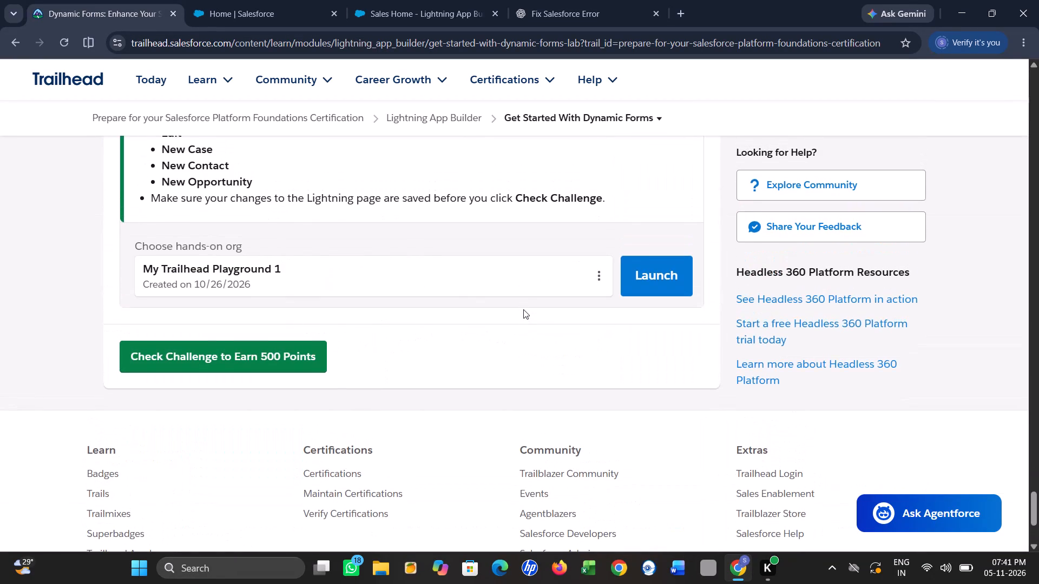
pyautogui.click(597, 276)
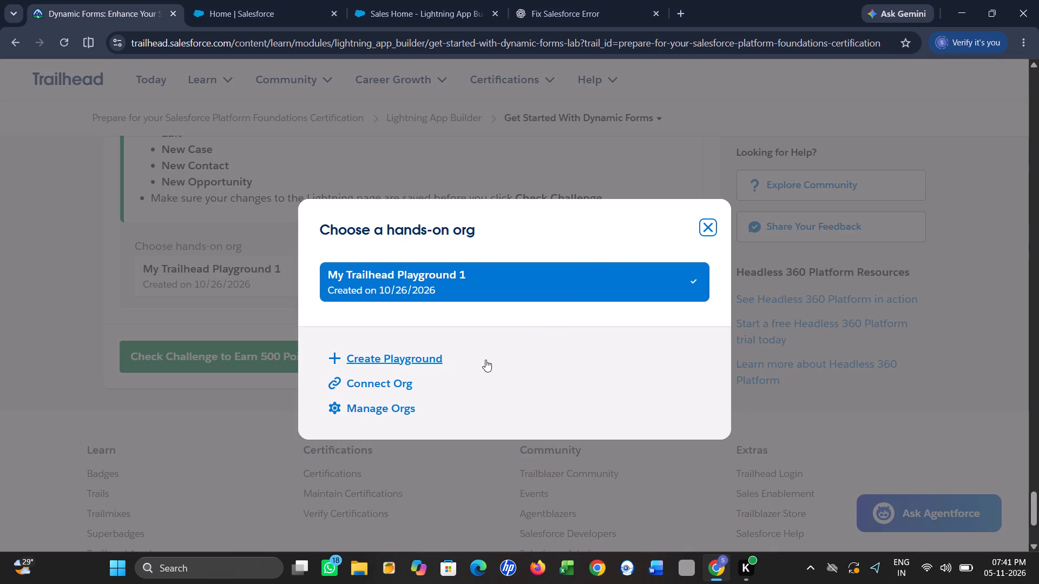
pyautogui.click(485, 360)
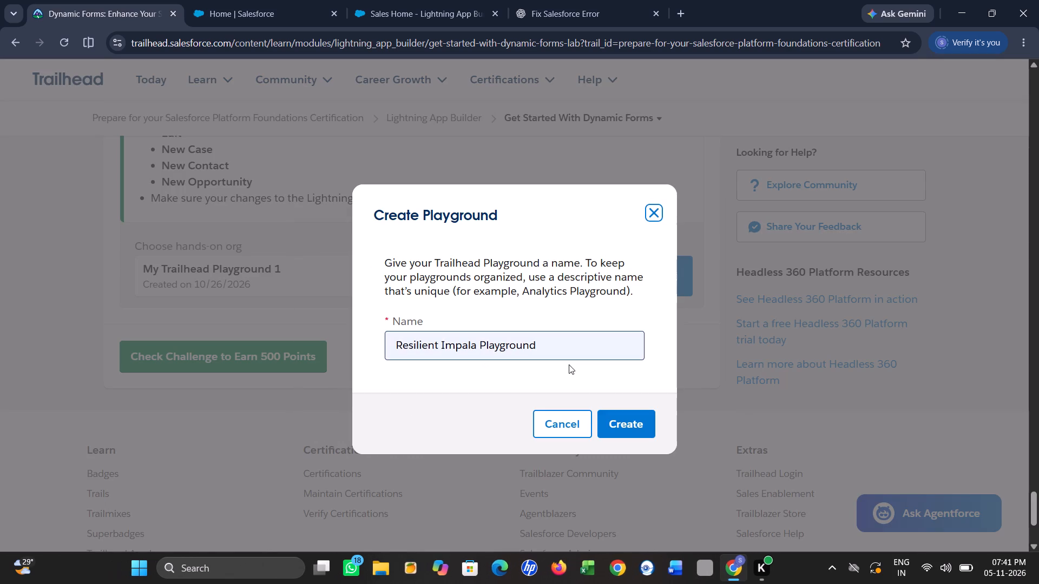
pyautogui.click(621, 424)
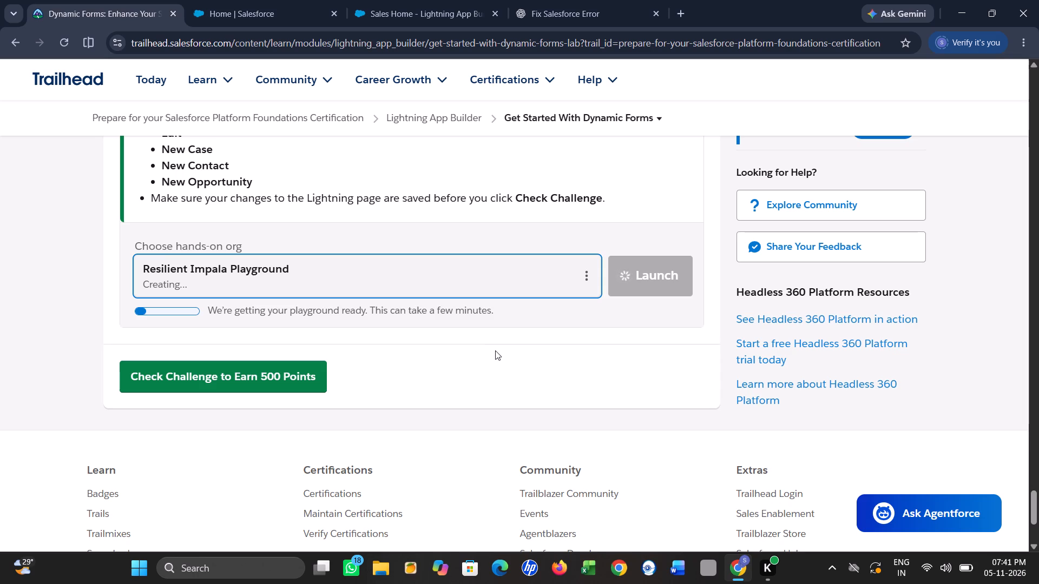
# Examine the unit's instructions on page customization, campaign fields and the Dynamic Highlights Panel, plus the challenge requirements, while the playground is created.
pyautogui.scroll(8, 495, 350)
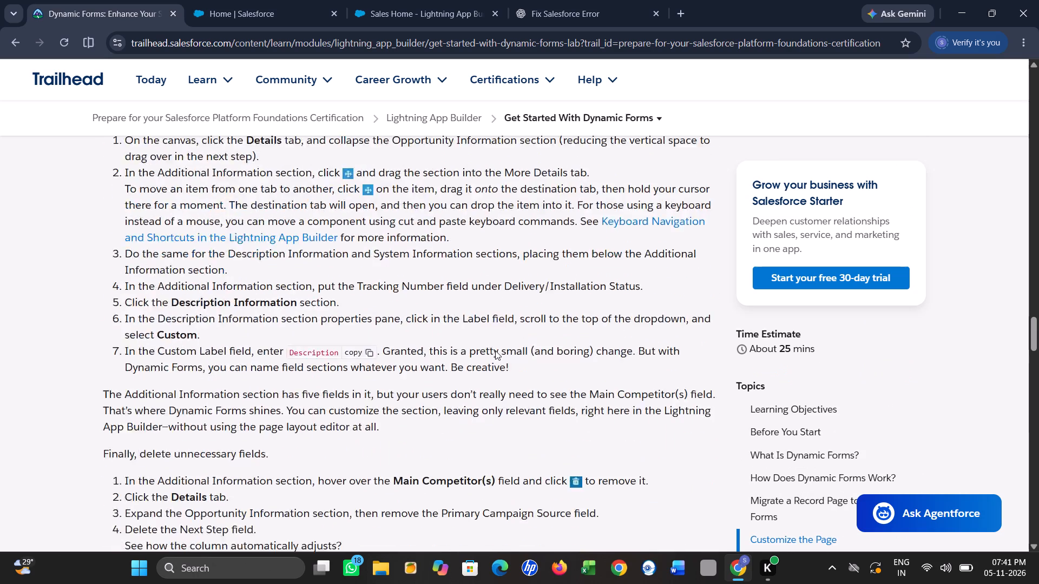
pyautogui.scroll(-6, 495, 350)
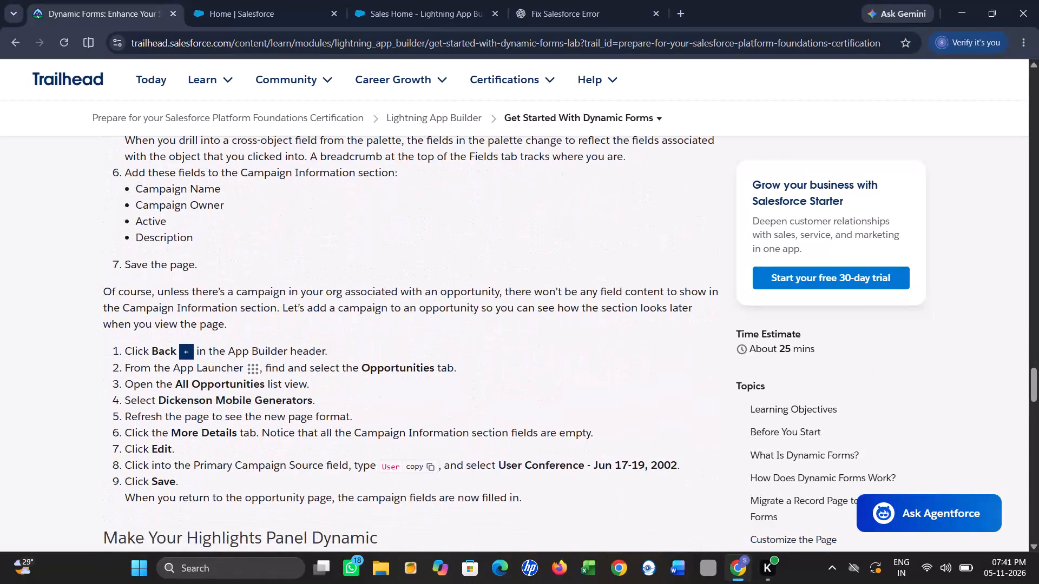
pyautogui.scroll(2, 495, 350)
pyautogui.scroll(-3, 495, 350)
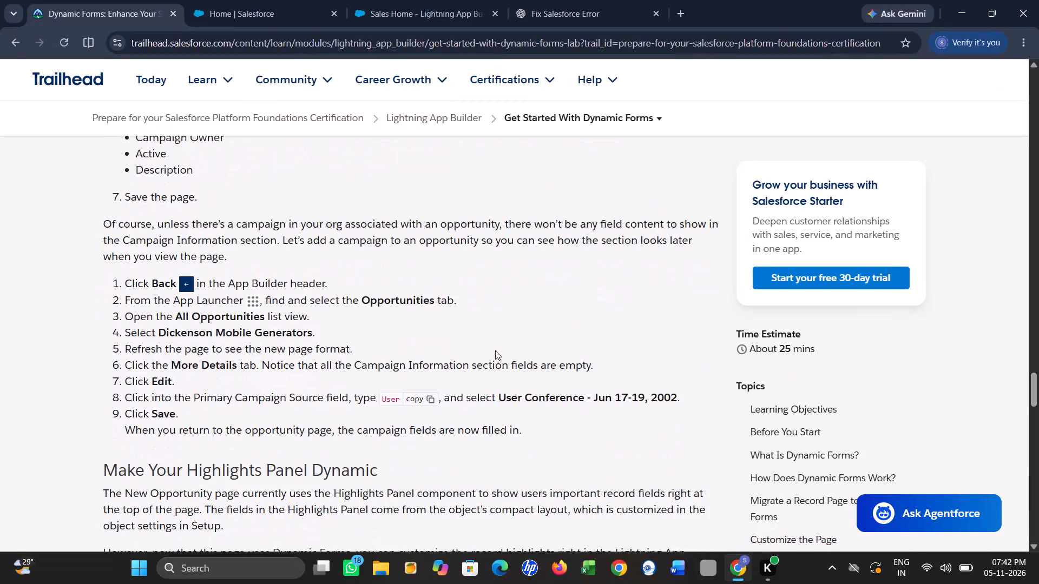
pyautogui.scroll(-2, 495, 350)
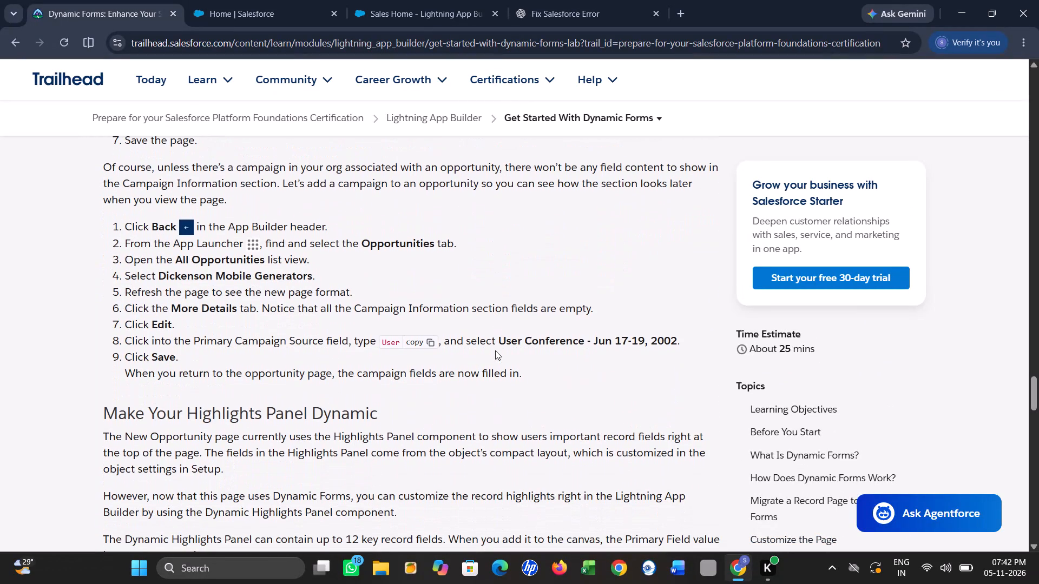
pyautogui.scroll(-1, 495, 350)
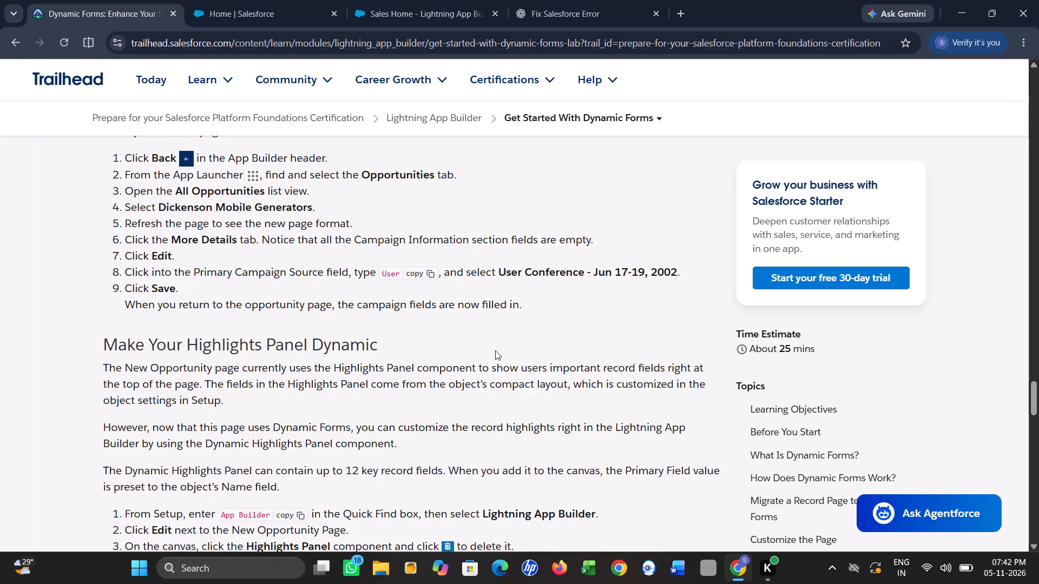
pyautogui.scroll(-3, 495, 350)
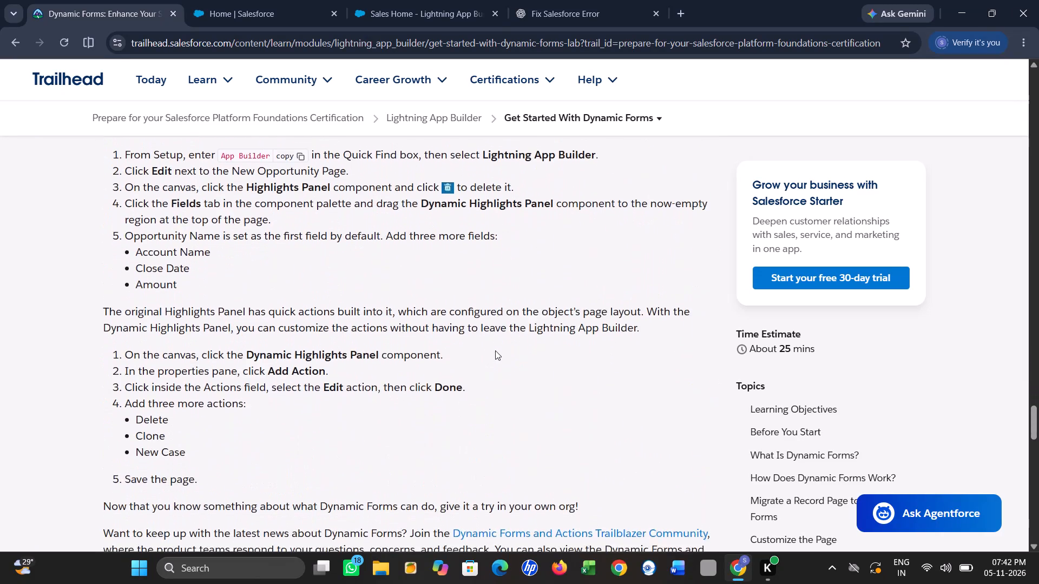
pyautogui.scroll(-2, 495, 350)
pyautogui.scroll(1, 495, 350)
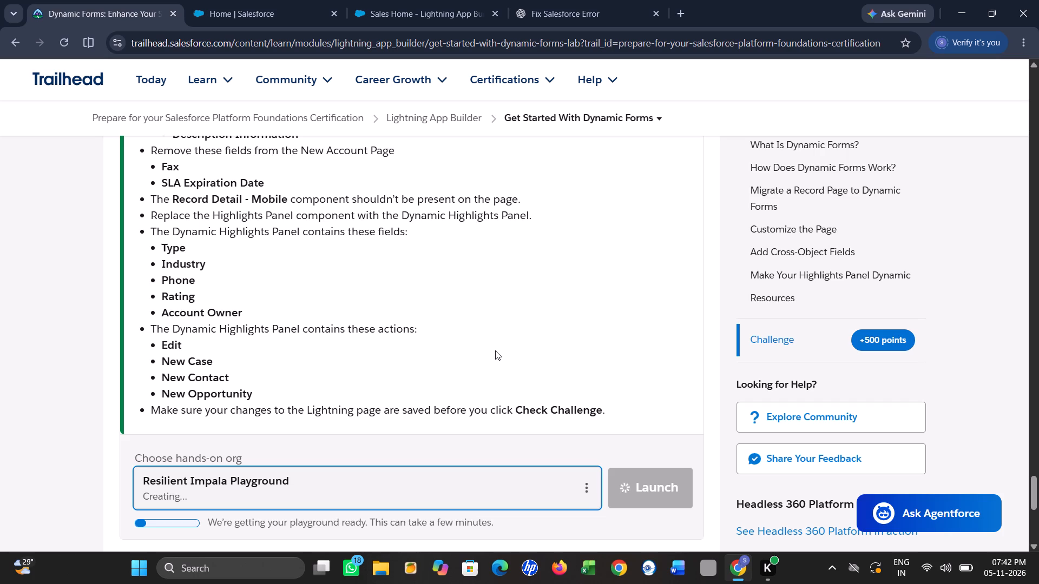
pyautogui.scroll(-1, 495, 350)
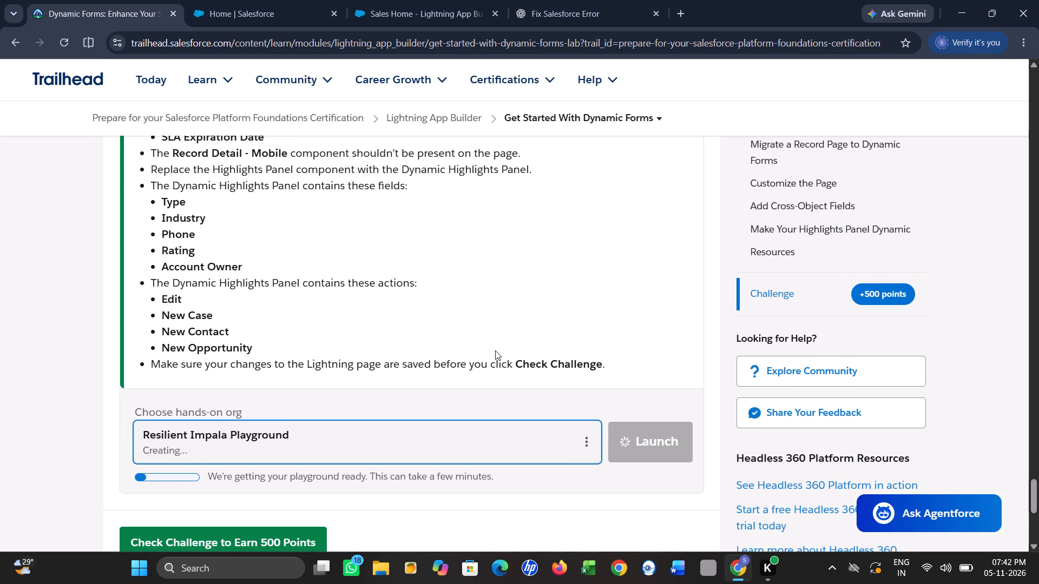
pyautogui.scroll(-1, 495, 350)
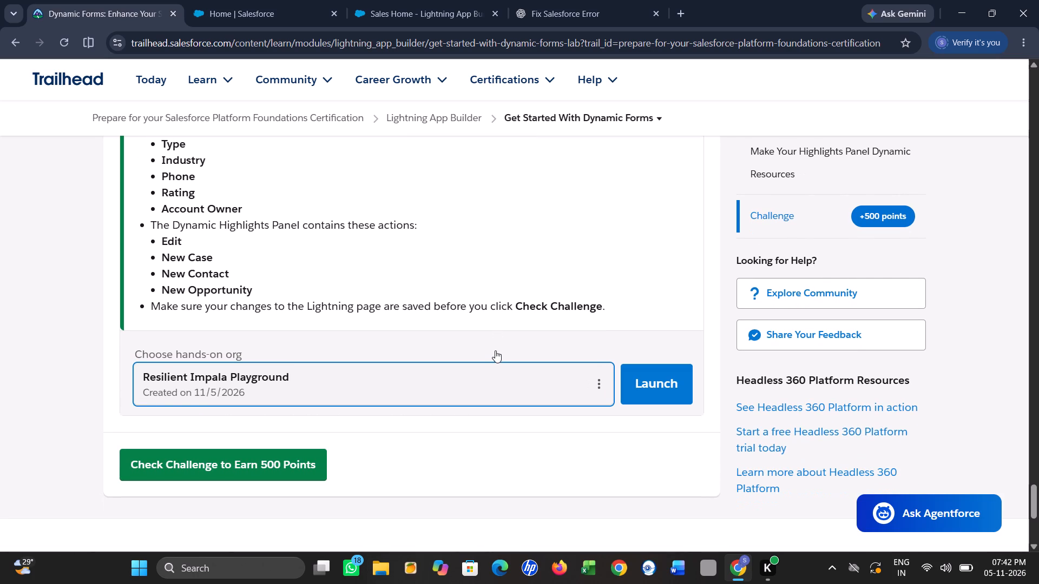
# Launch the new playground, dismiss the notification request and the incidents pop-up, and open Setup.
pyautogui.click(653, 377)
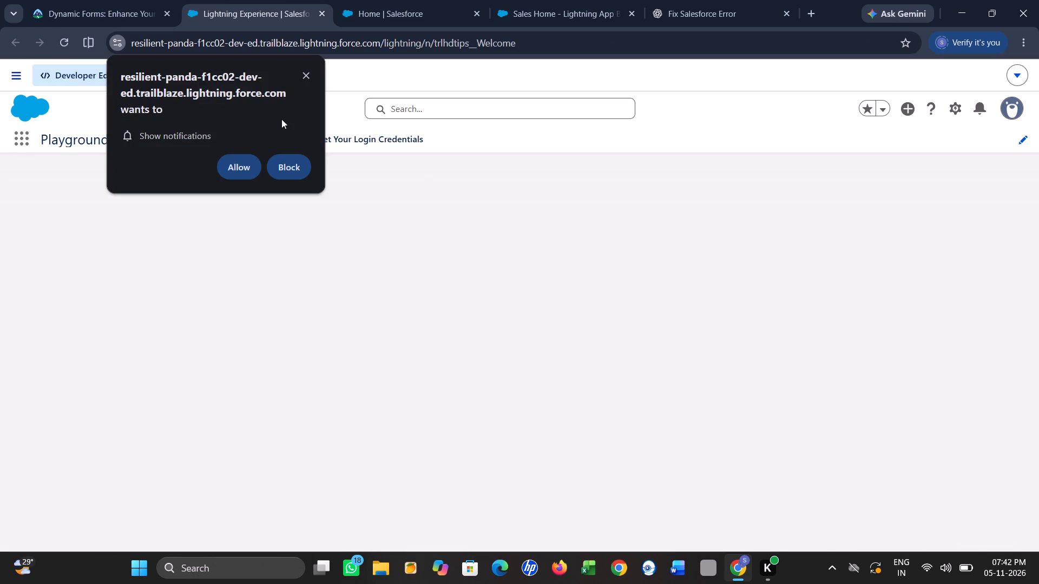
pyautogui.click(306, 72)
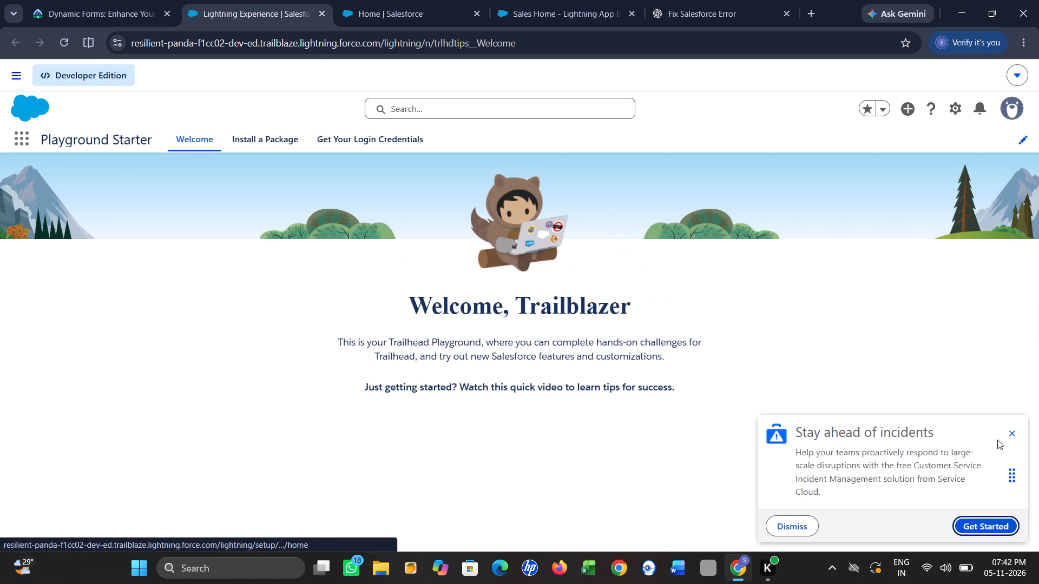
pyautogui.click(1014, 429)
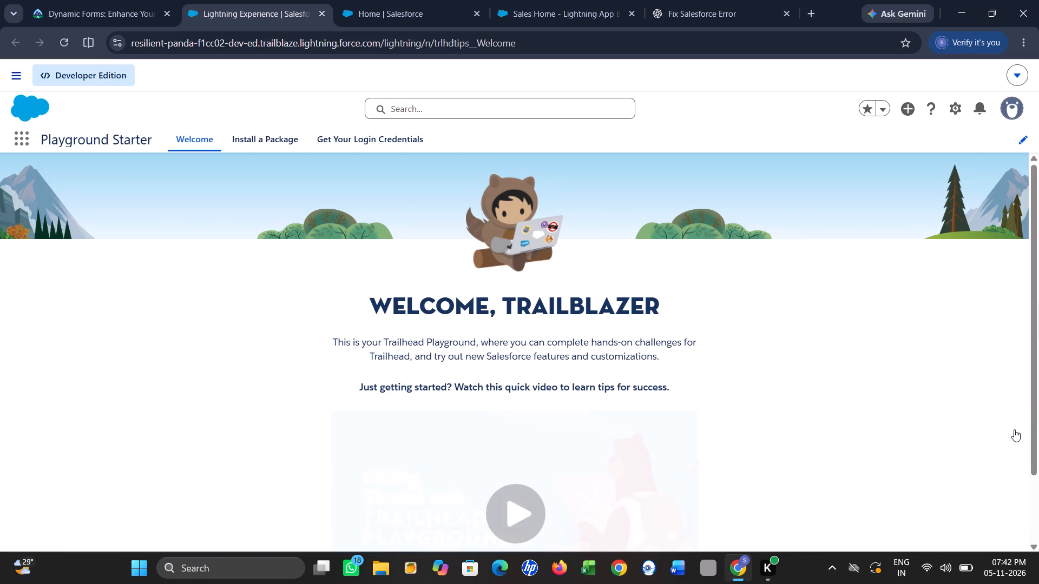
pyautogui.click(956, 108)
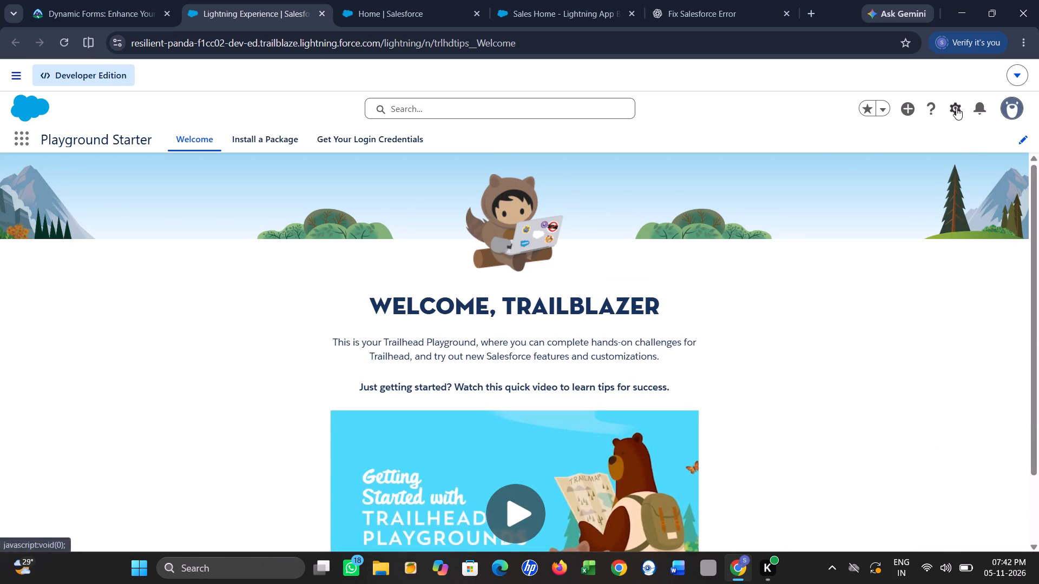
pyautogui.click(909, 165)
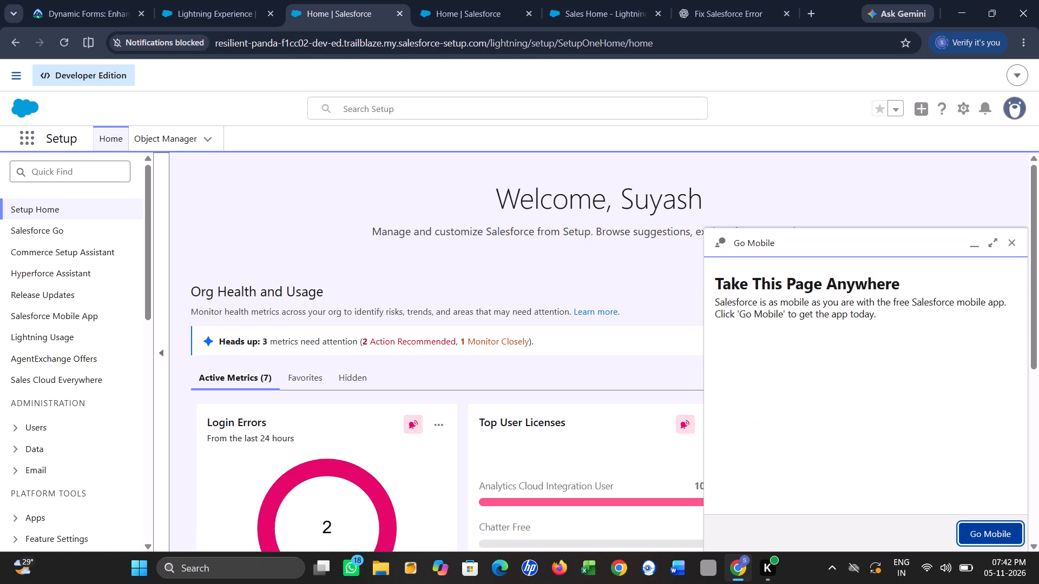
# Search Setup for MOBIL, open Salesforce Mobile App, close the Go Mobile pop-up and check the Dynamic Forms and Dynamic Highlights Panel on Mobile setting.
pyautogui.click(75, 174)
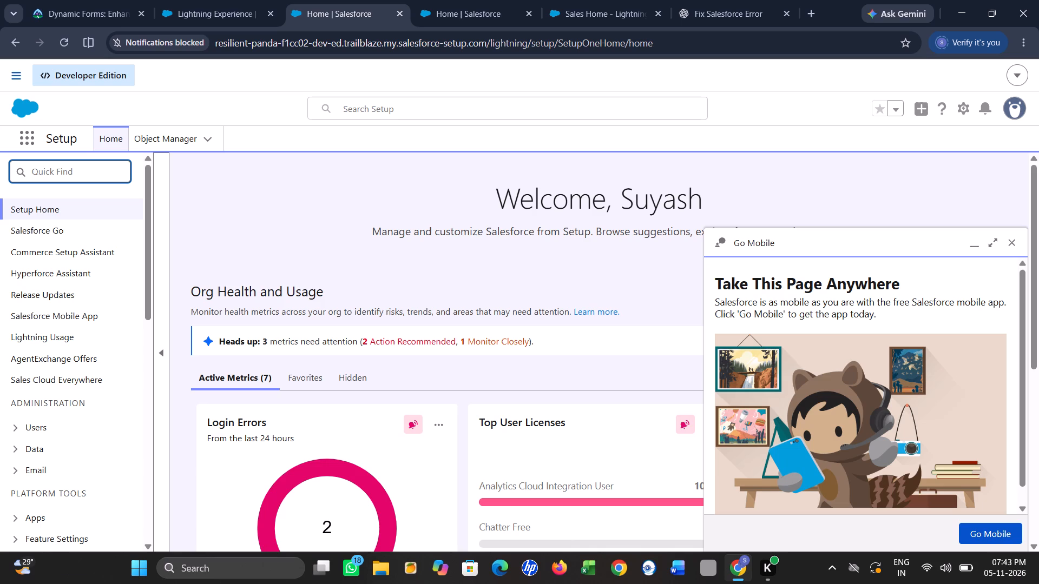
pyautogui.write('MOBIL')
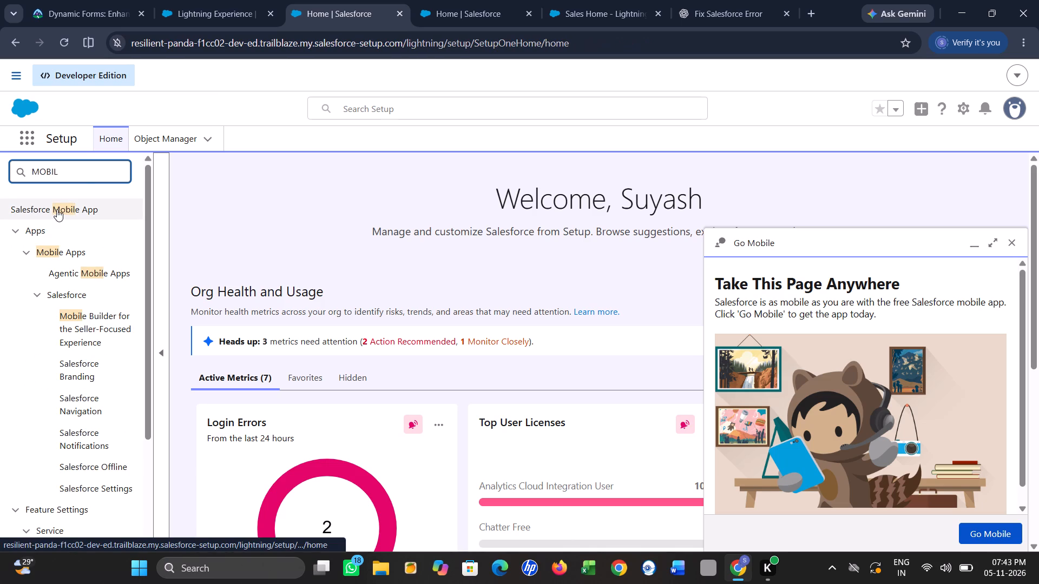
pyautogui.doubleClick(57, 209)
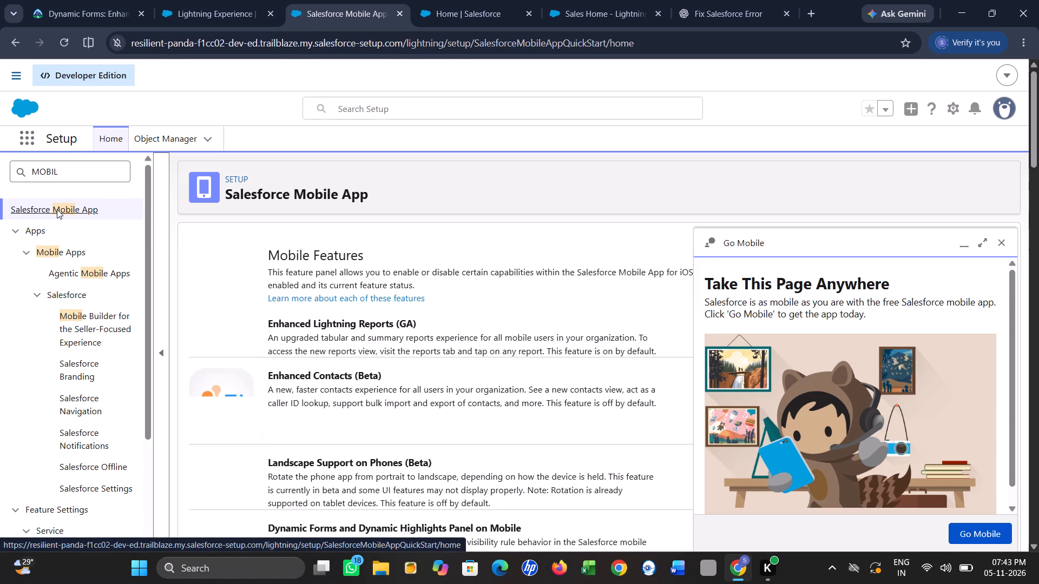
pyautogui.scroll(-3, 327, 297)
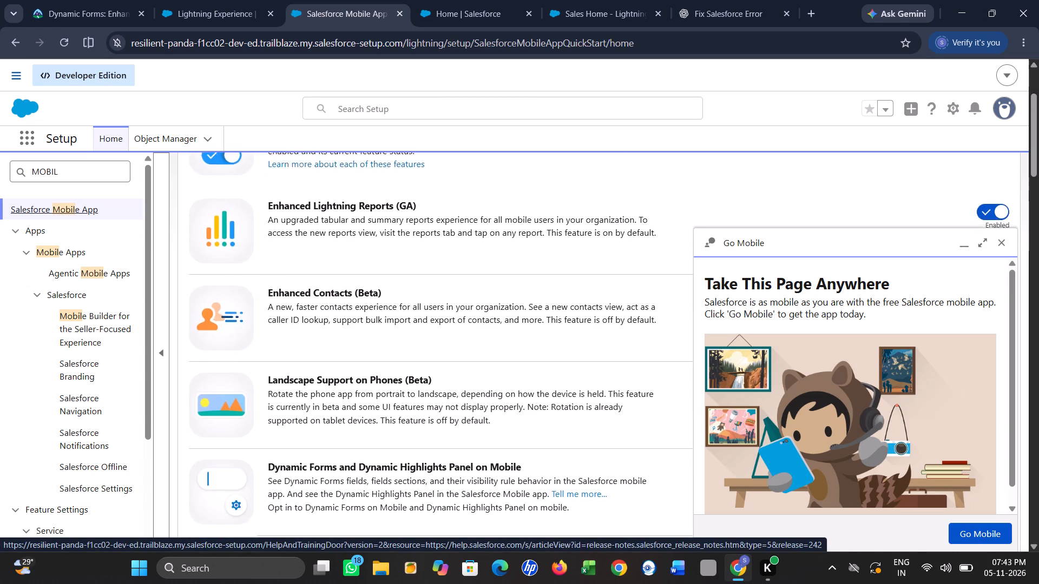
pyautogui.scroll(-1, 327, 297)
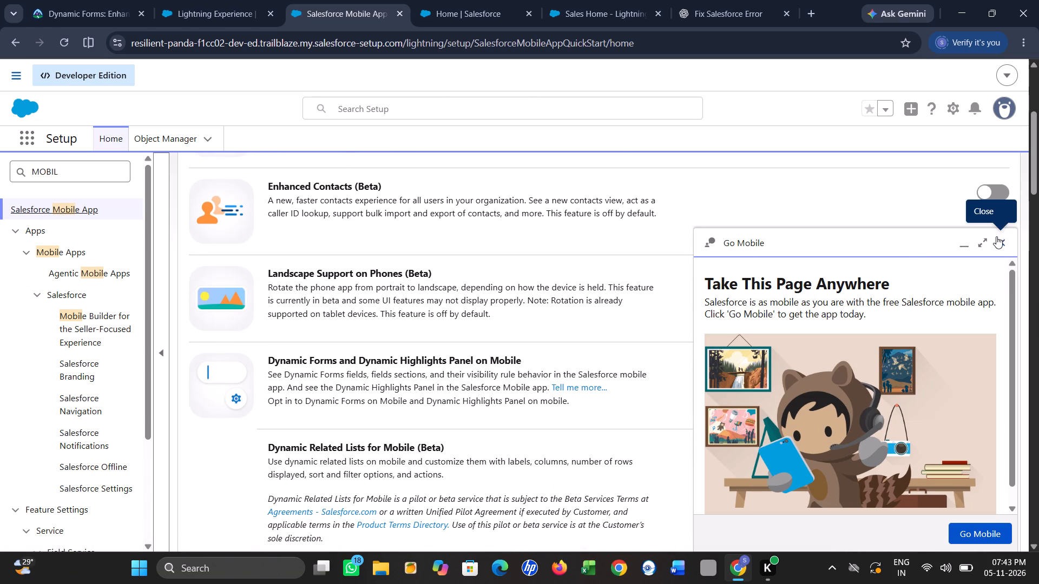
pyautogui.click(1001, 239)
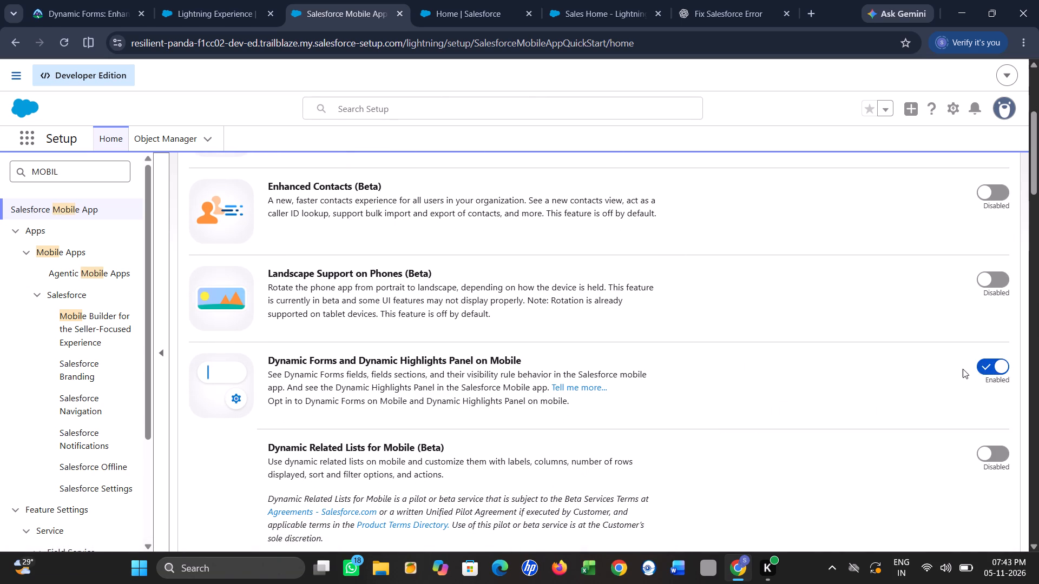
pyautogui.moveTo(960, 369); pyautogui.dragTo(840, 400)
# Close the old playground's Setup Home page, the Sales Home App Builder page and the ChatGPT conversation.
pyautogui.click(202, 0)
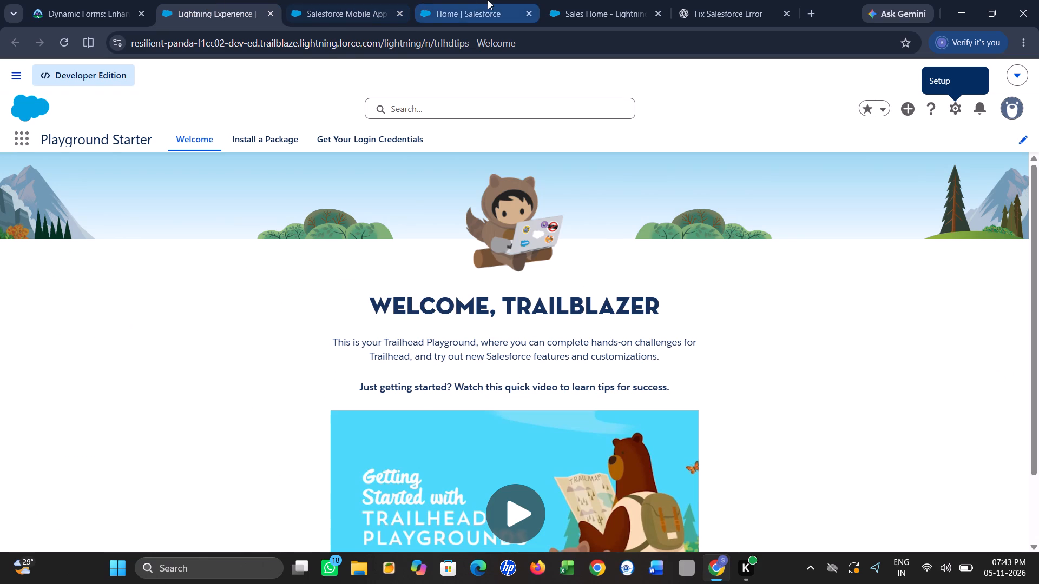
pyautogui.click(488, 0)
pyautogui.click(529, 11)
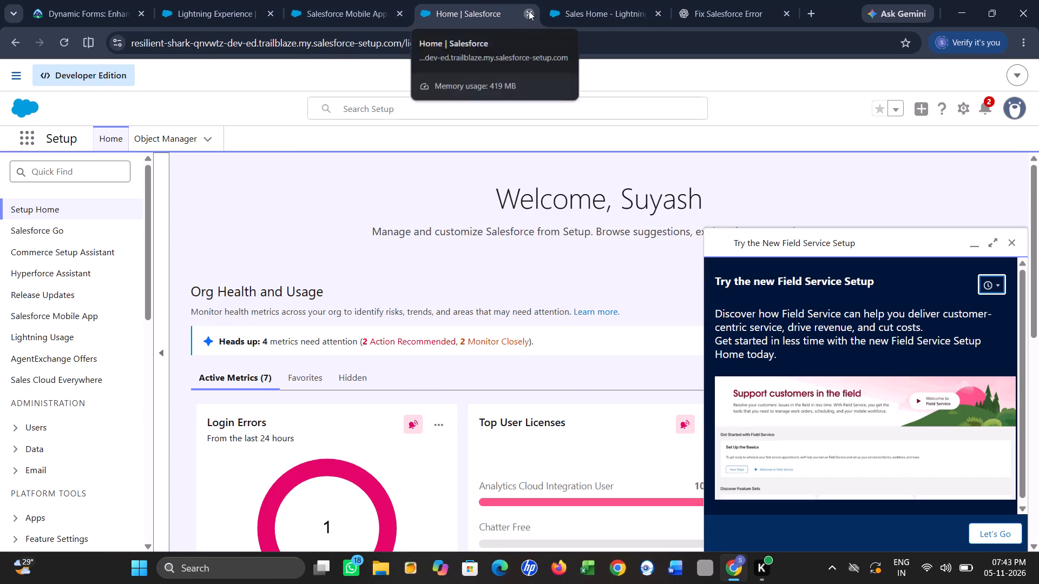
pyautogui.click(530, 11)
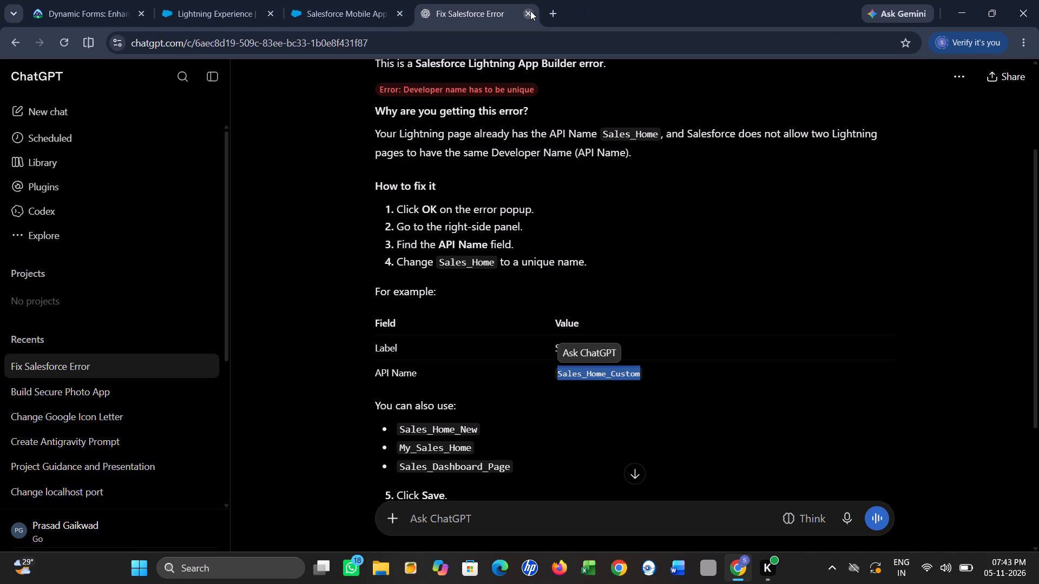
pyautogui.click(530, 11)
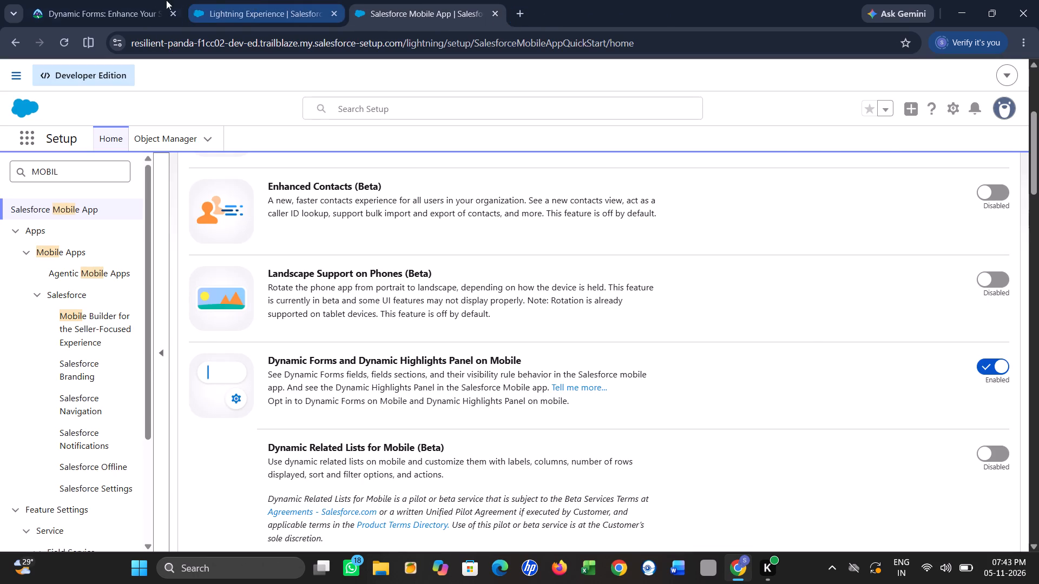
# Return to the Get Started With Dynamic Forms unit and review the challenge requirements for the New Account Page.
pyautogui.click(120, 0)
pyautogui.scroll(3, 109, 258)
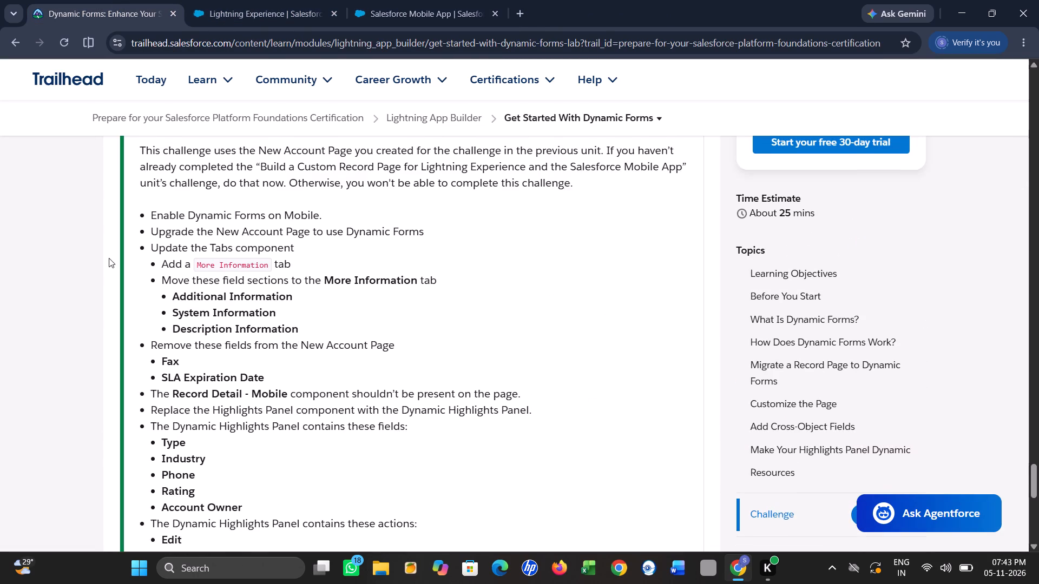
# Recheck the challenge requirements, return to the playground's Setup, search it for APP bui and open Lightning App Builder.
pyautogui.scroll(2, 109, 258)
pyautogui.scroll(-1, 109, 258)
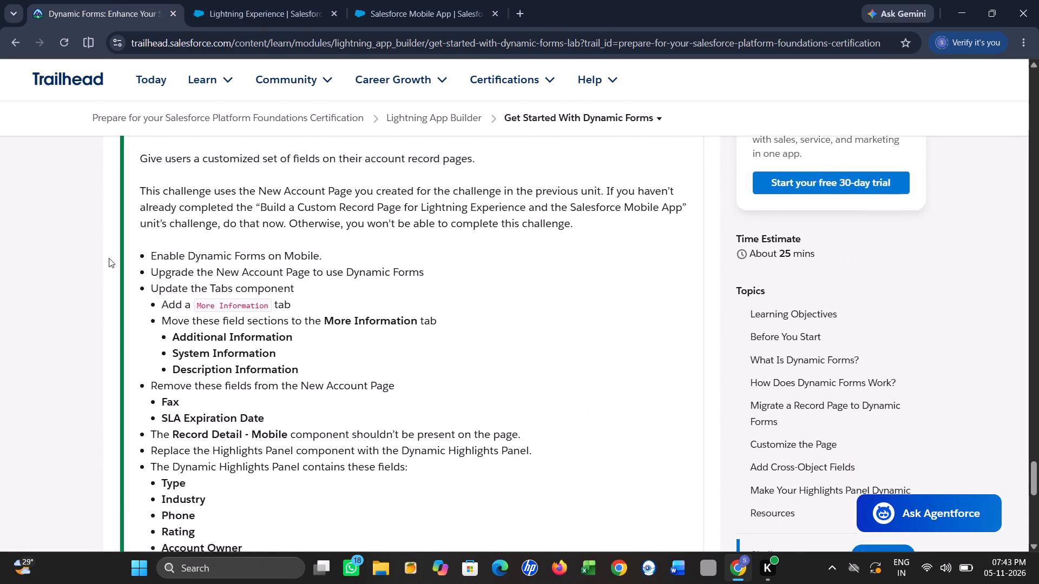
pyautogui.scroll(-1, 109, 258)
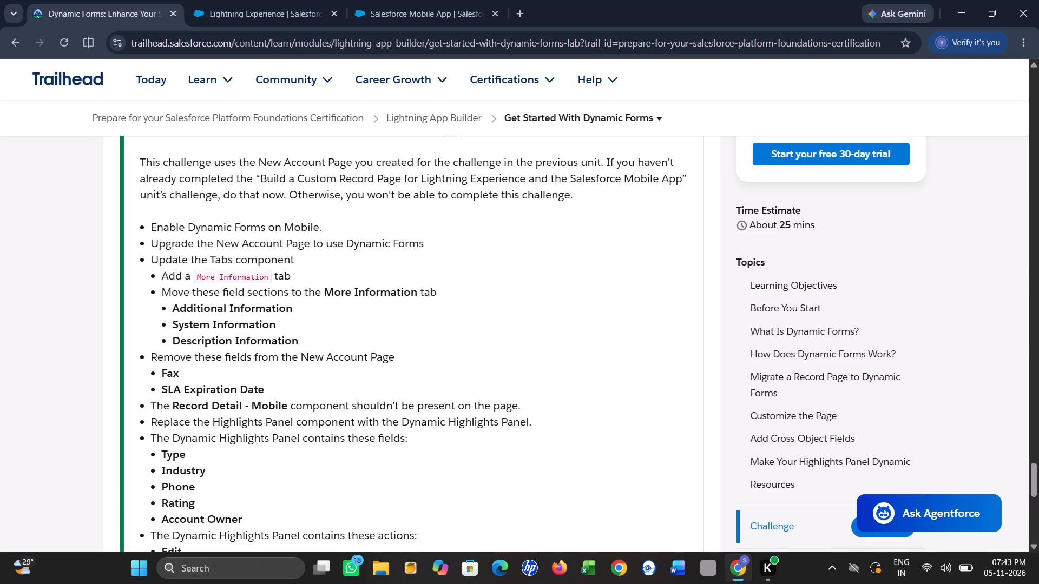
pyautogui.click(404, 0)
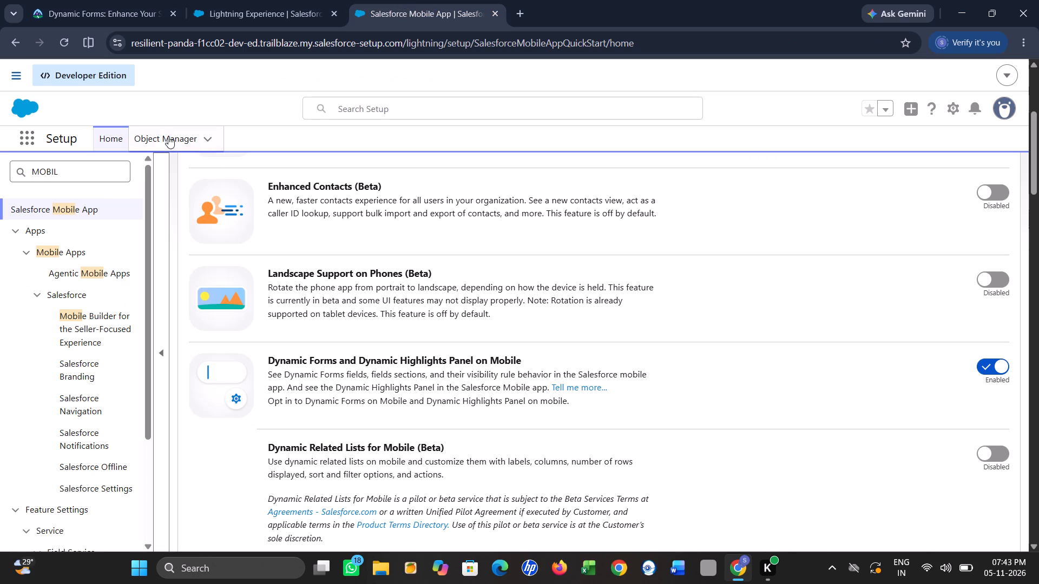
pyautogui.click(102, 178)
pyautogui.press('BackSpace')
pyautogui.press('BackSpace')
pyautogui.press('BackSpace')
pyautogui.press('BackSpace')
pyautogui.press('BackSpace')
pyautogui.press('BackSpace')
pyautogui.press('BackSpace')
pyautogui.press('BackSpace')
pyautogui.press('BackSpace')
pyautogui.press('BackSpace')
pyautogui.press('BackSpace')
pyautogui.press('BackSpace')
pyautogui.press('BackSpace')
pyautogui.press('BackSpace')
pyautogui.press('BackSpace')
pyautogui.press('BackSpace')
pyautogui.press('BackSpace')
pyautogui.press('BackSpace')
pyautogui.press('BackSpace')
pyautogui.press('BackSpace')
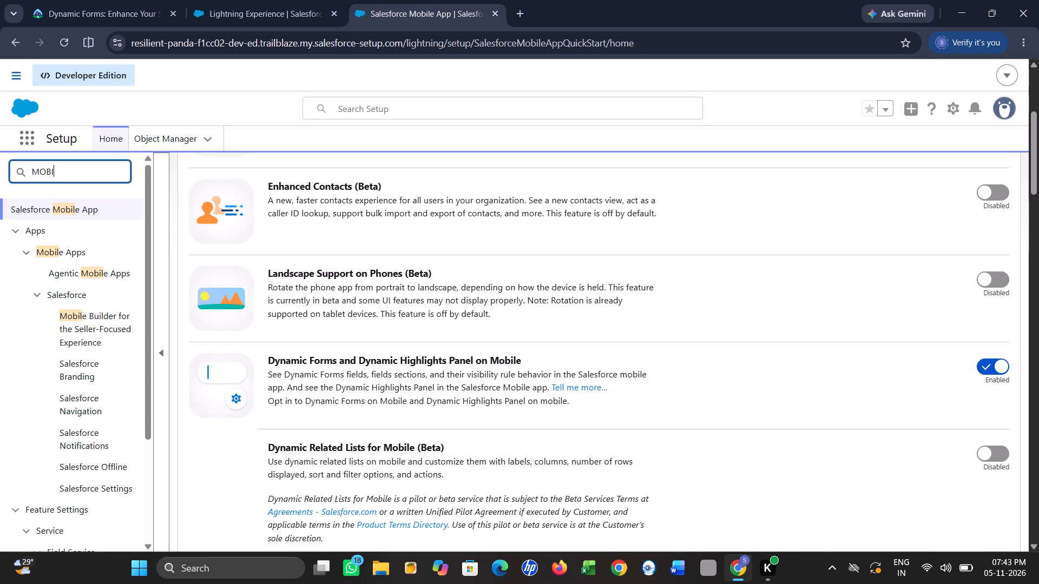
pyautogui.write('APP')
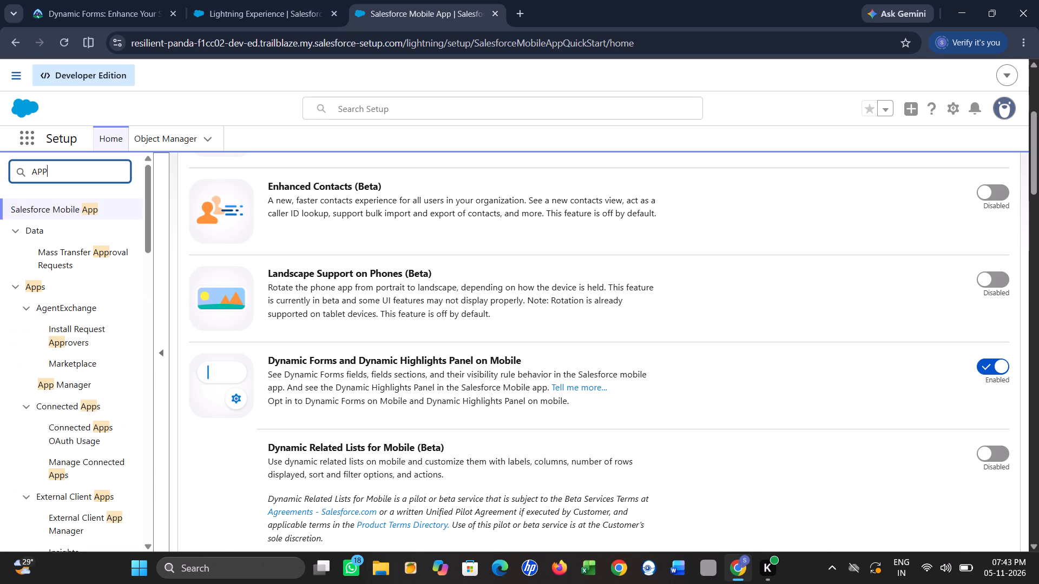
pyautogui.press('space')
pyautogui.write('bui')
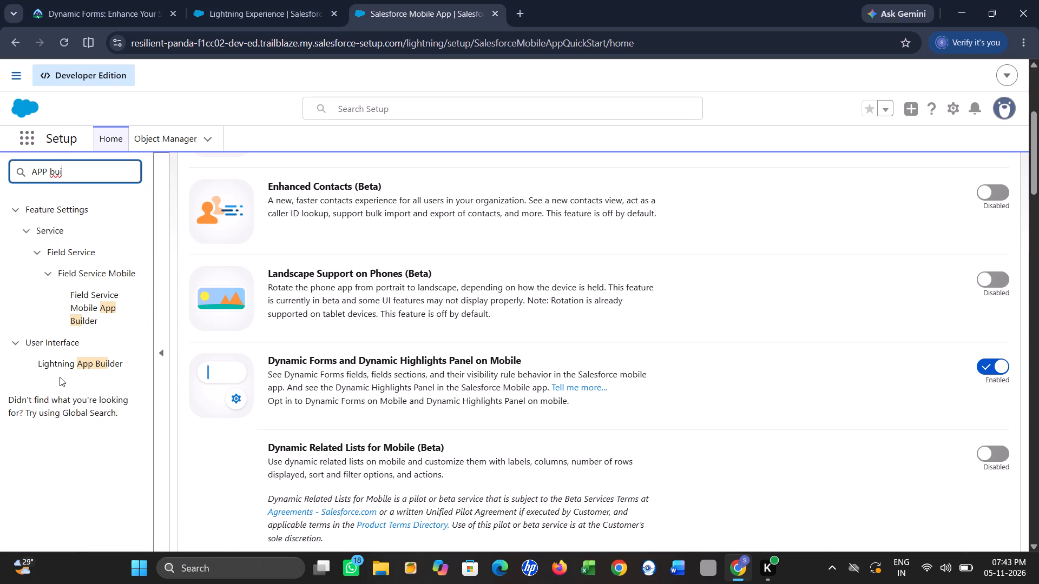
pyautogui.doubleClick(73, 361)
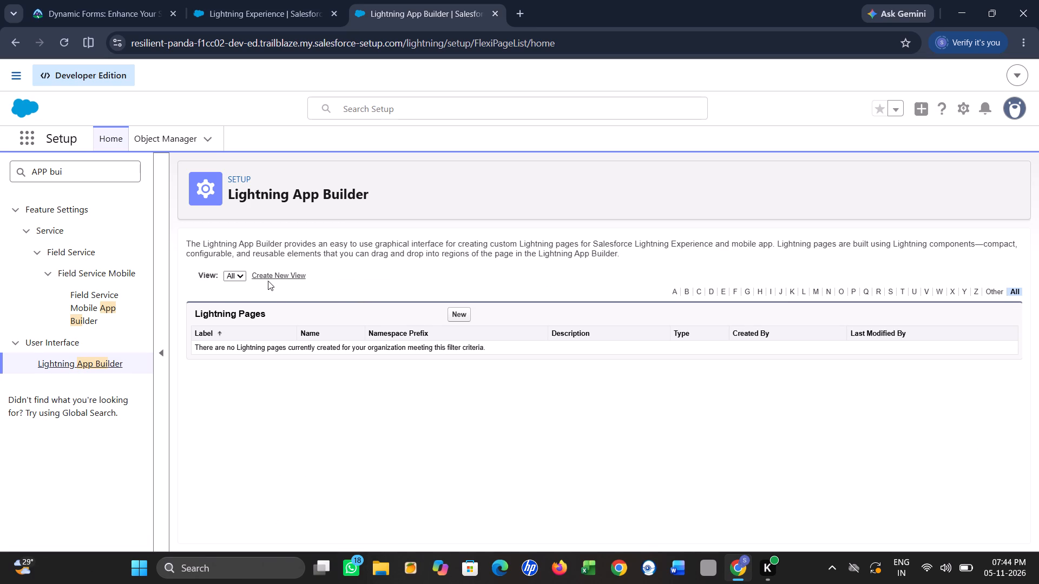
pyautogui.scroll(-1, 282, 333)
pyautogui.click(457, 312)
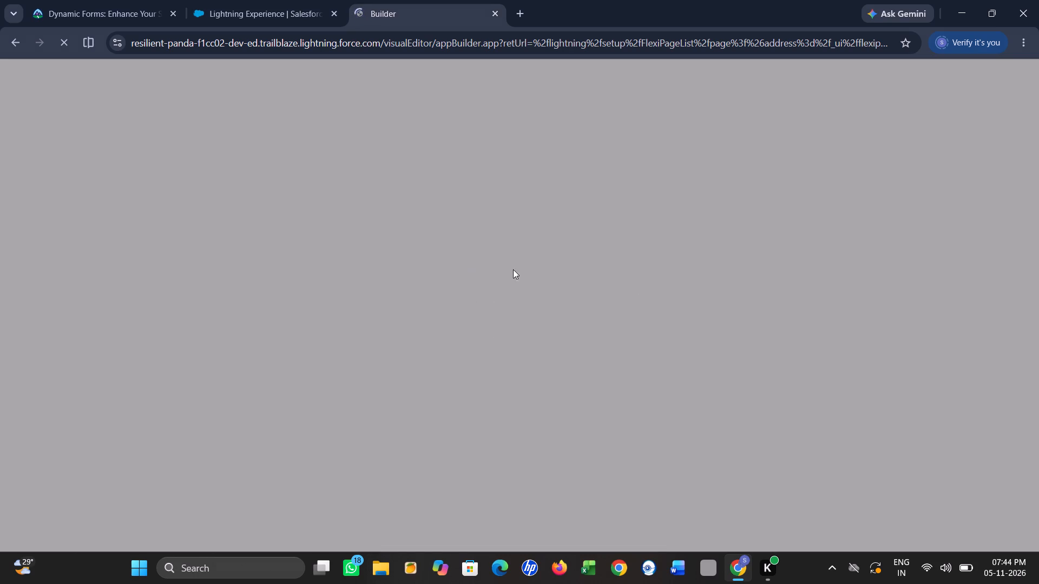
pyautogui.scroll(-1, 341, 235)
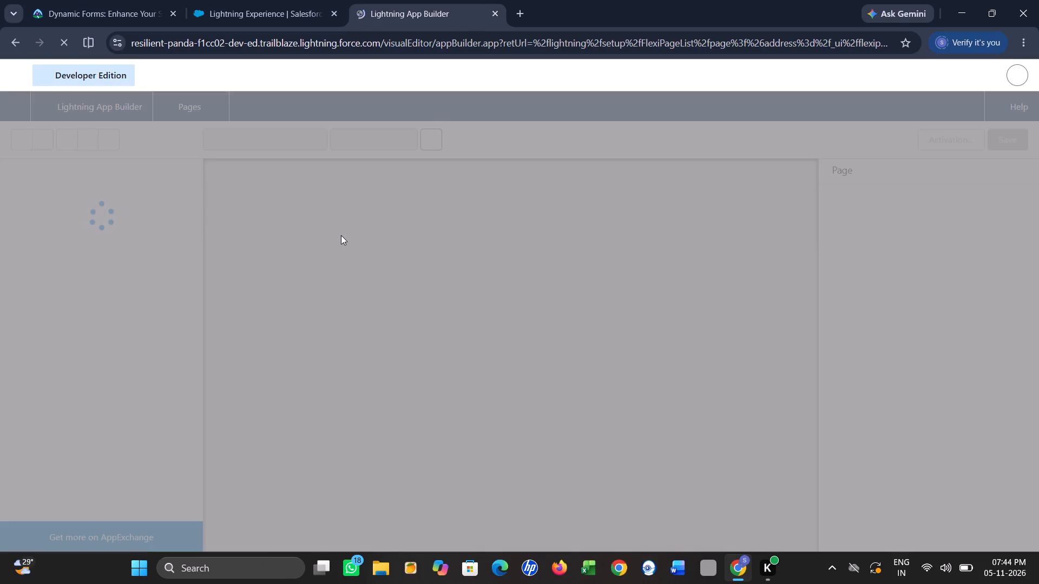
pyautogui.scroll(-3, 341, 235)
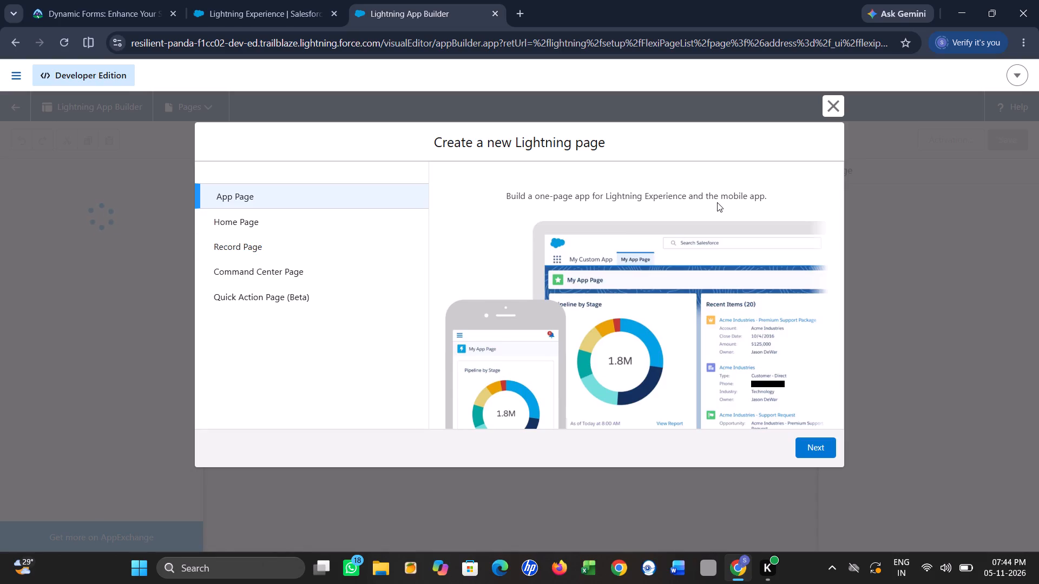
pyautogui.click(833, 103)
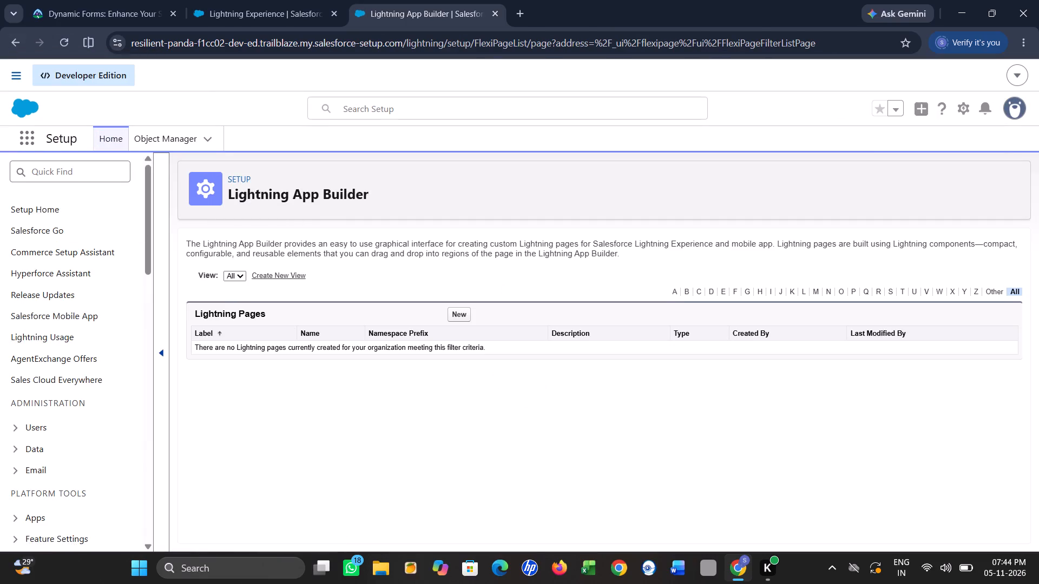
# Look for the New Account Page in the Lightning Pages list, using the All view and sorting by Description.
pyautogui.scroll(-1, 413, 343)
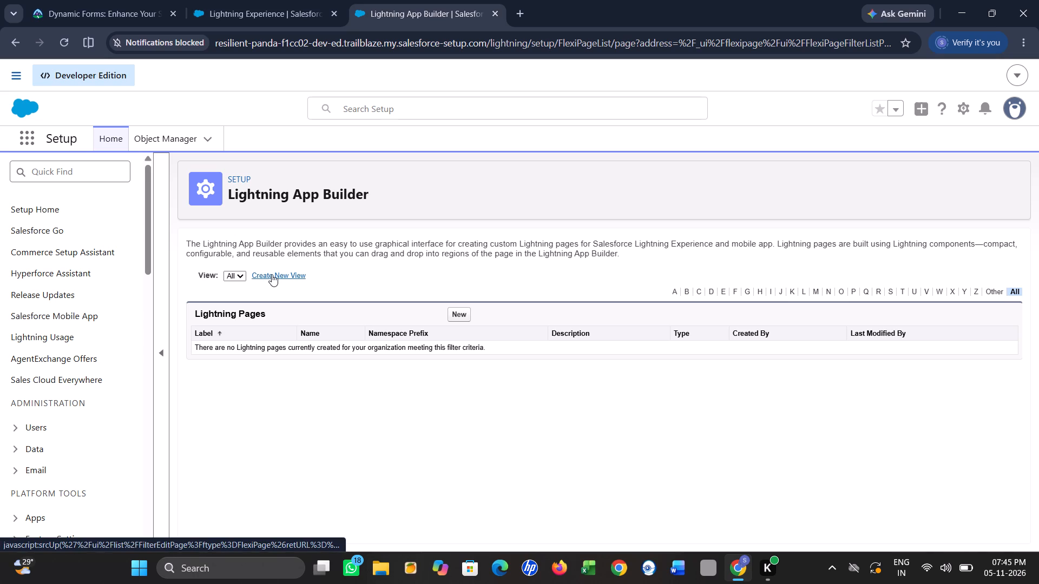
pyautogui.click(238, 276)
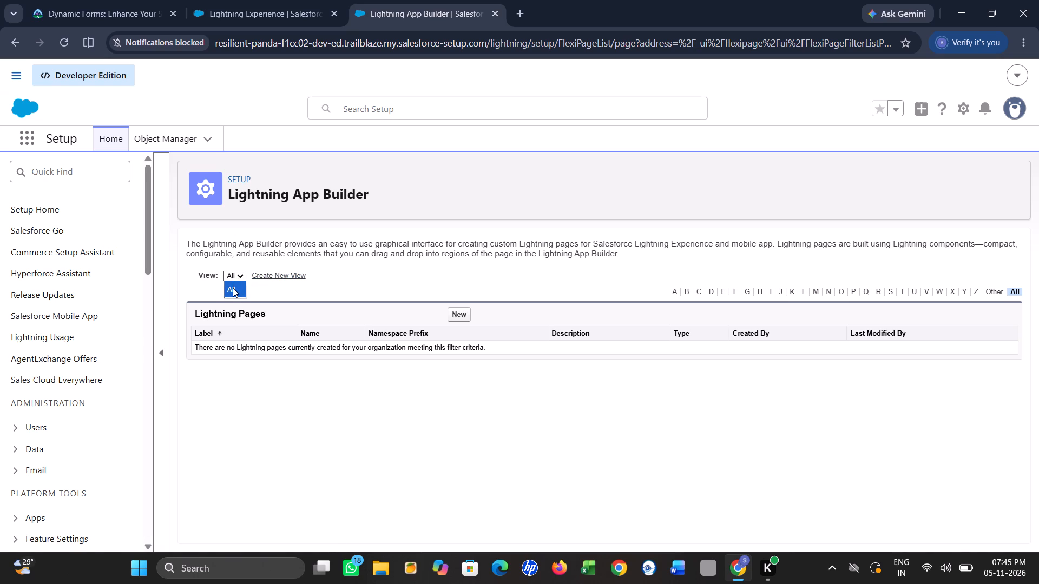
pyautogui.click(233, 288)
pyautogui.scroll(-1, 305, 295)
pyautogui.scroll(1, 305, 295)
pyautogui.scroll(-2, 300, 323)
pyautogui.scroll(1, 300, 323)
pyautogui.click(586, 333)
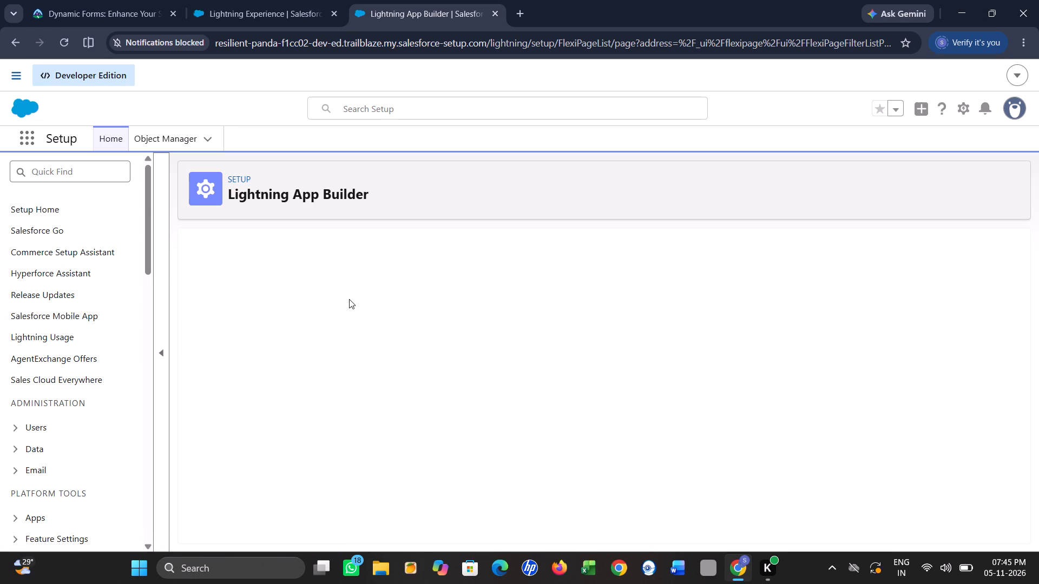
pyautogui.scroll(-2, 329, 263)
pyautogui.scroll(1, 329, 263)
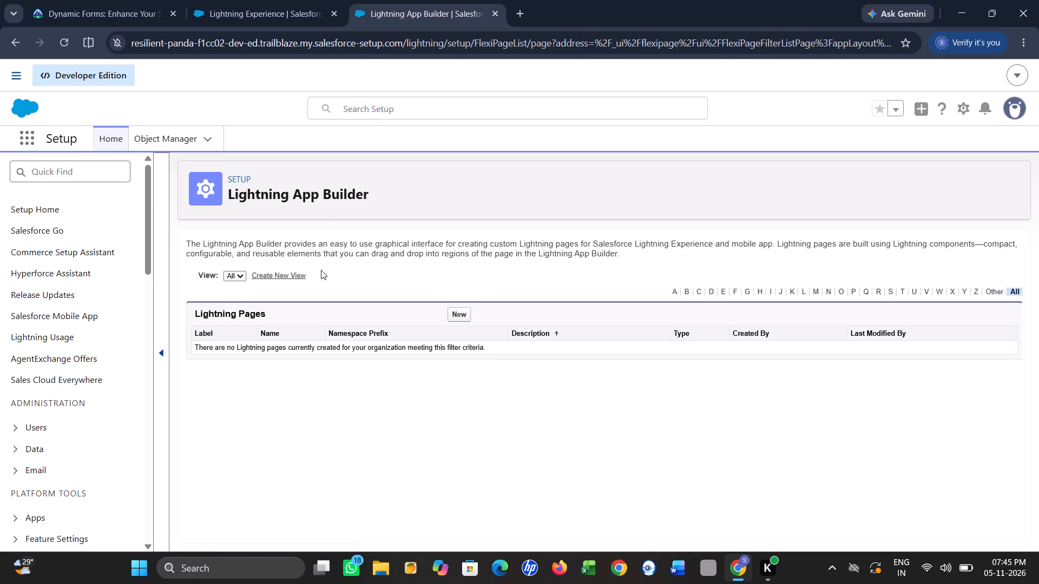
pyautogui.scroll(-2, 321, 270)
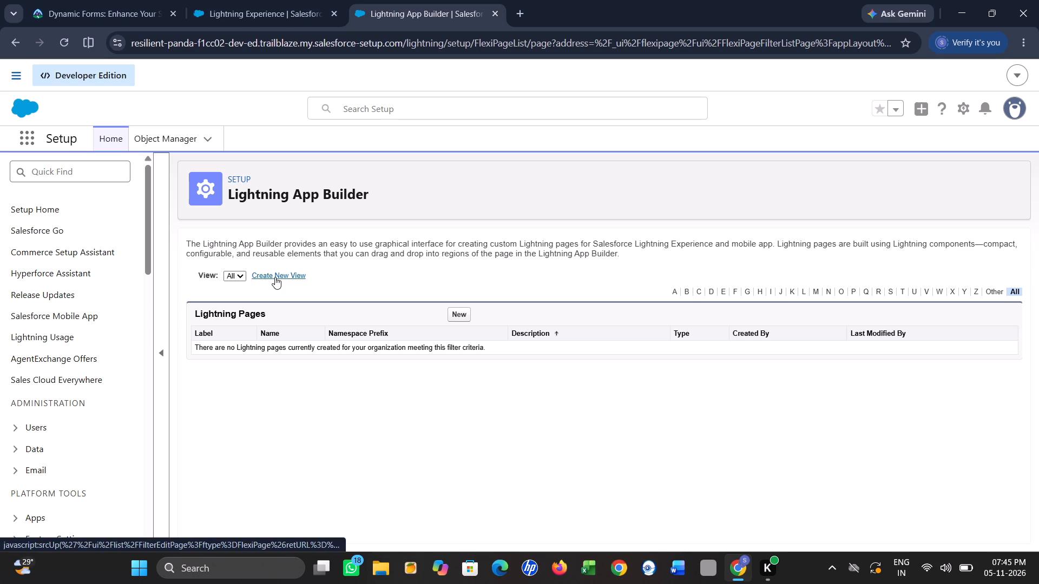
pyautogui.scroll(-2, 305, 340)
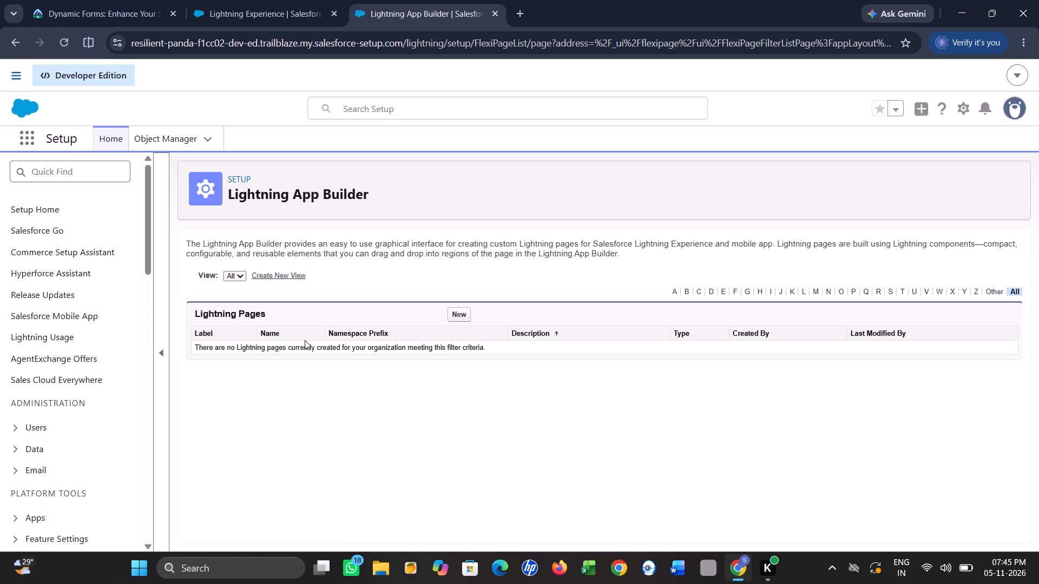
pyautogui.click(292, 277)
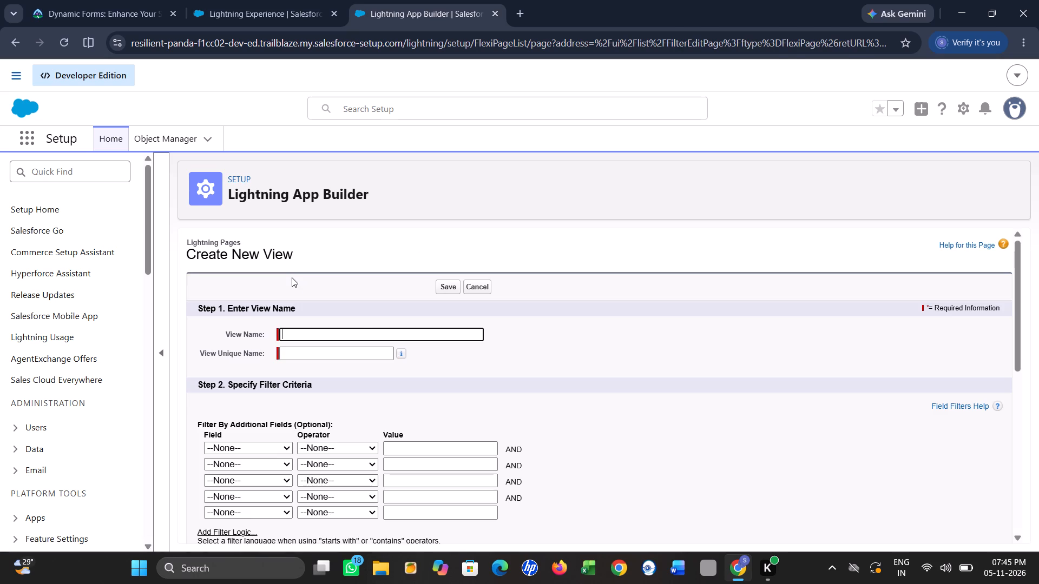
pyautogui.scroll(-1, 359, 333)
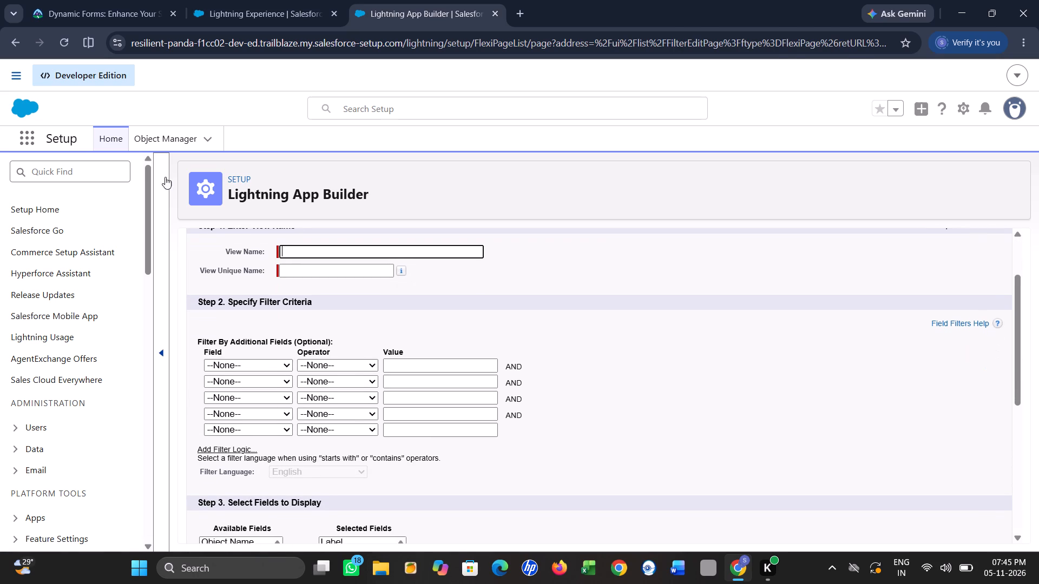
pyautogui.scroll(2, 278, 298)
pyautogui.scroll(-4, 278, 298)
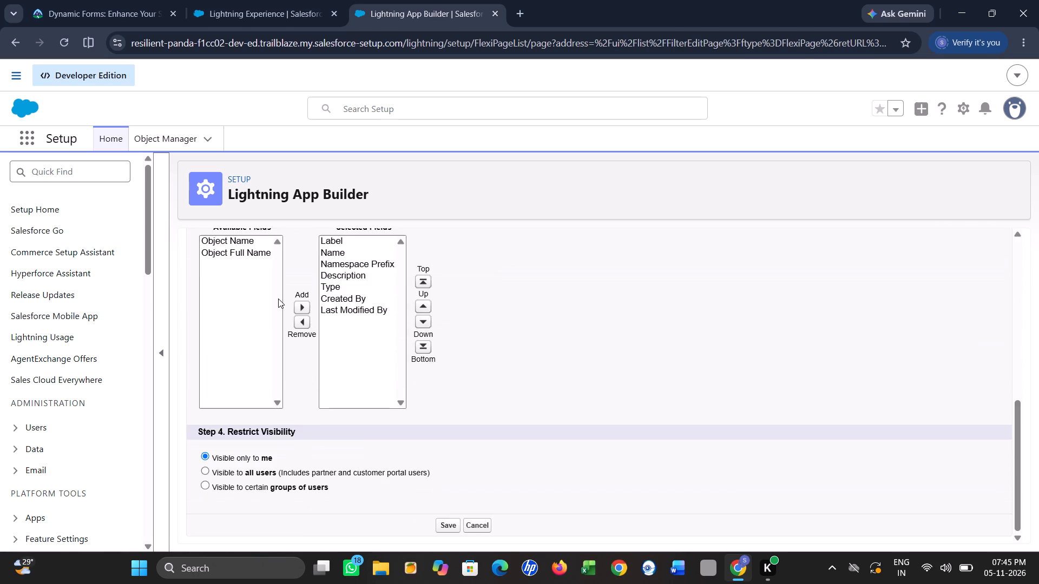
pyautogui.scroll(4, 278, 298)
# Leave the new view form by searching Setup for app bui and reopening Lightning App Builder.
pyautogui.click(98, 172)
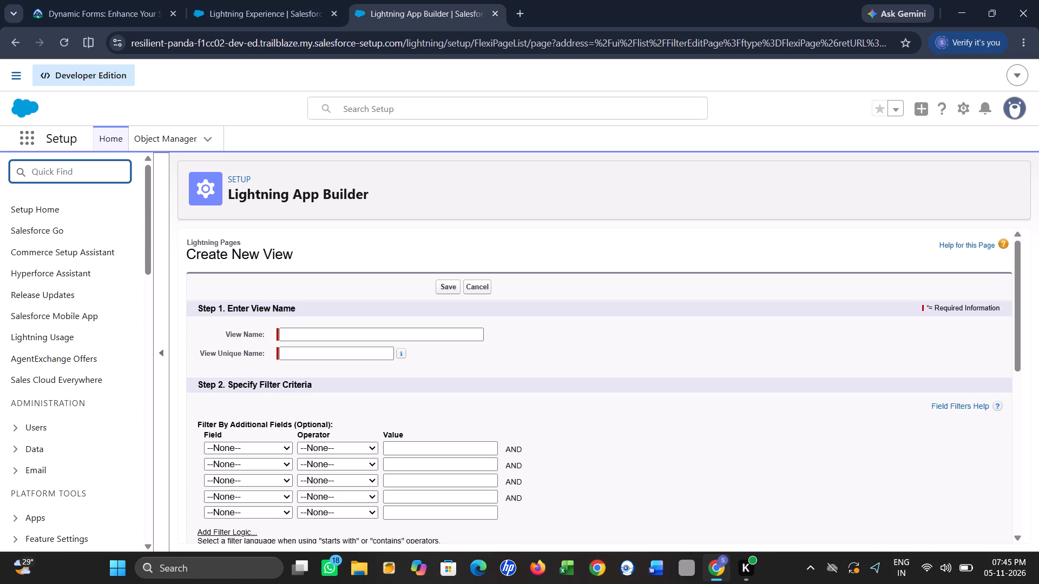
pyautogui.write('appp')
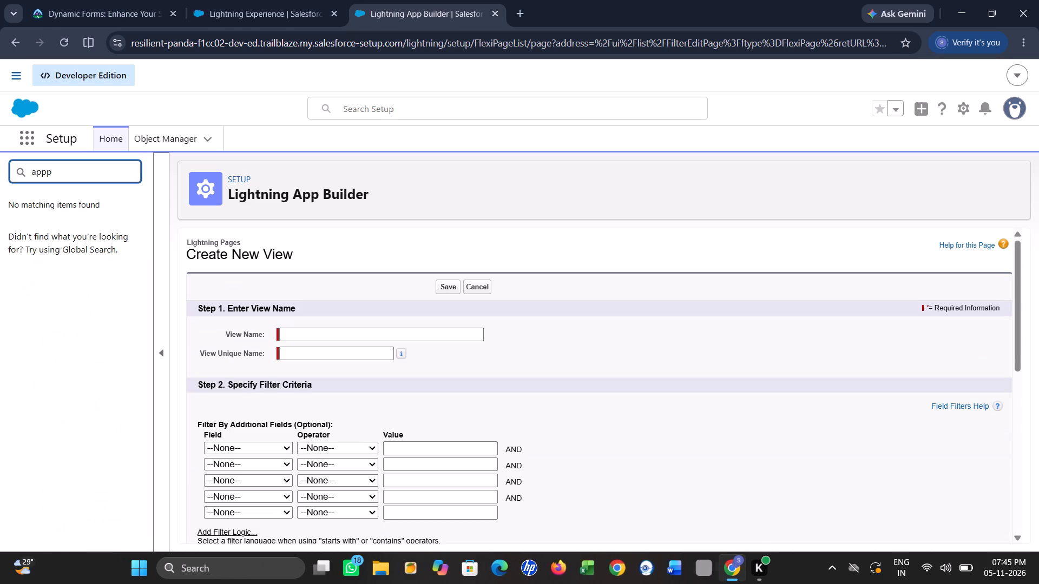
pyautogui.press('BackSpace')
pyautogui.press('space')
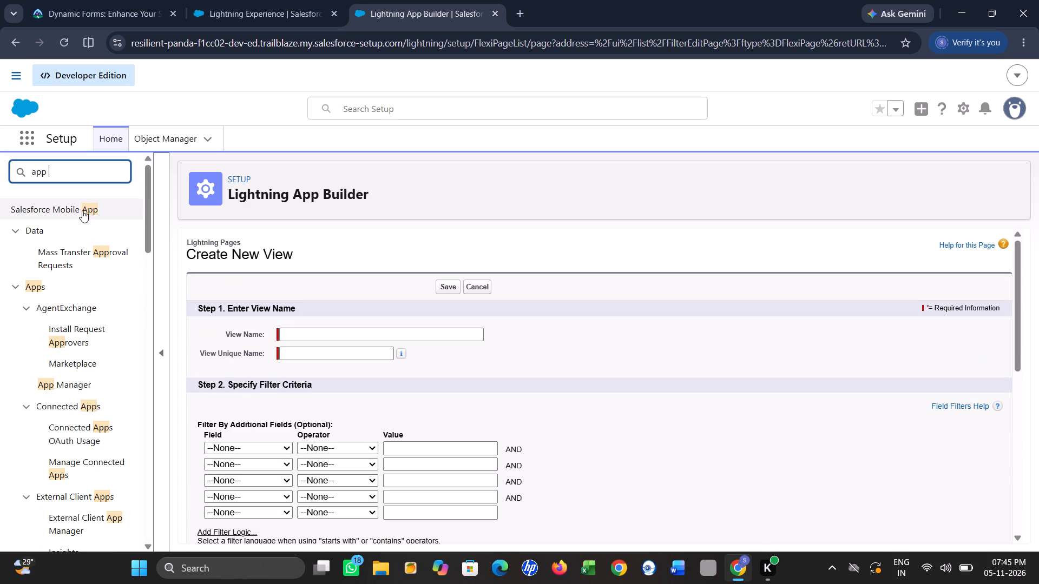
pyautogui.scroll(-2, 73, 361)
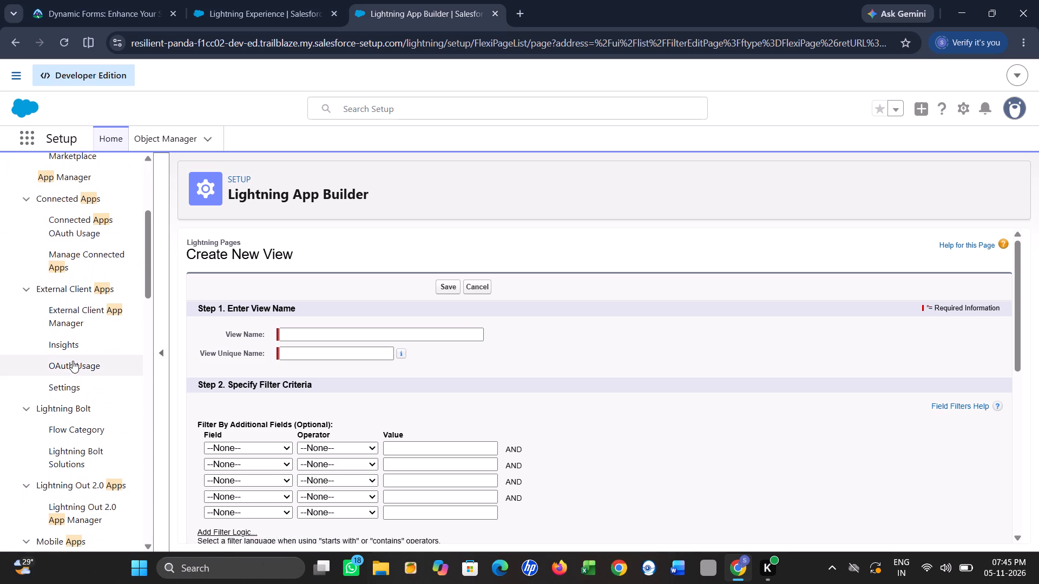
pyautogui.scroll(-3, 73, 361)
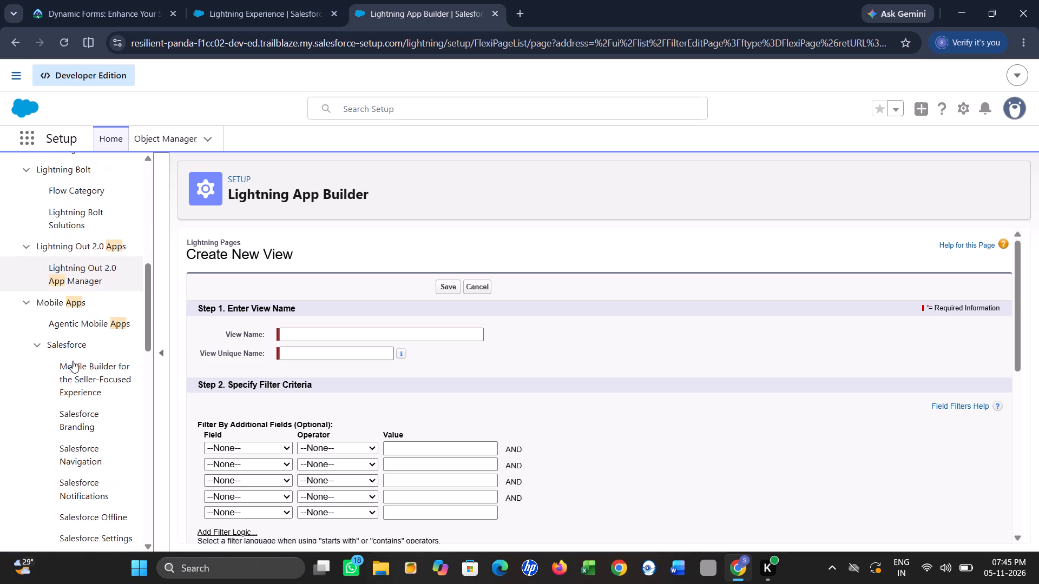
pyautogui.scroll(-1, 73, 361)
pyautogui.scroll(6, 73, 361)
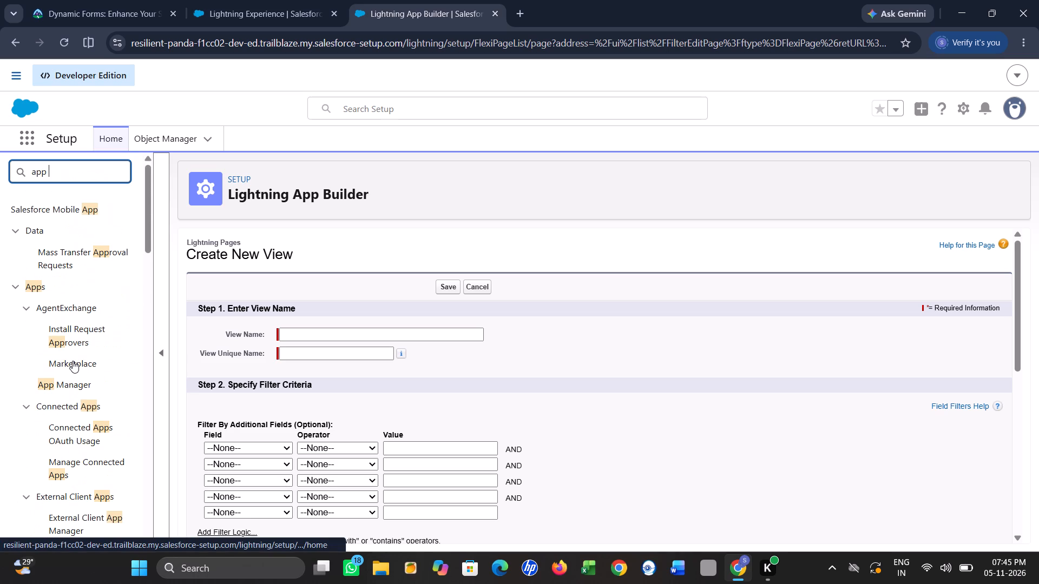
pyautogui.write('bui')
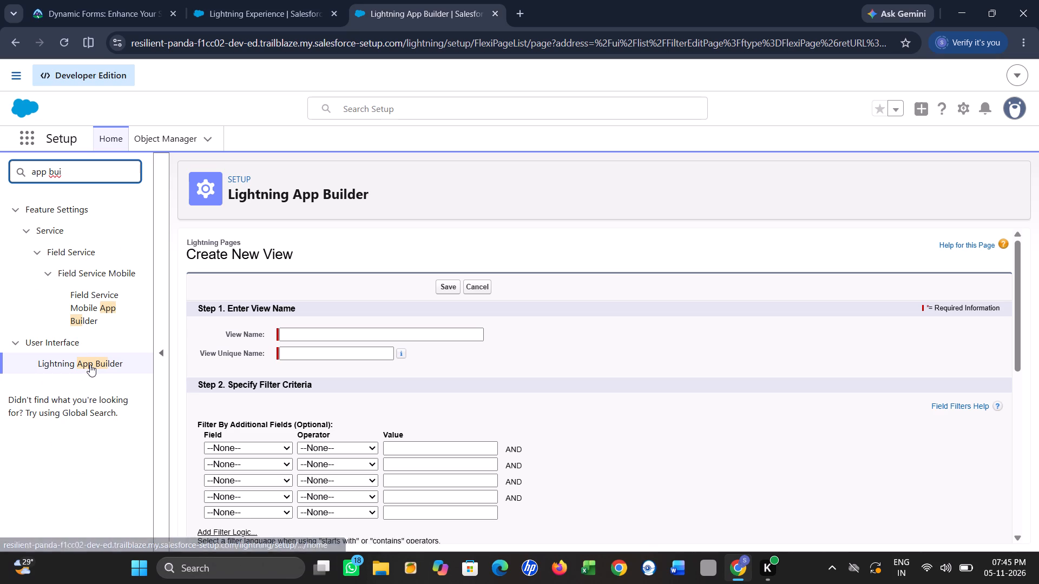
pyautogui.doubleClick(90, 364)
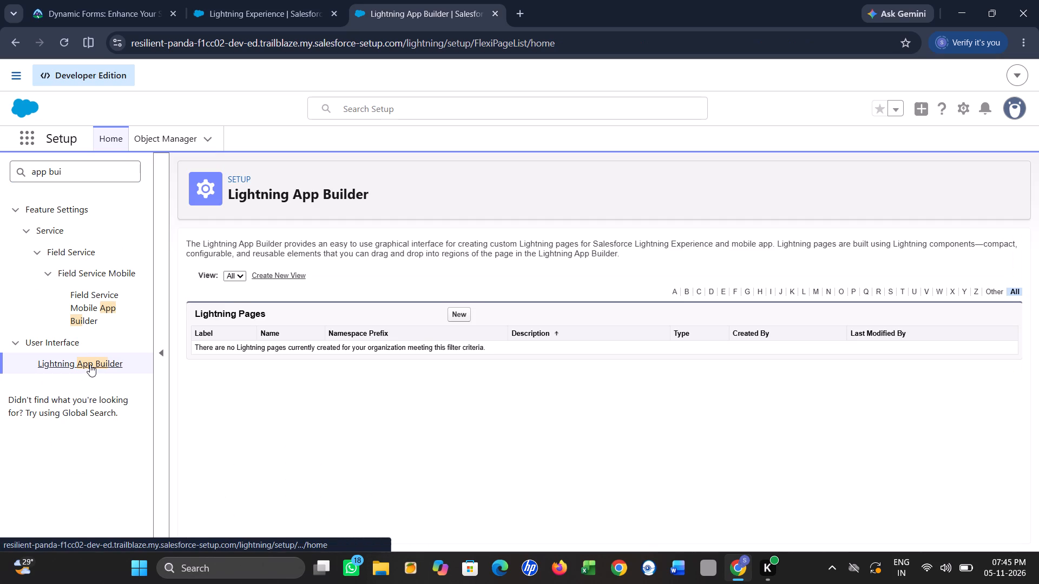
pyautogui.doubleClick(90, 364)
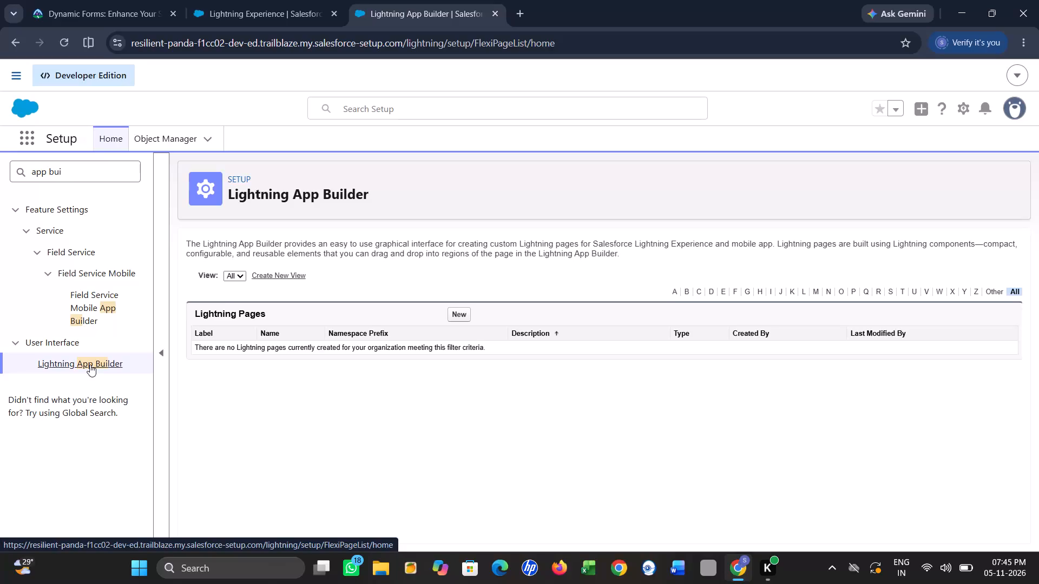
# Reload the Lightning App Builder page and check which list views are available for Lightning pages.
pyautogui.click(69, 48)
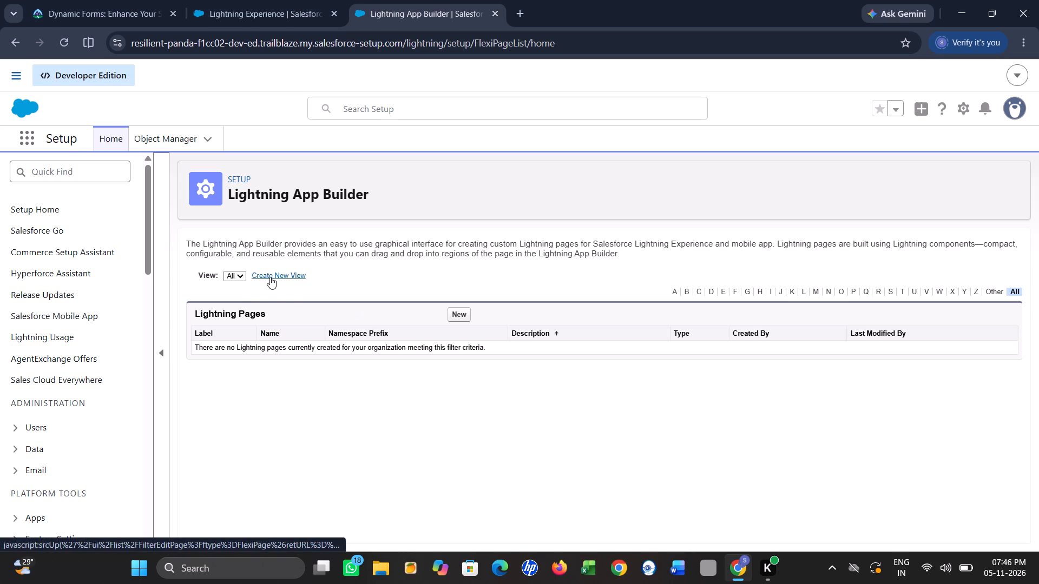
pyautogui.click(239, 276)
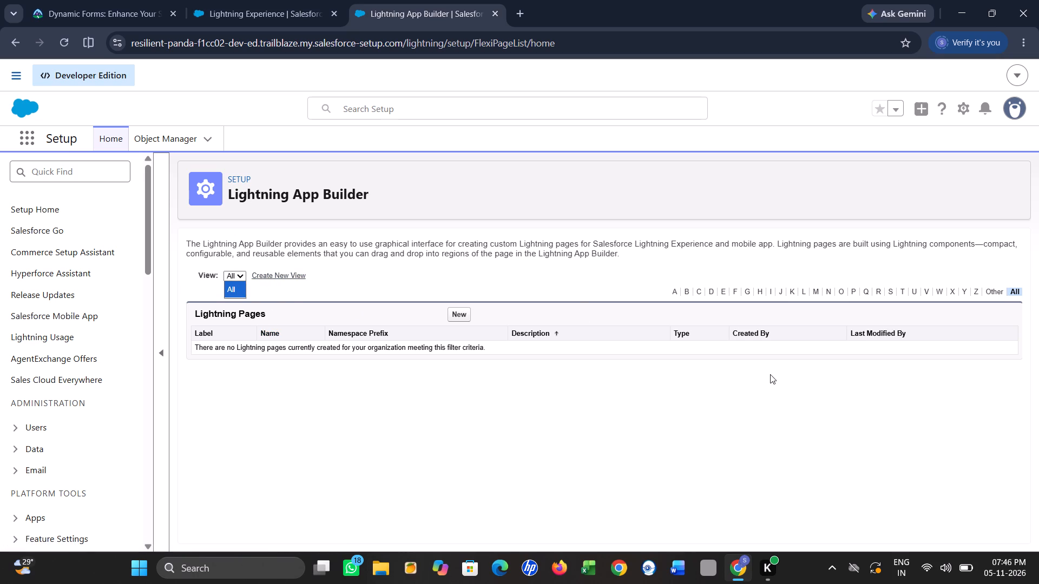
pyautogui.scroll(-2, 643, 337)
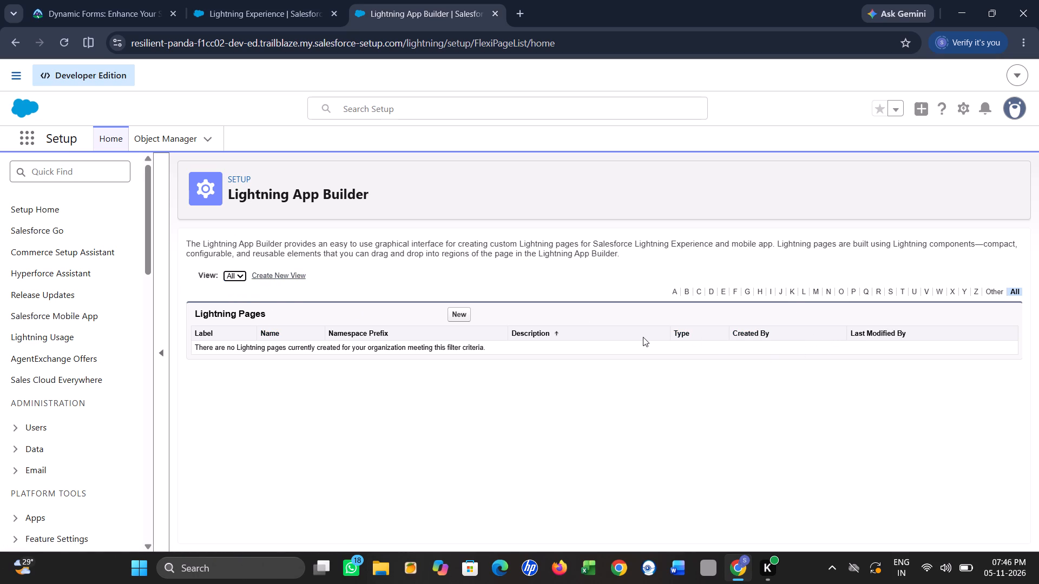
# Look through the Object Manager's object list and the Setup Home page for a way to the Account page.
pyautogui.click(189, 136)
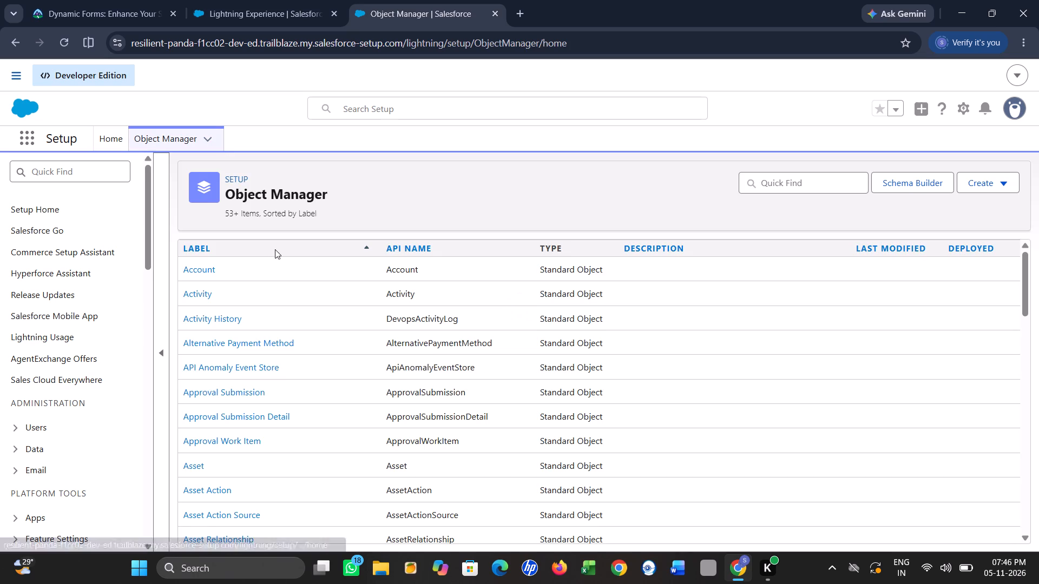
pyautogui.scroll(-2, 297, 288)
pyautogui.scroll(2, 297, 288)
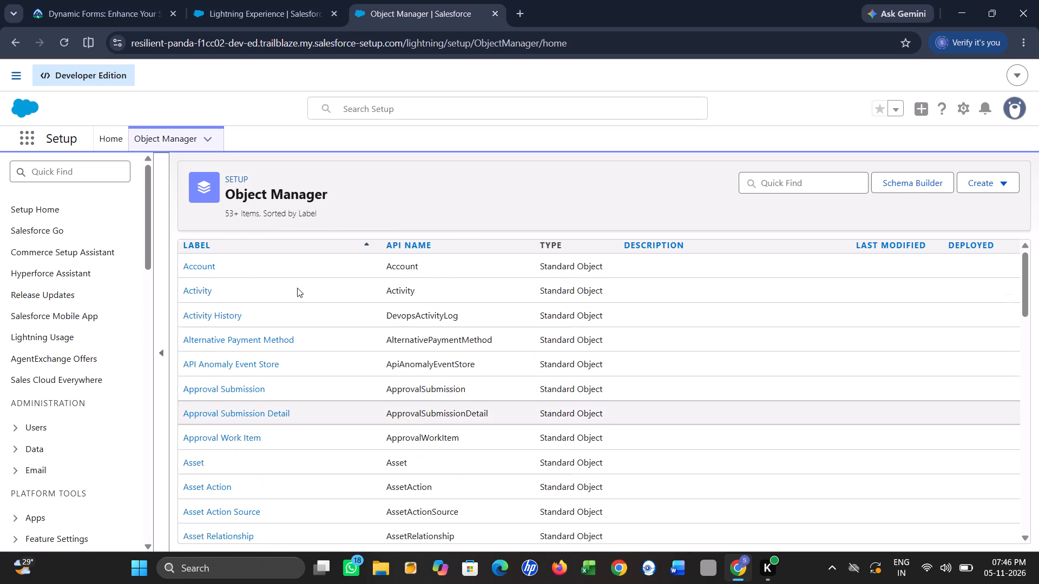
pyautogui.scroll(1, 297, 288)
pyautogui.scroll(-2, 267, 341)
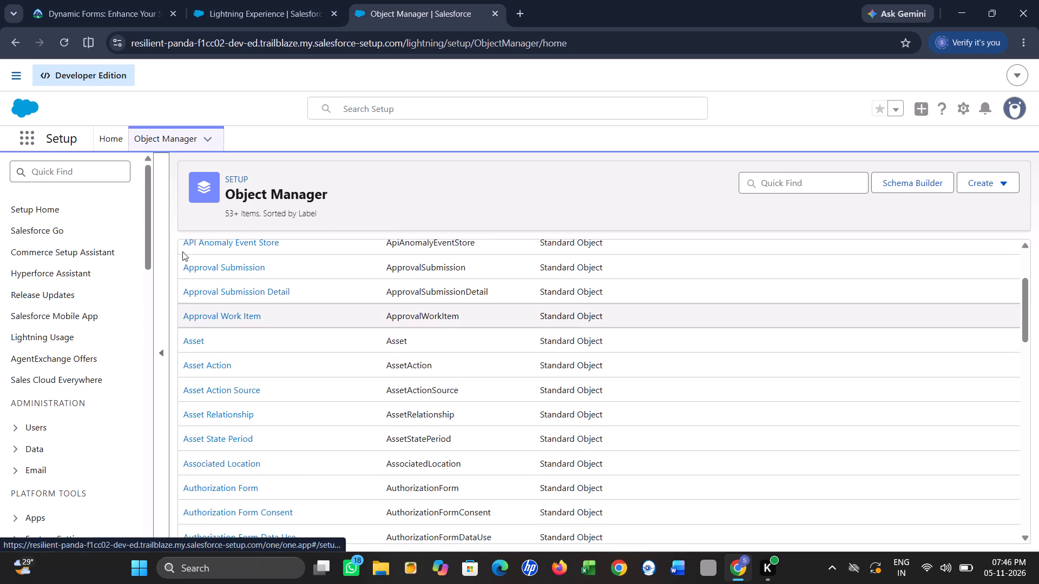
pyautogui.click(122, 139)
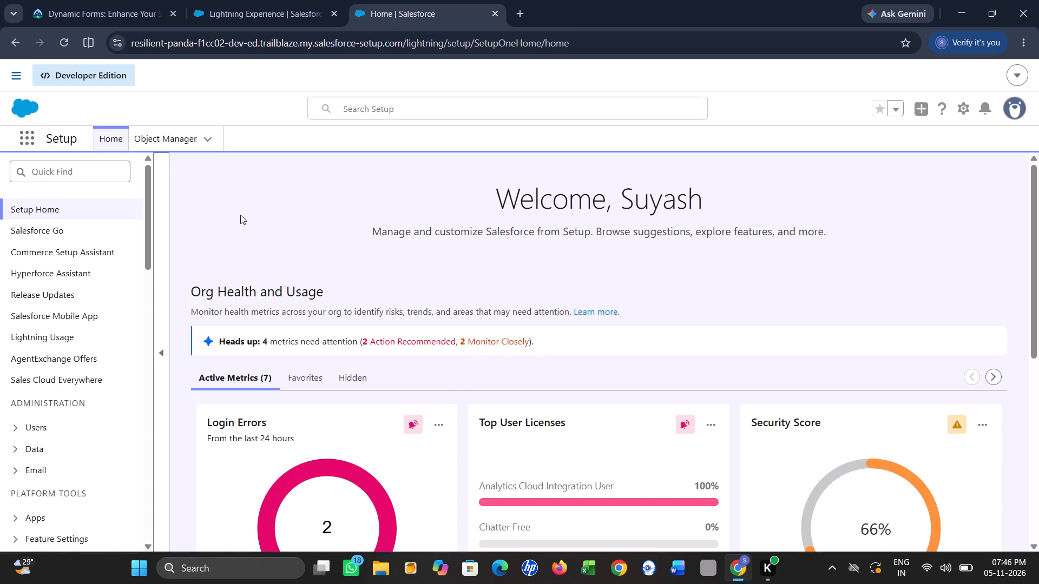
pyautogui.scroll(-1, 346, 287)
pyautogui.scroll(1, 420, 318)
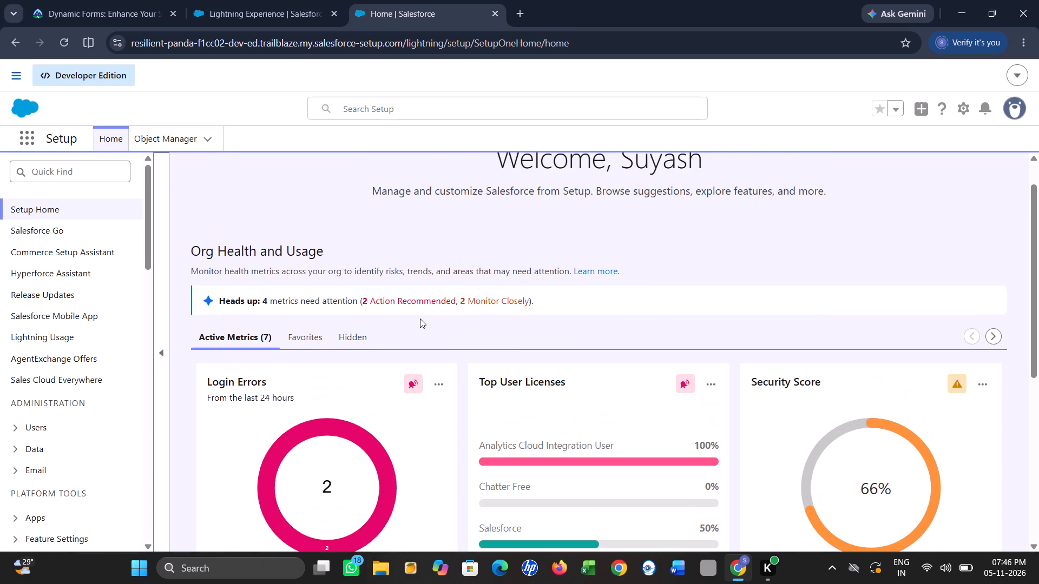
pyautogui.scroll(1, 420, 318)
pyautogui.scroll(-4, 477, 283)
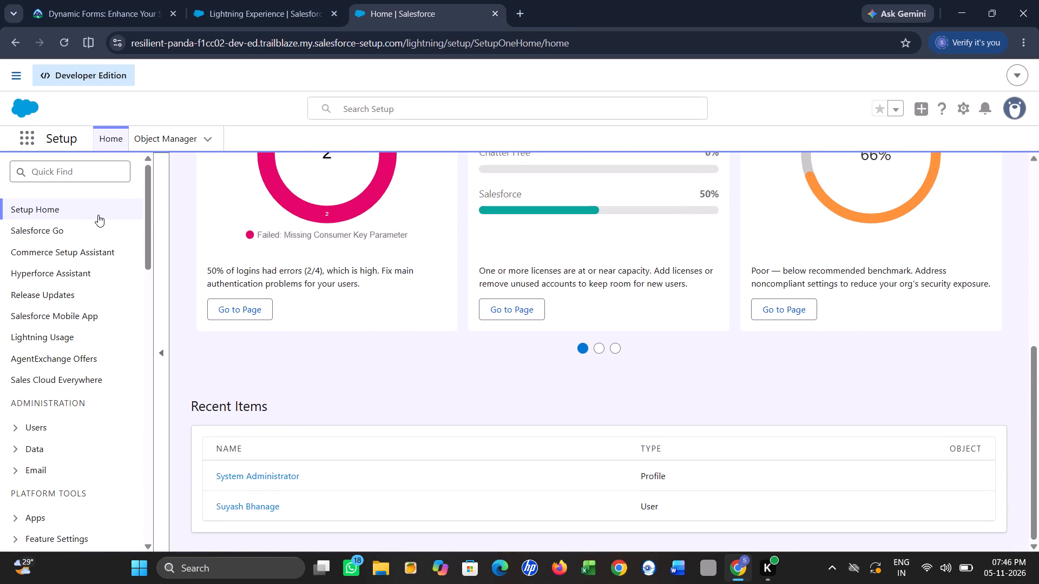
pyautogui.scroll(2, 98, 215)
# Search Setup for salesforce app and look through the matching entries.
pyautogui.click(82, 165)
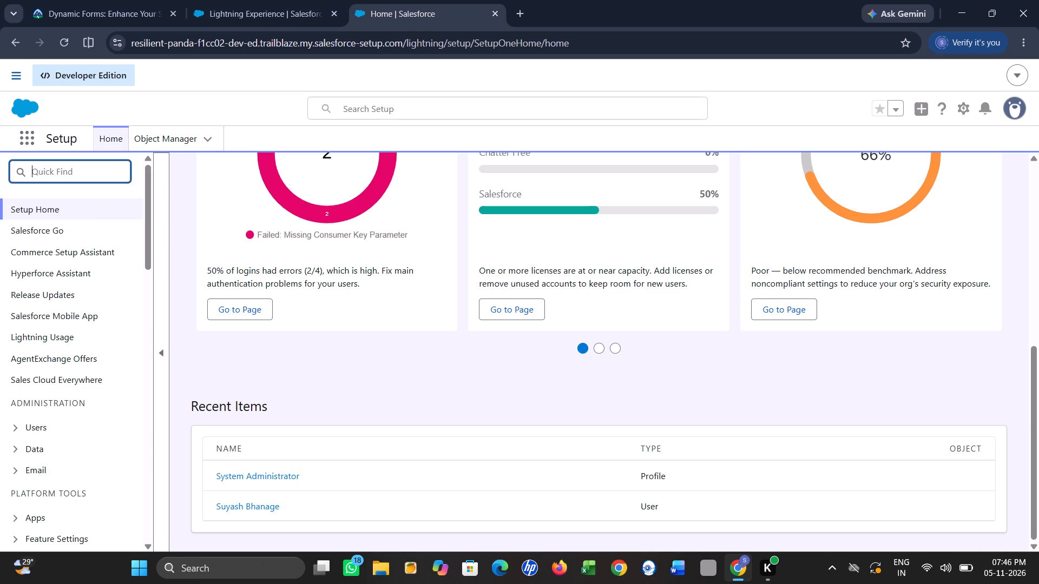
pyautogui.write('salesf')
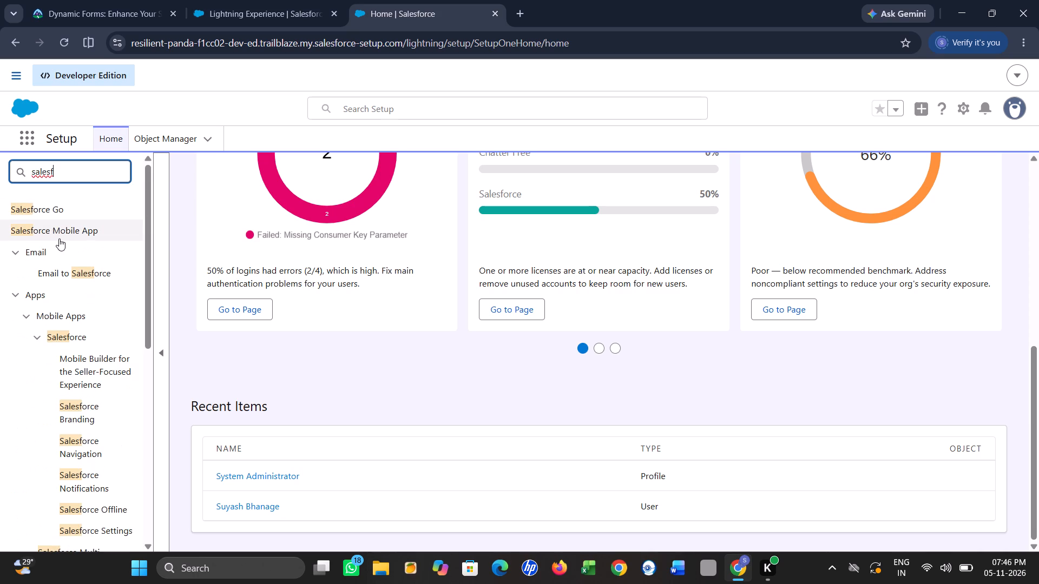
pyautogui.scroll(-3, 59, 238)
pyautogui.scroll(3, 59, 238)
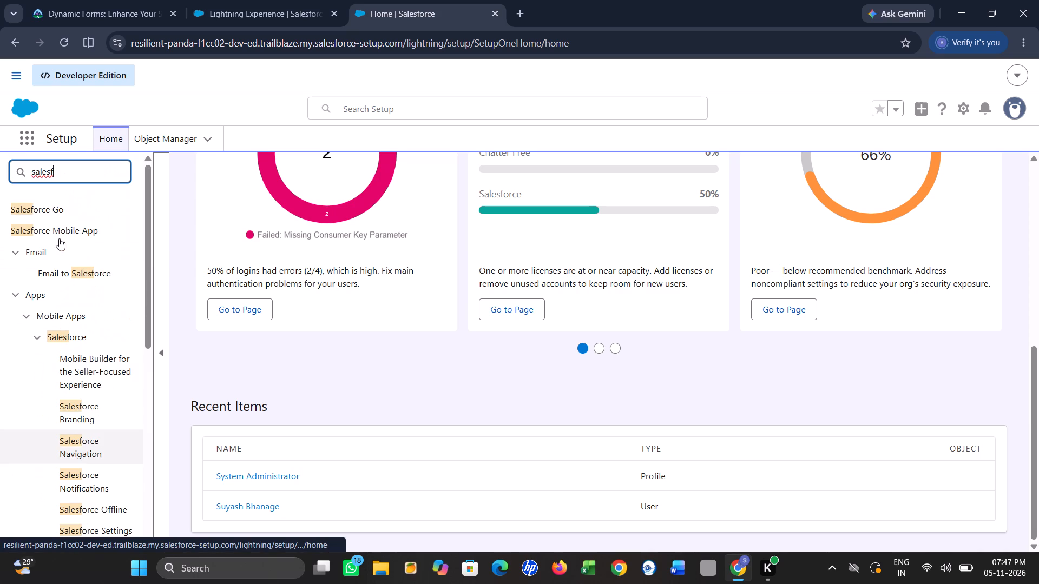
pyautogui.write('ore')
pyautogui.press('BackSpace')
pyautogui.press('BackSpace')
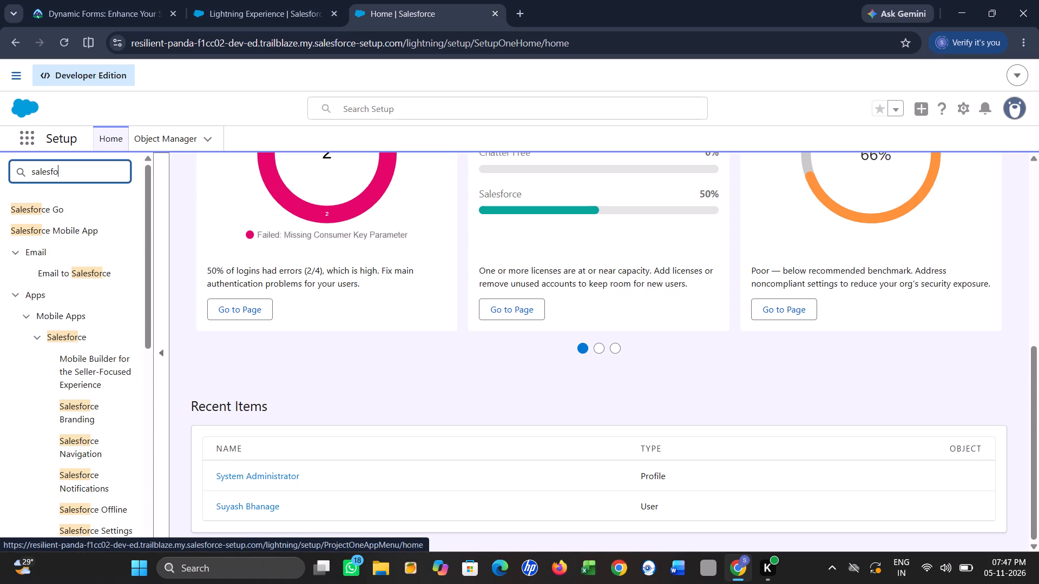
pyautogui.press('BackSpace')
pyautogui.write('orce app')
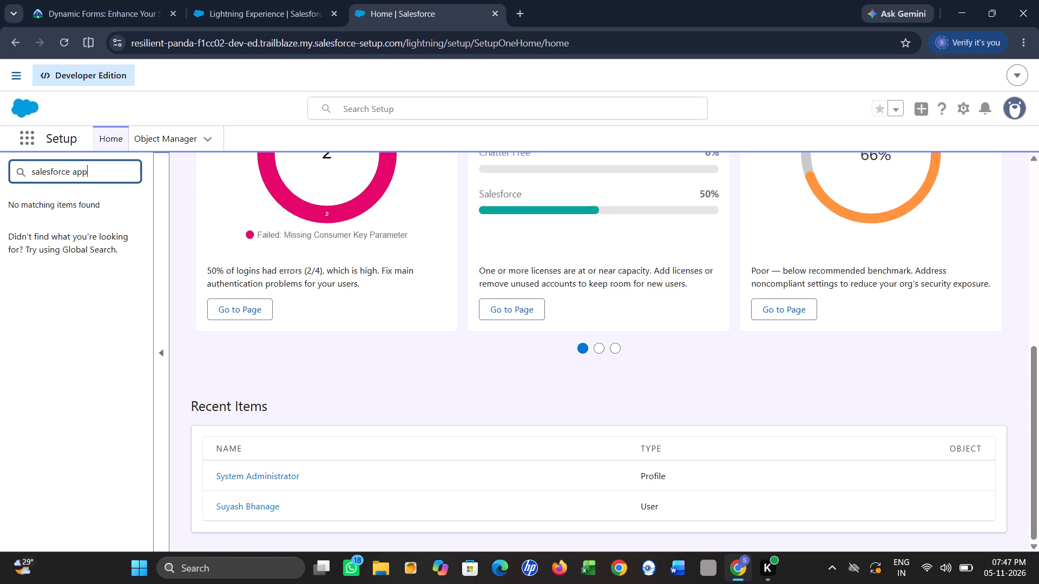
# Search Setup for app buil and reopen Lightning App Builder to recheck the Lightning Pages list.
pyautogui.press('BackSpace')
pyautogui.press('BackSpace')
pyautogui.press('BackSpace')
pyautogui.press('BackSpace')
pyautogui.press('BackSpace')
pyautogui.press('BackSpace')
pyautogui.press('BackSpace')
pyautogui.press('BackSpace')
pyautogui.press('BackSpace')
pyautogui.press('BackSpace')
pyautogui.press('BackSpace')
pyautogui.press('BackSpace')
pyautogui.press('BackSpace')
pyautogui.press('BackSpace')
pyautogui.press('BackSpace')
pyautogui.press('BackSpace')
pyautogui.press('BackSpace')
pyautogui.press('BackSpace')
pyautogui.press('BackSpace')
pyautogui.press('BackSpace')
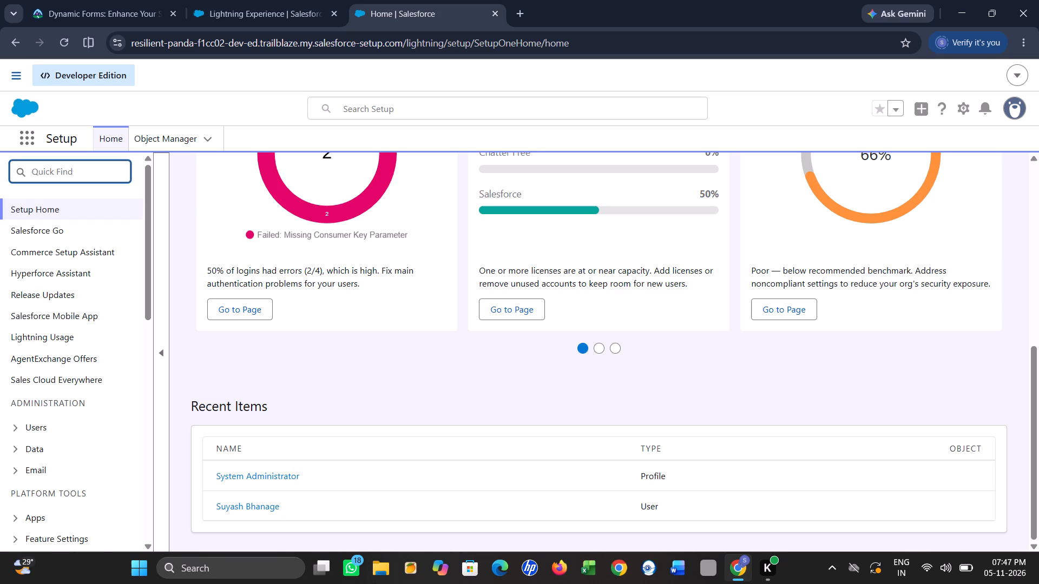
pyautogui.write('app buil')
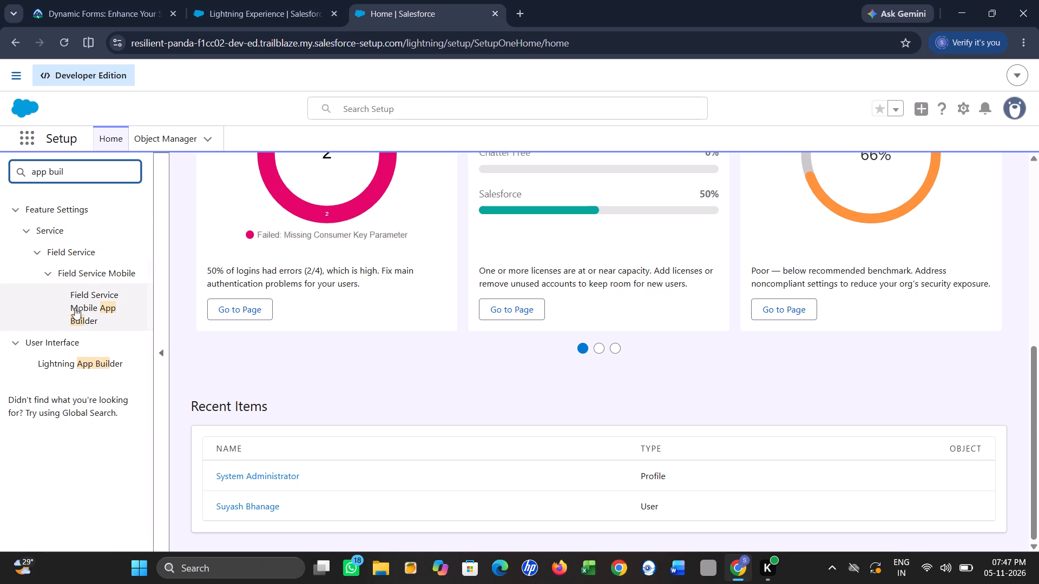
pyautogui.doubleClick(81, 366)
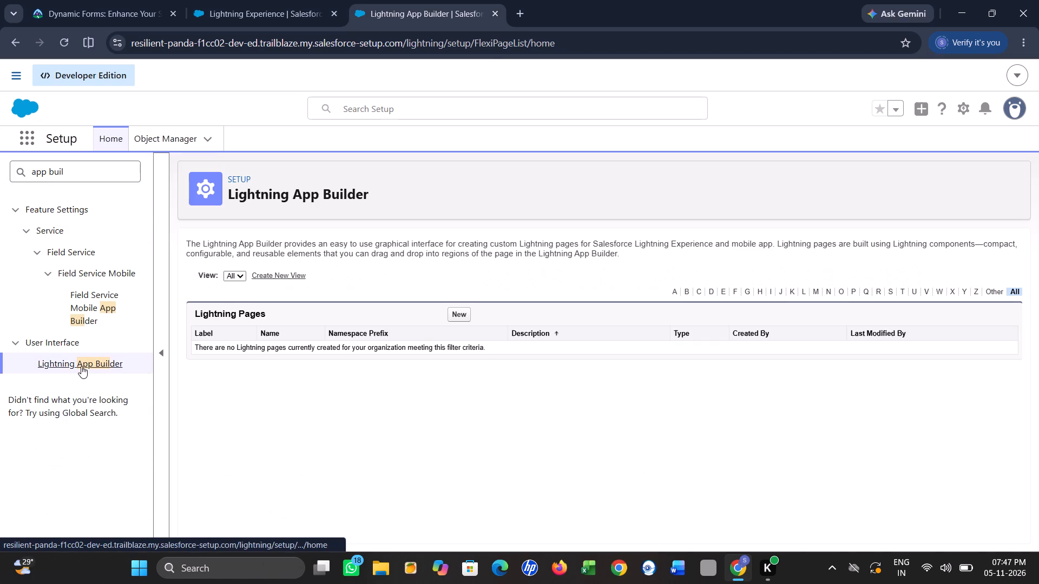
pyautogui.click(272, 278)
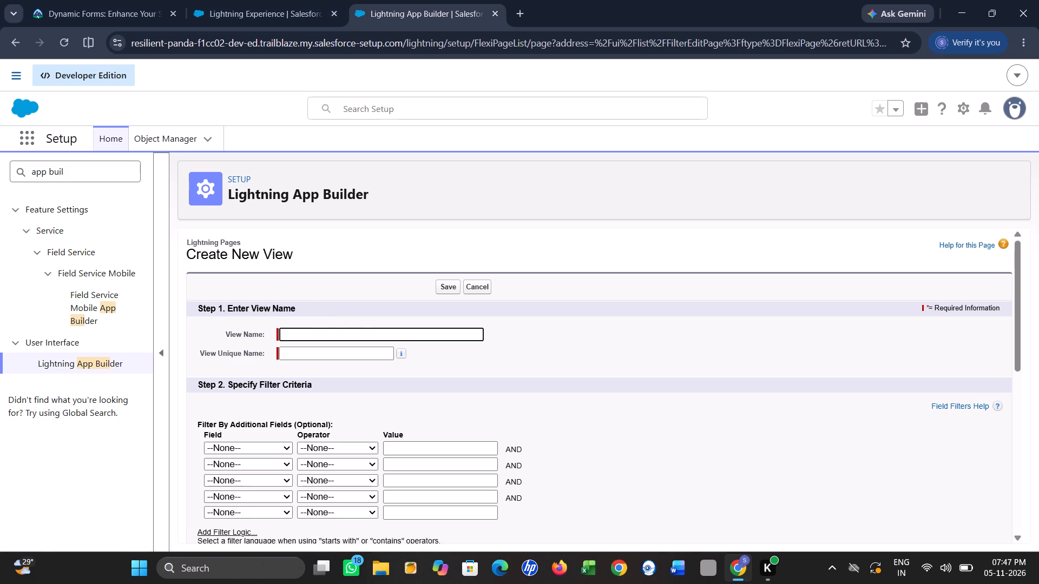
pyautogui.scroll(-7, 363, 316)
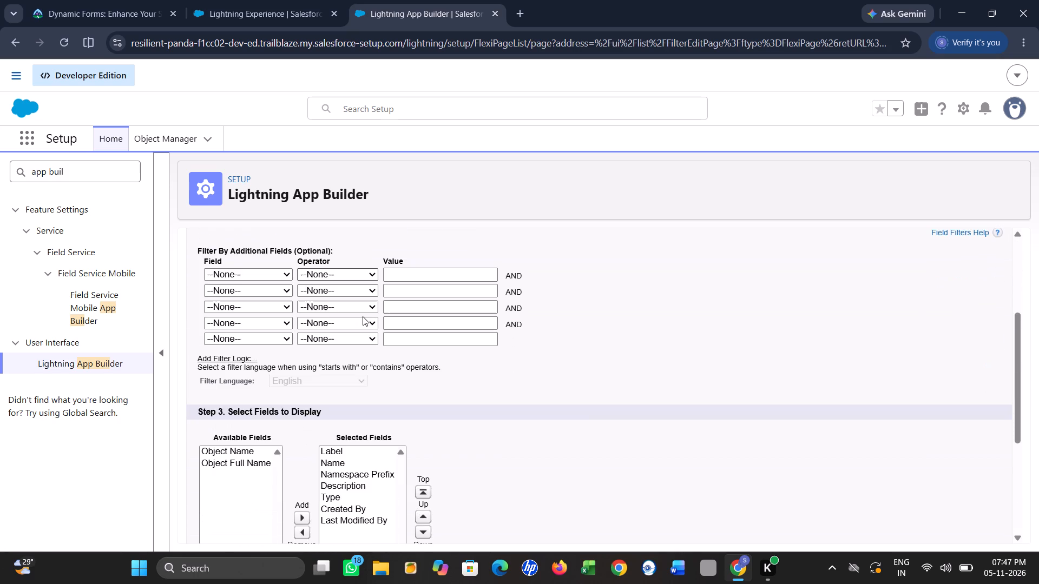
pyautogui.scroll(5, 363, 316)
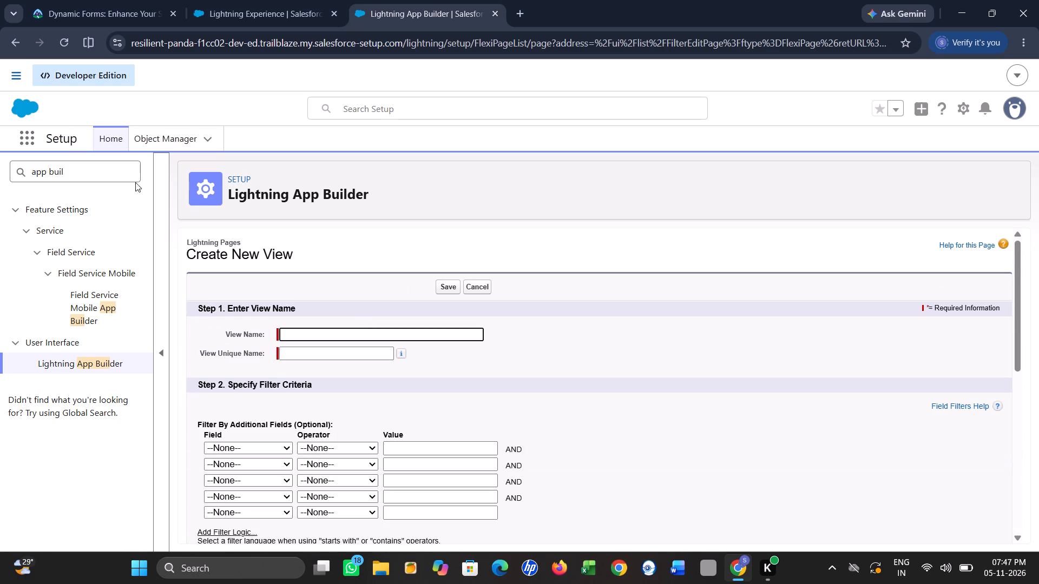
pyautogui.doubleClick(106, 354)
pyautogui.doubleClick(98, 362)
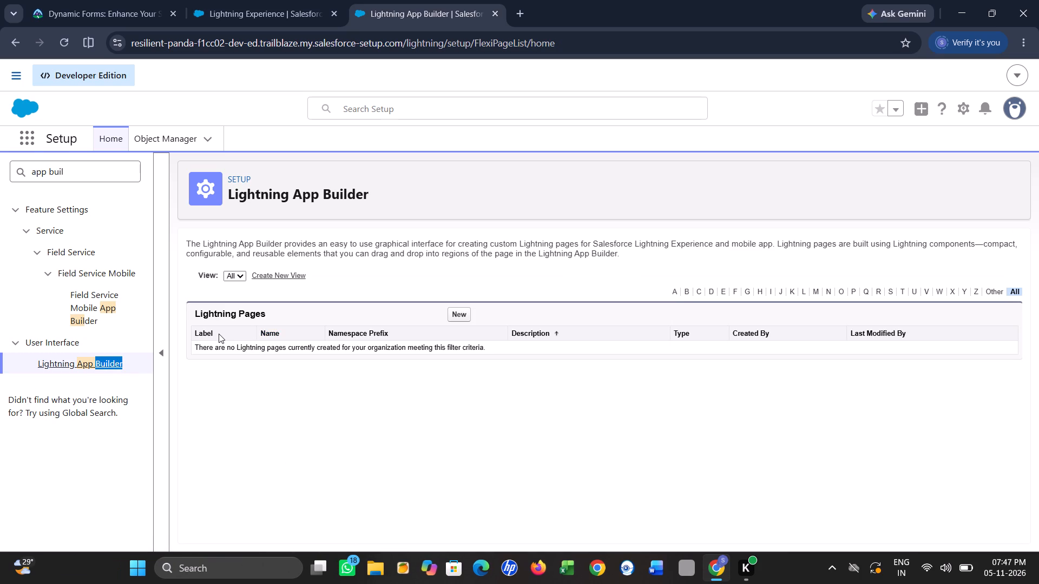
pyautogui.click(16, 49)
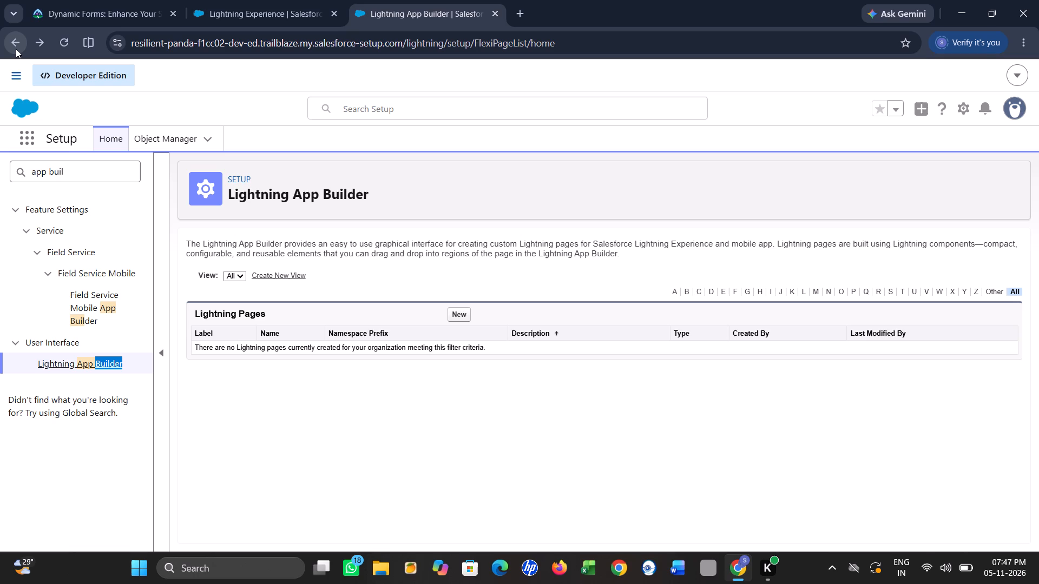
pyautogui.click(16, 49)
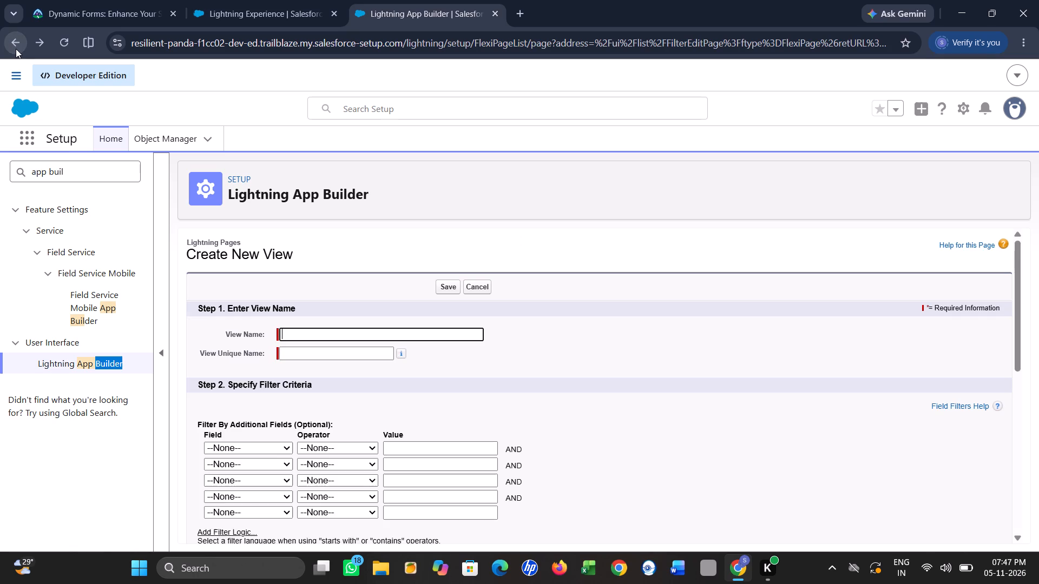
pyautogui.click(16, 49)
# On the Trailhead challenge, choose My Trailhead Playground 1 as the hands-on org, launch it and close the previous playground's tabs.
pyautogui.click(86, 0)
pyautogui.scroll(-3, 172, 247)
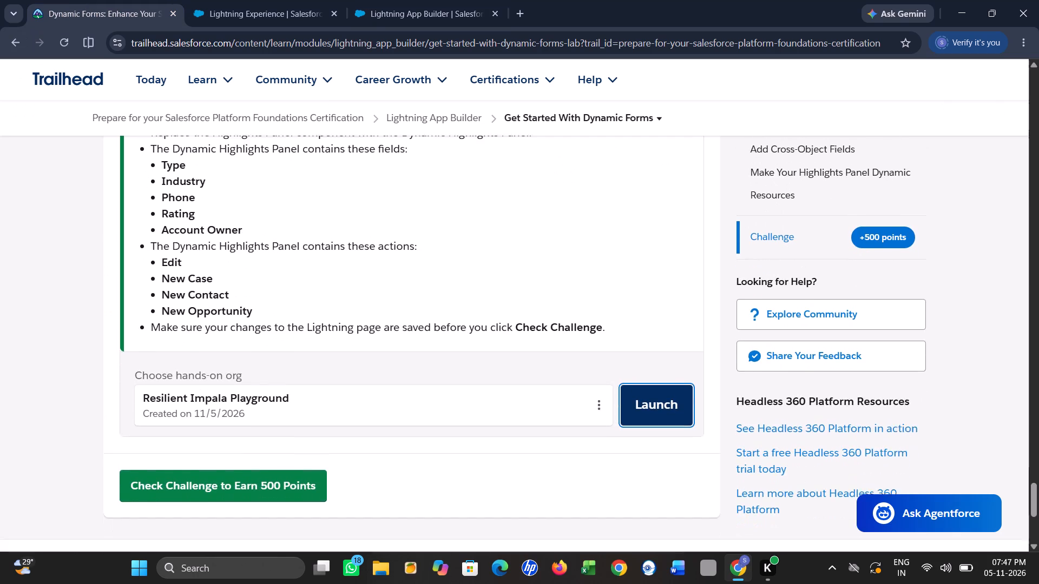
pyautogui.scroll(-1, 172, 247)
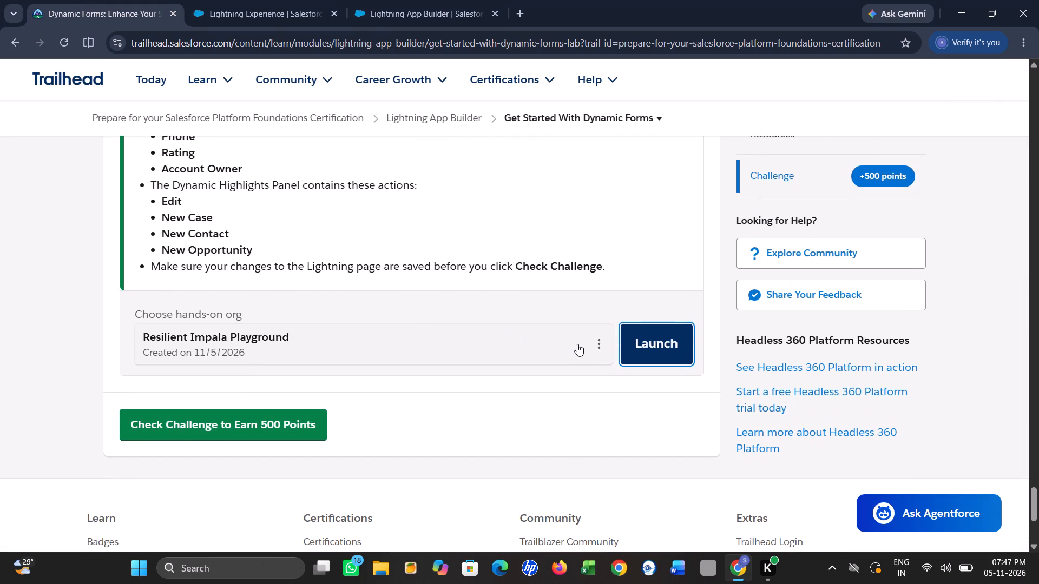
pyautogui.click(597, 341)
pyautogui.click(524, 291)
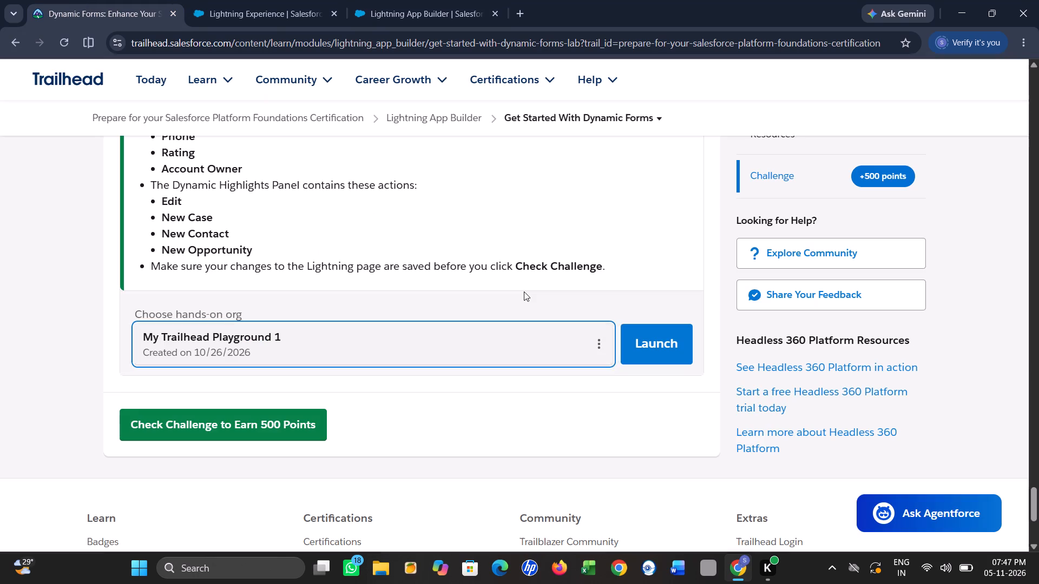
pyautogui.click(661, 347)
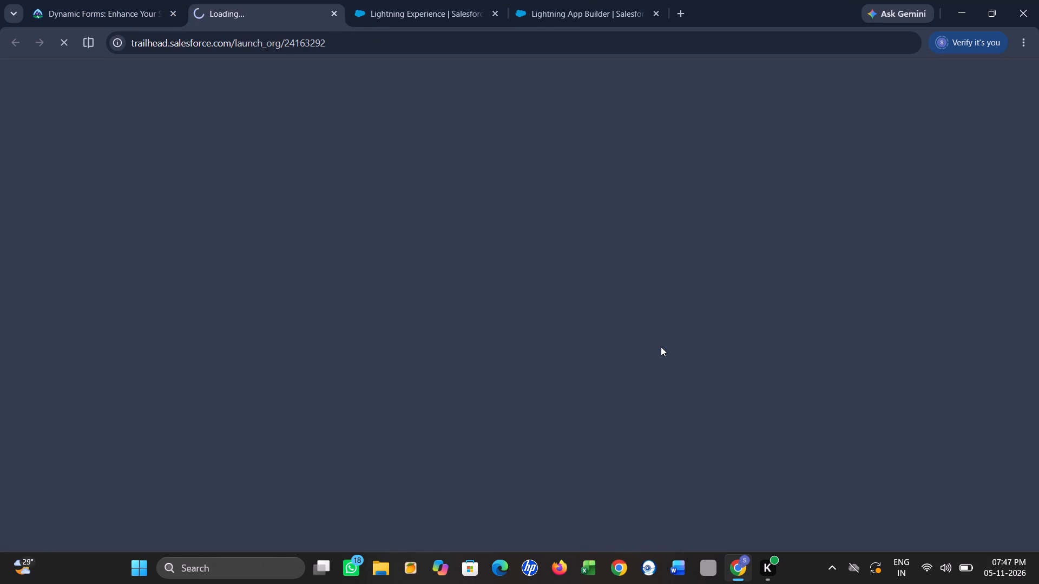
pyautogui.click(492, 10)
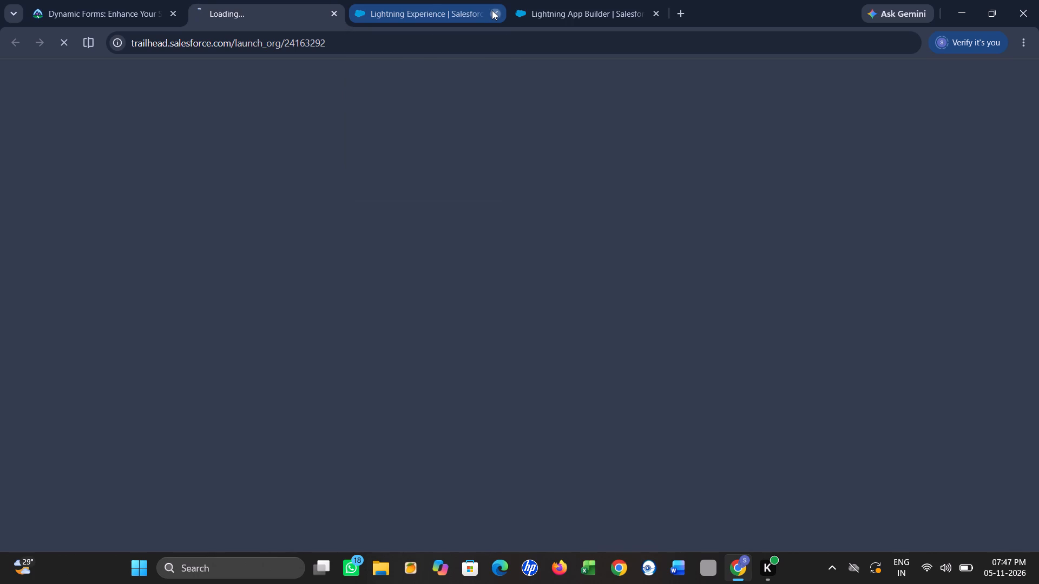
pyautogui.click(492, 10)
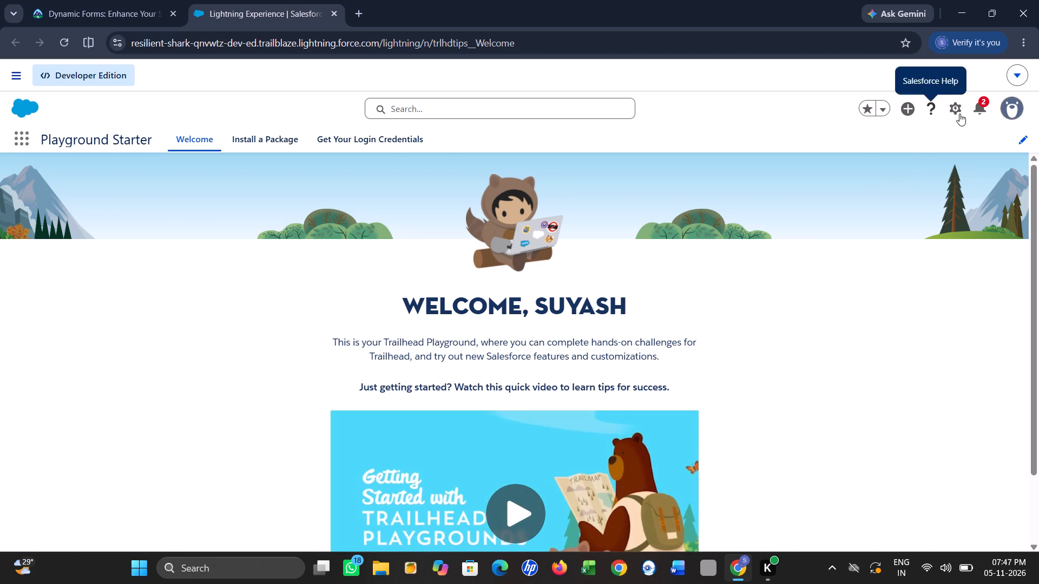
# Open the launched playground's Setup, search for sales and check the Dynamic Forms on Mobile setting under Salesforce Mobile App.
pyautogui.click(957, 114)
pyautogui.click(921, 160)
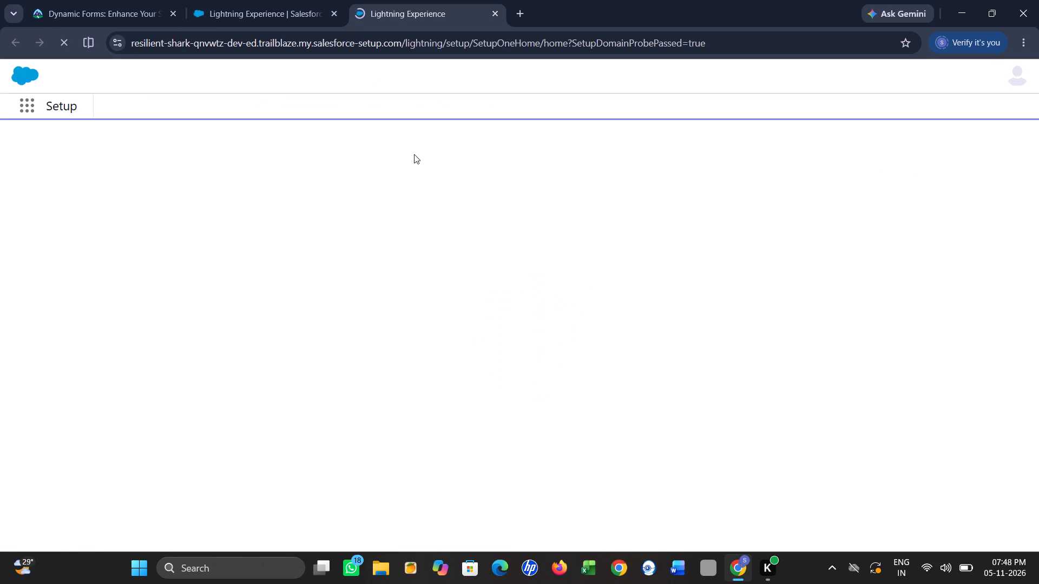
pyautogui.click(86, 170)
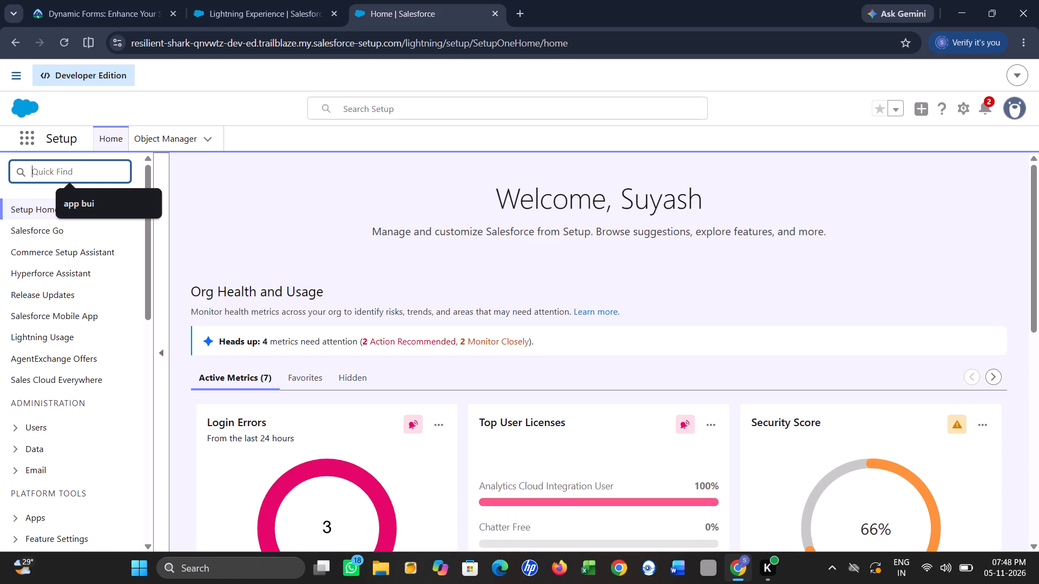
pyautogui.write('sales')
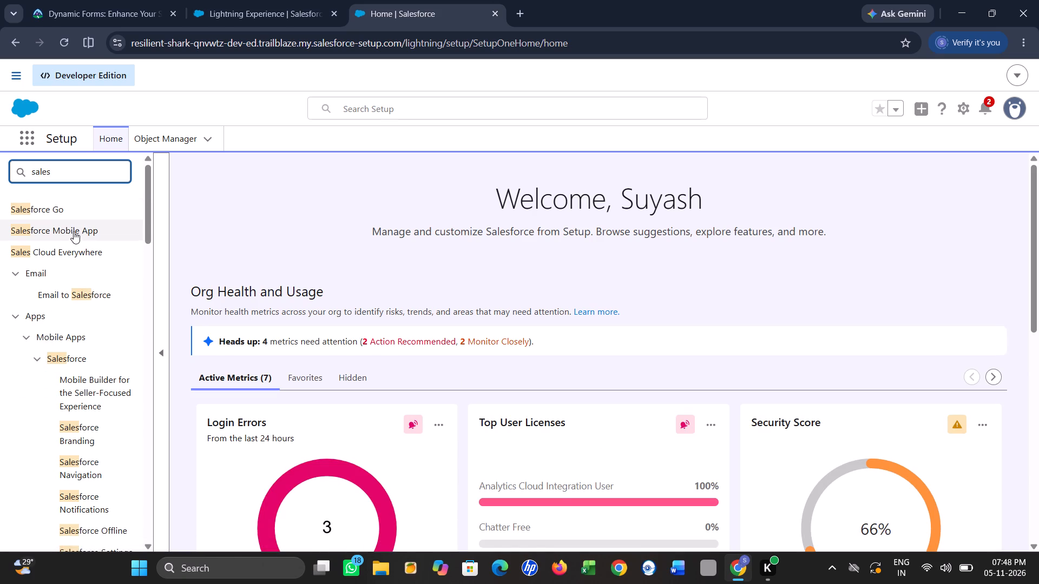
pyautogui.doubleClick(74, 234)
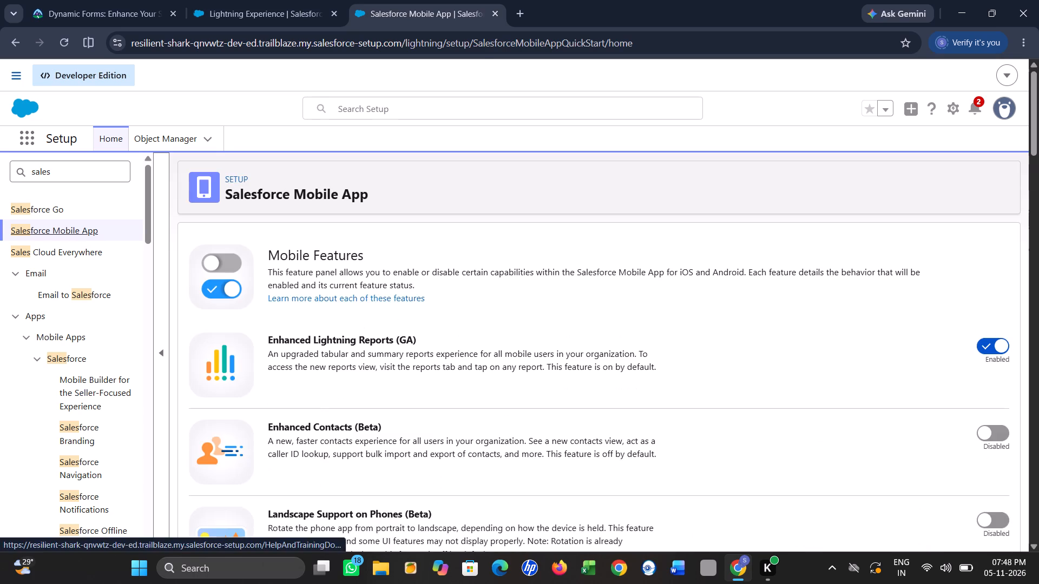
pyautogui.scroll(-3, 367, 383)
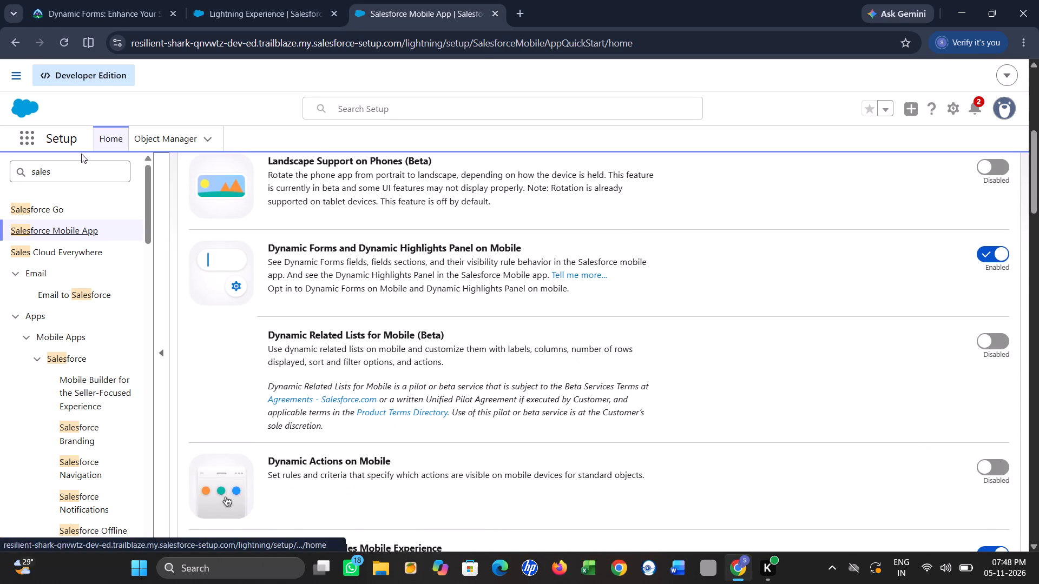
# Search Setup for app bui, go to Lightning App Builder and open the New Account Page for editing.
pyautogui.click(74, 167)
pyautogui.press('BackSpace')
pyautogui.press('BackSpace')
pyautogui.press('BackSpace')
pyautogui.press('BackSpace')
pyautogui.press('BackSpace')
pyautogui.press('BackSpace')
pyautogui.press('BackSpace')
pyautogui.press('BackSpace')
pyautogui.press('BackSpace')
pyautogui.press('BackSpace')
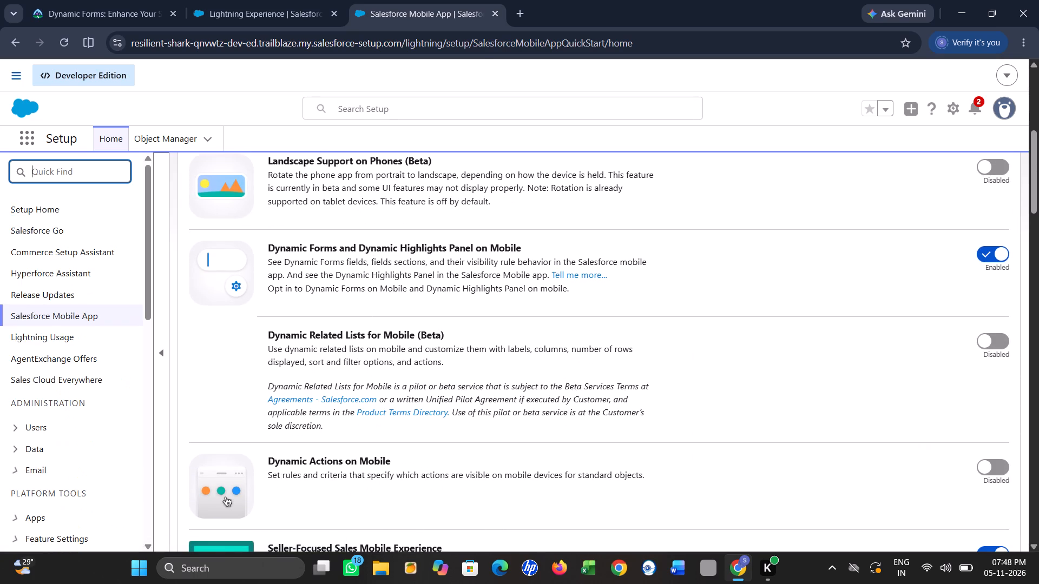
pyautogui.press('a')
pyautogui.click(72, 201)
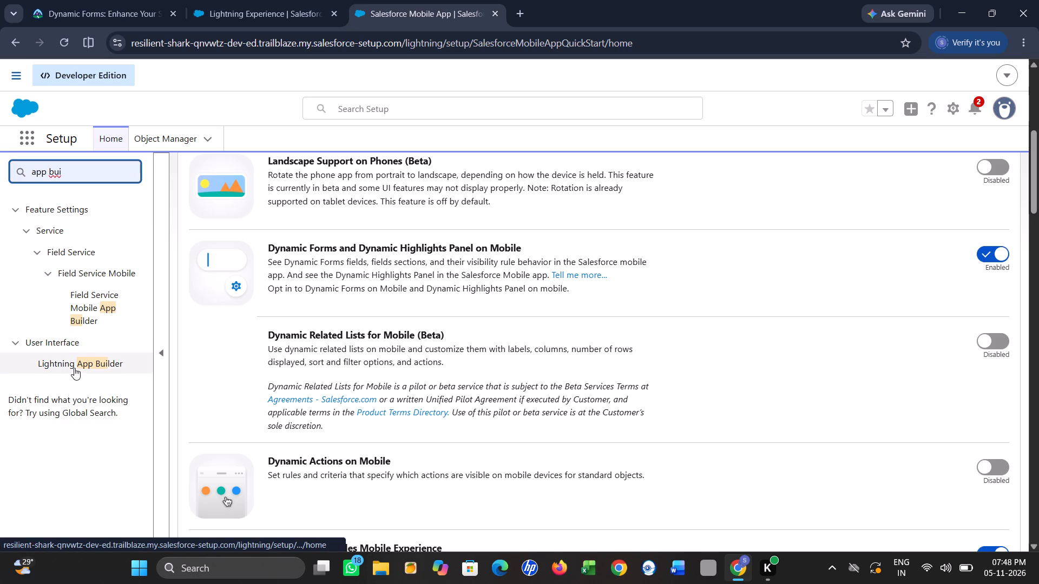
pyautogui.doubleClick(79, 360)
pyautogui.click(79, 360)
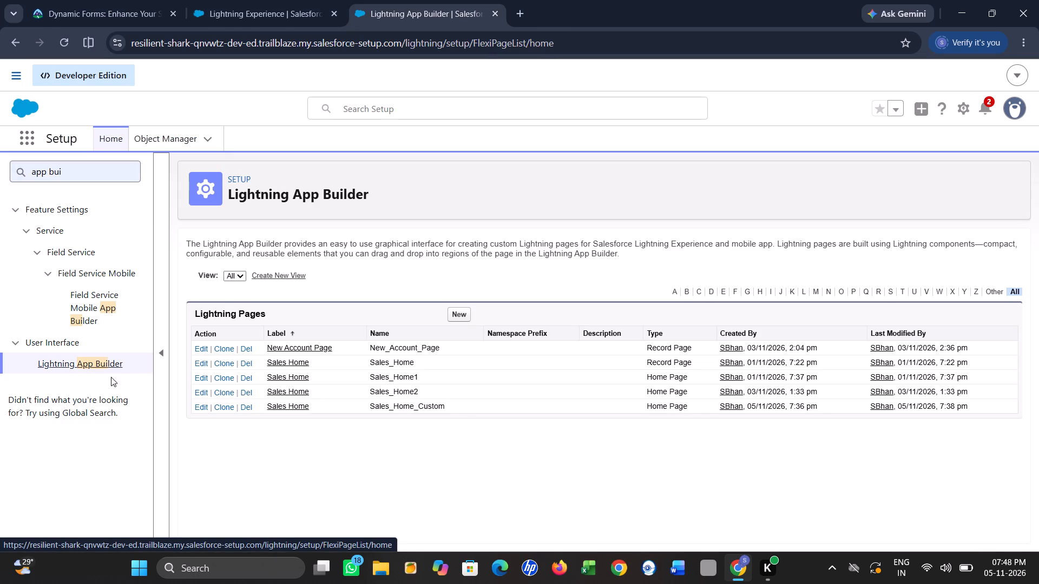
pyautogui.click(201, 350)
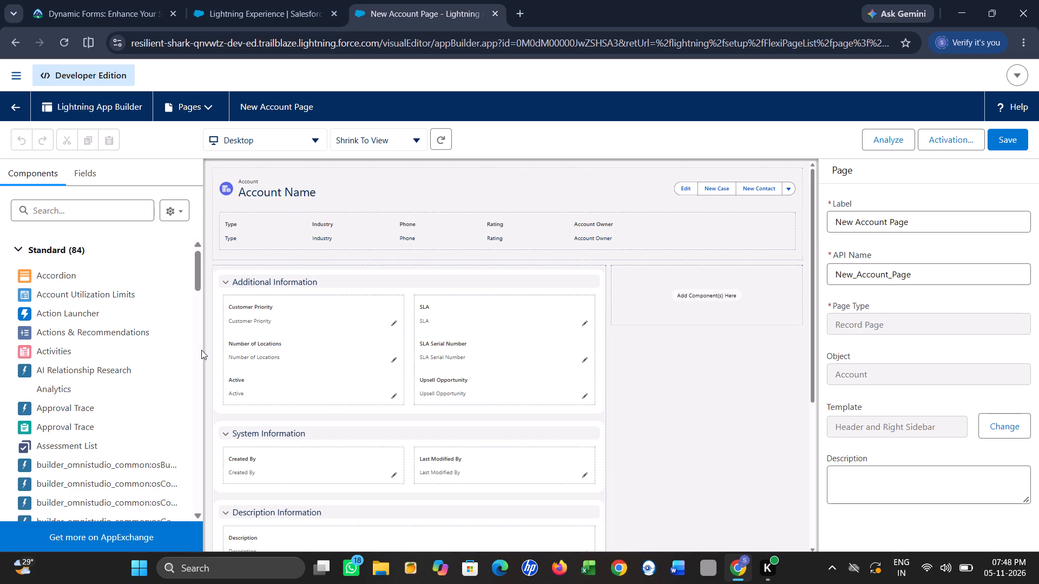
# Examine the New Account Page's components, including the Additional Information section's settings and the Dynamic Highlights Panel's fields and actions.
pyautogui.scroll(-2, 201, 350)
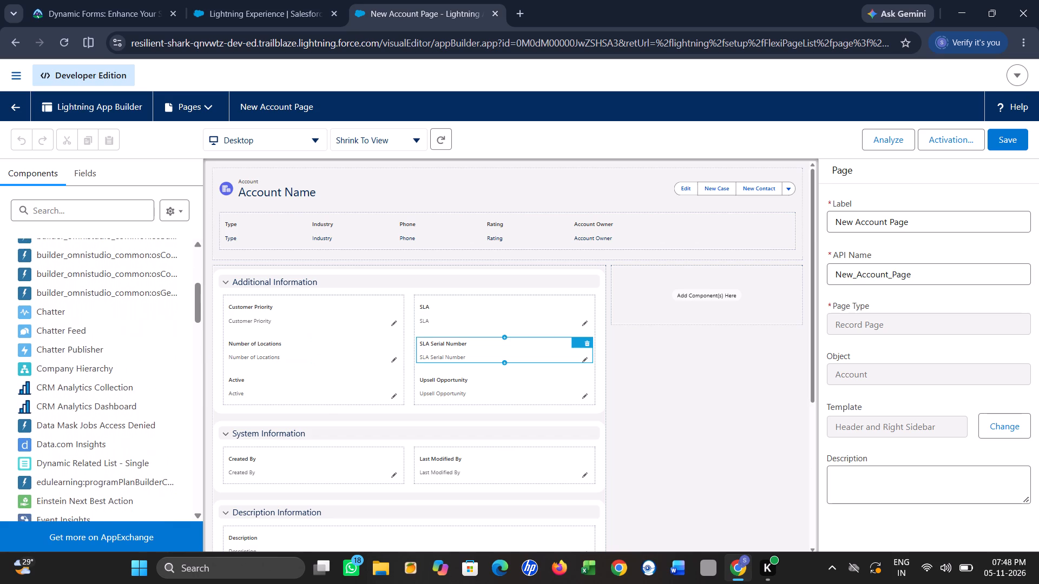
pyautogui.scroll(3, 418, 360)
pyautogui.scroll(-5, 418, 360)
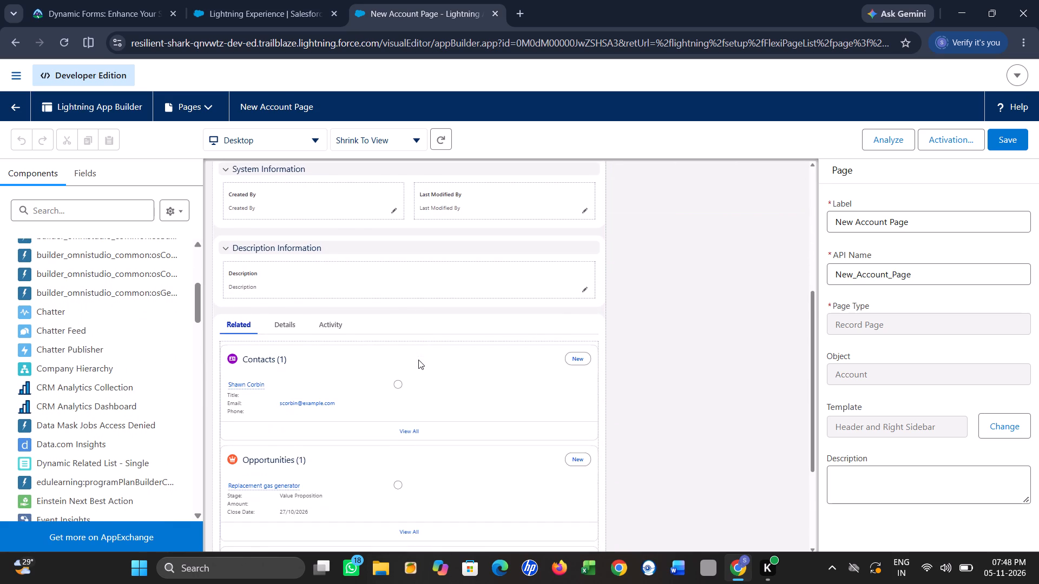
pyautogui.scroll(-3, 418, 360)
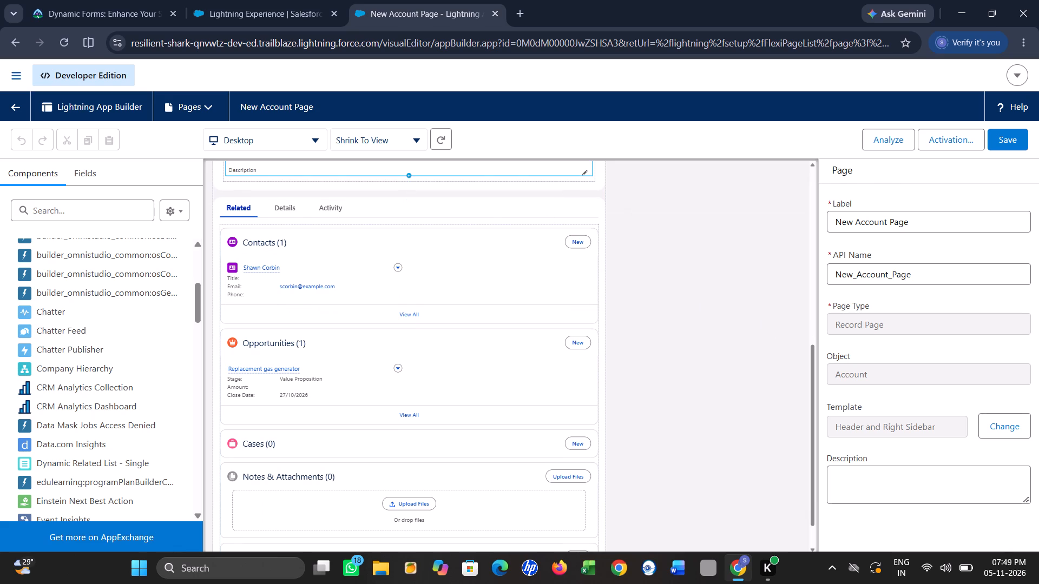
pyautogui.scroll(4, 545, 184)
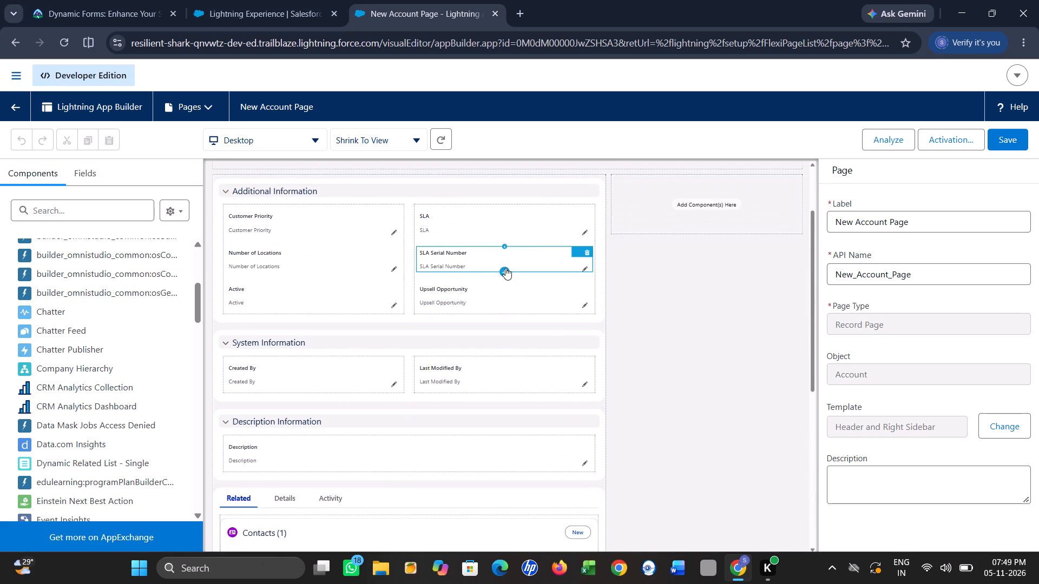
pyautogui.scroll(2, 505, 268)
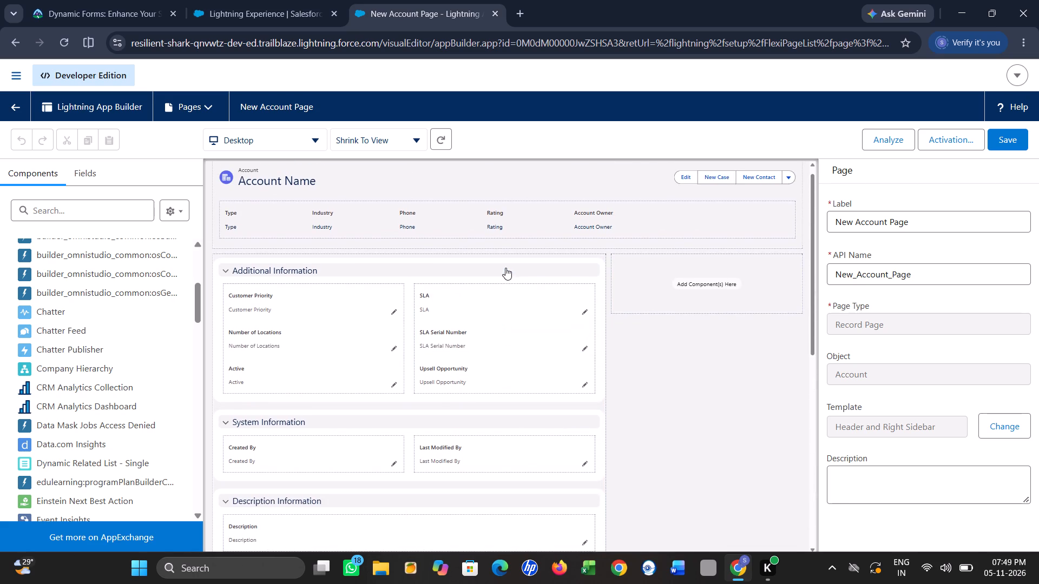
pyautogui.click(444, 284)
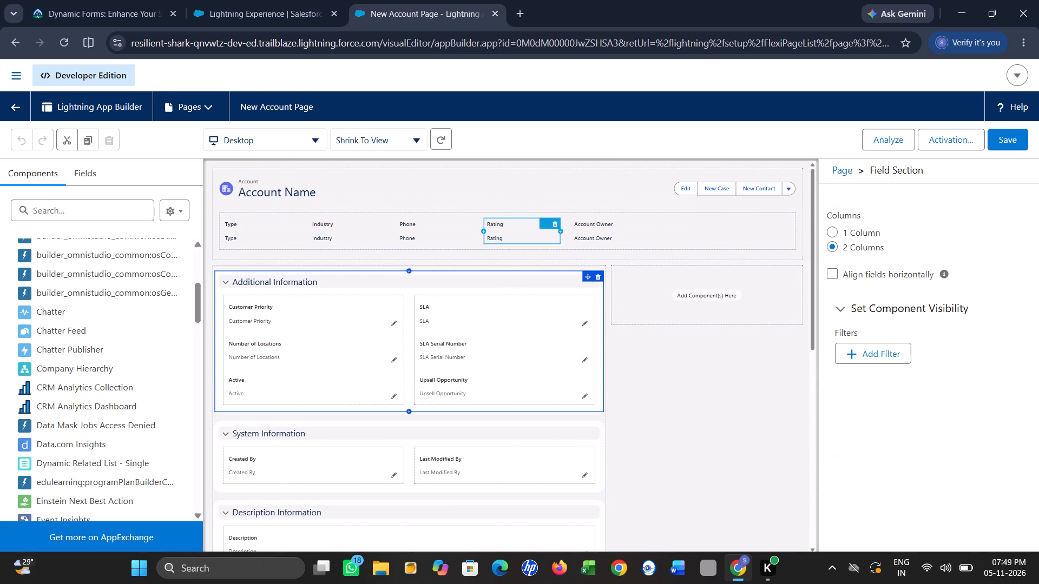
pyautogui.click(527, 202)
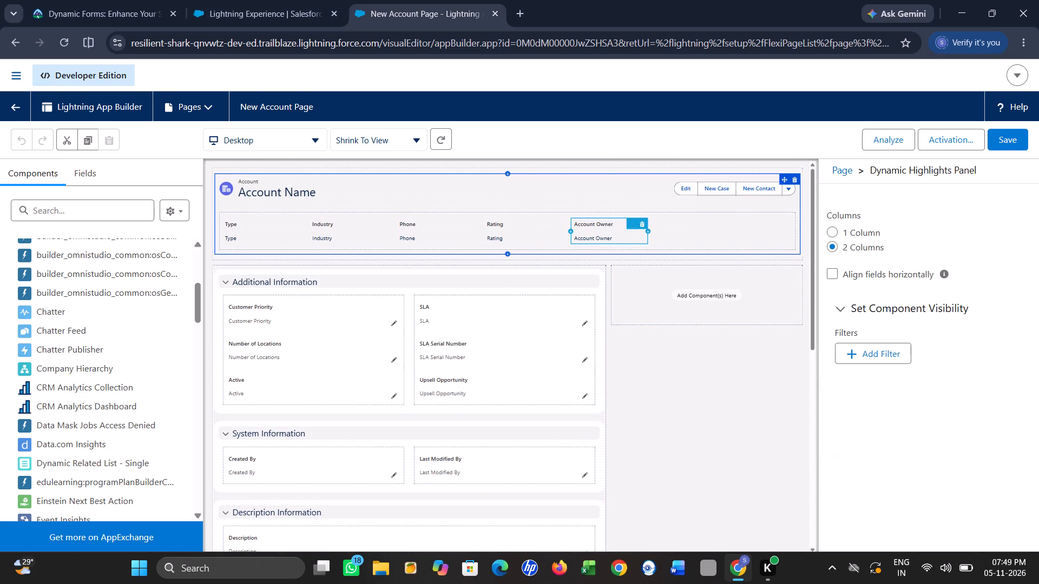
pyautogui.click(553, 205)
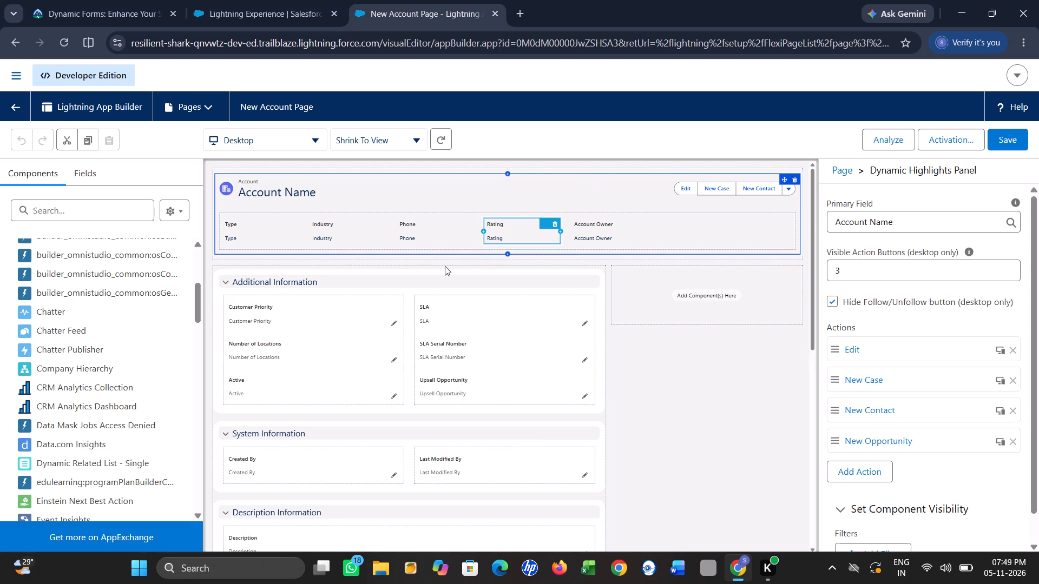
pyautogui.scroll(3, 445, 266)
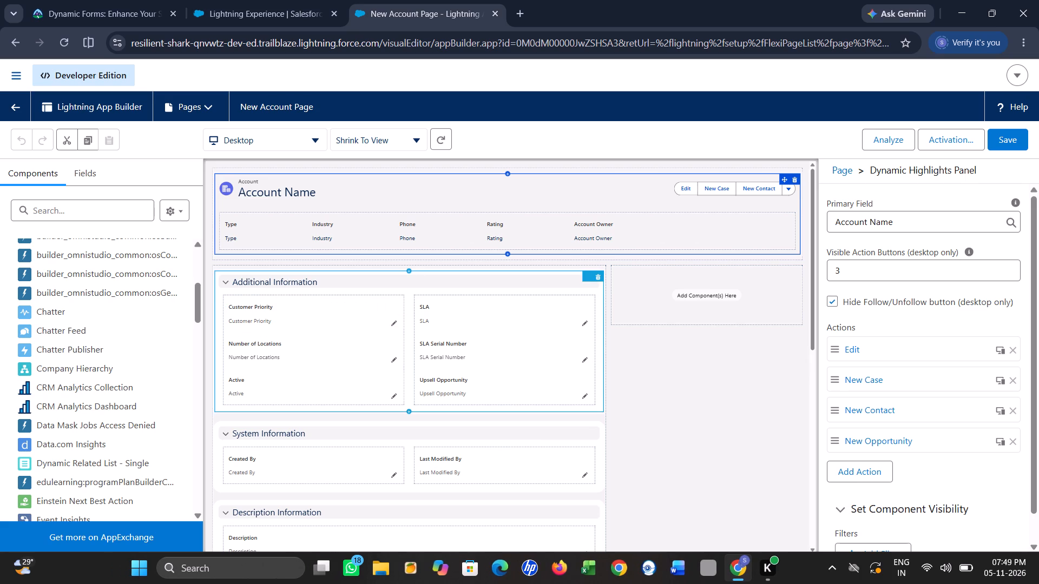
# Add a fourth tab to the Tabs component below the Description Information section.
pyautogui.scroll(-3, 338, 350)
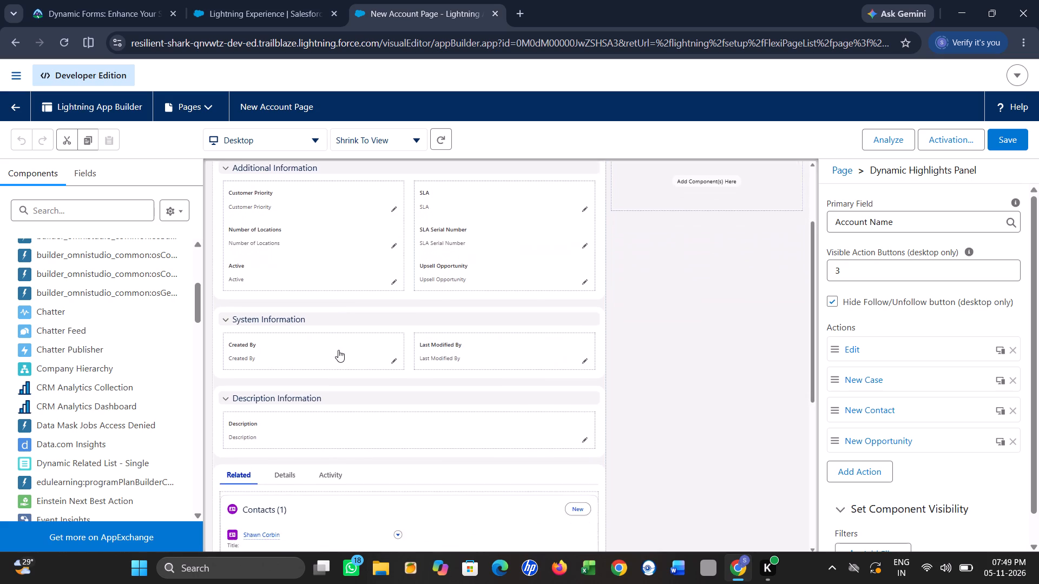
pyautogui.scroll(-1, 338, 350)
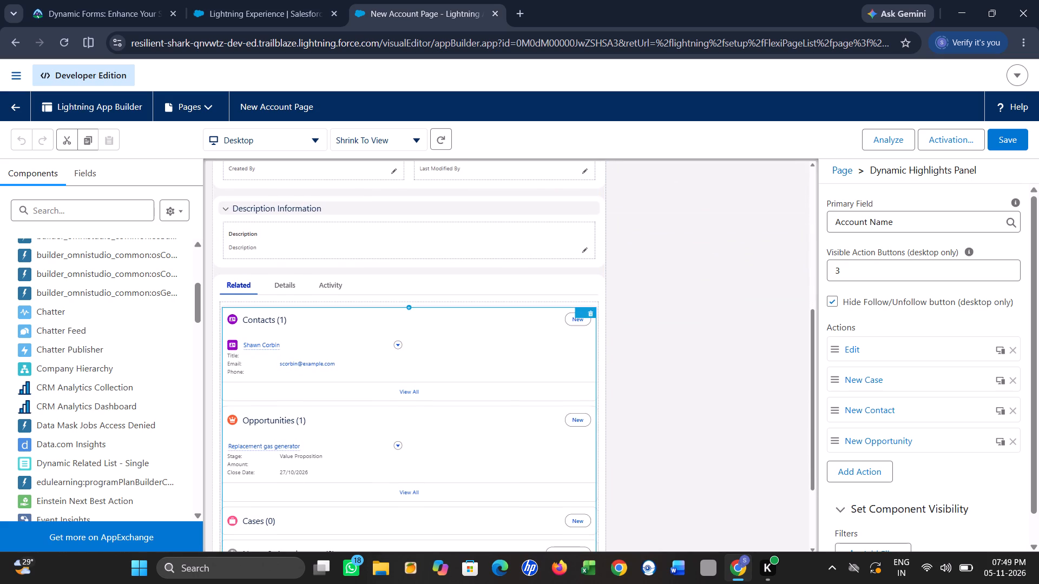
pyautogui.click(399, 288)
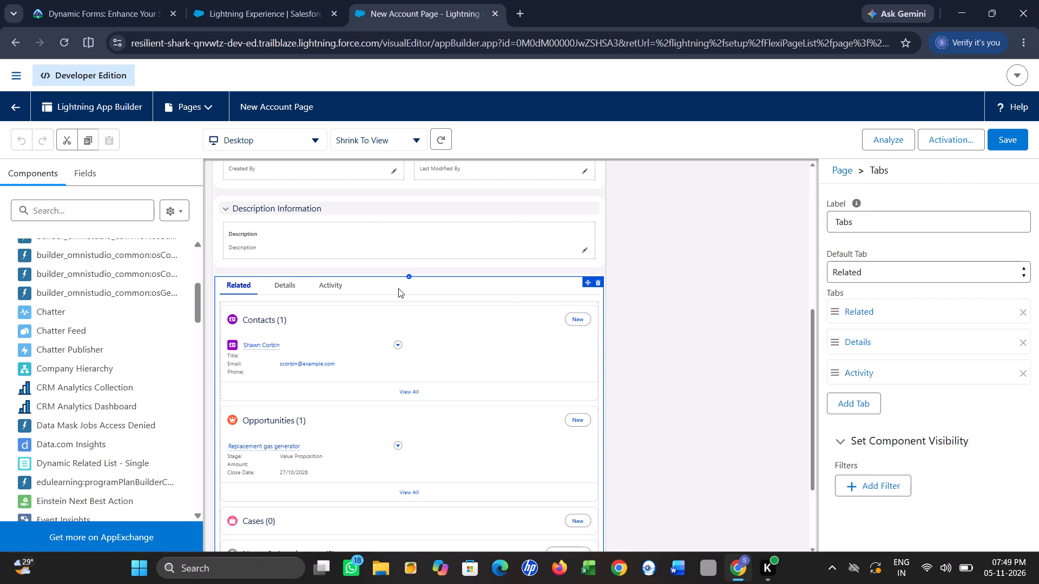
pyautogui.click(855, 404)
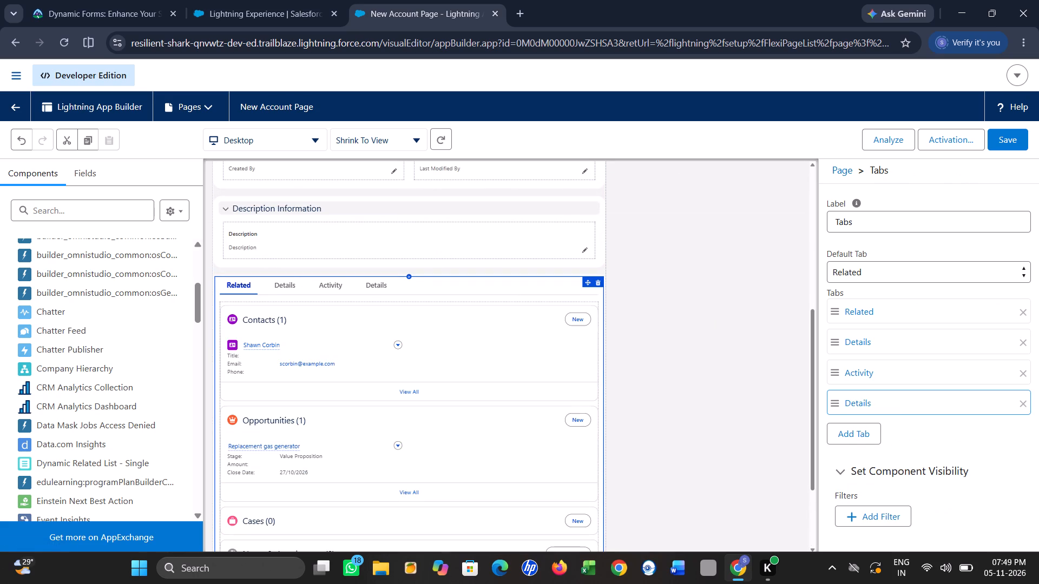
# Change the newly added tab's label to the custom label More Information.
pyautogui.click(834, 403)
pyautogui.click(838, 408)
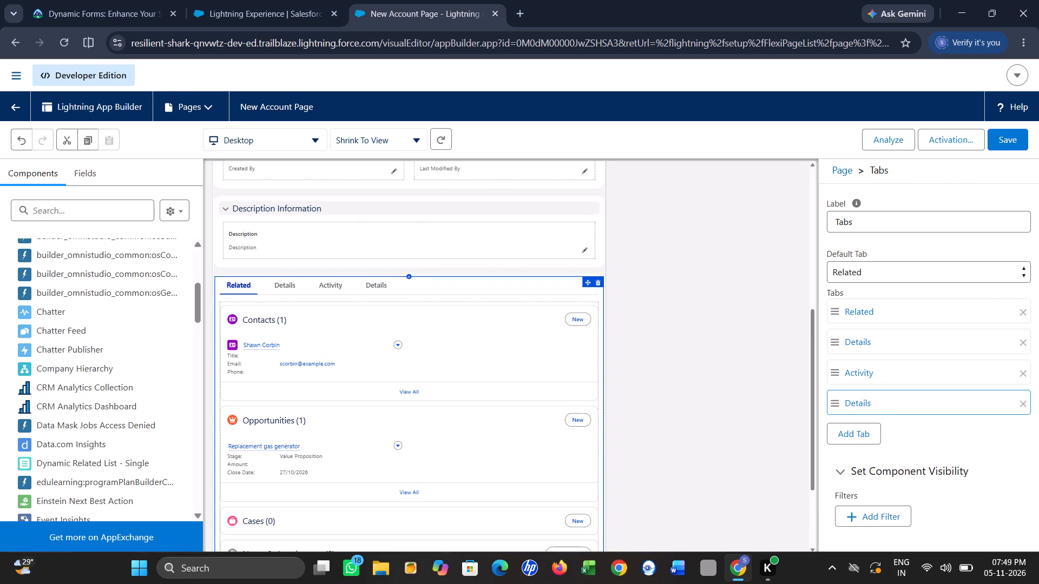
pyautogui.click(846, 408)
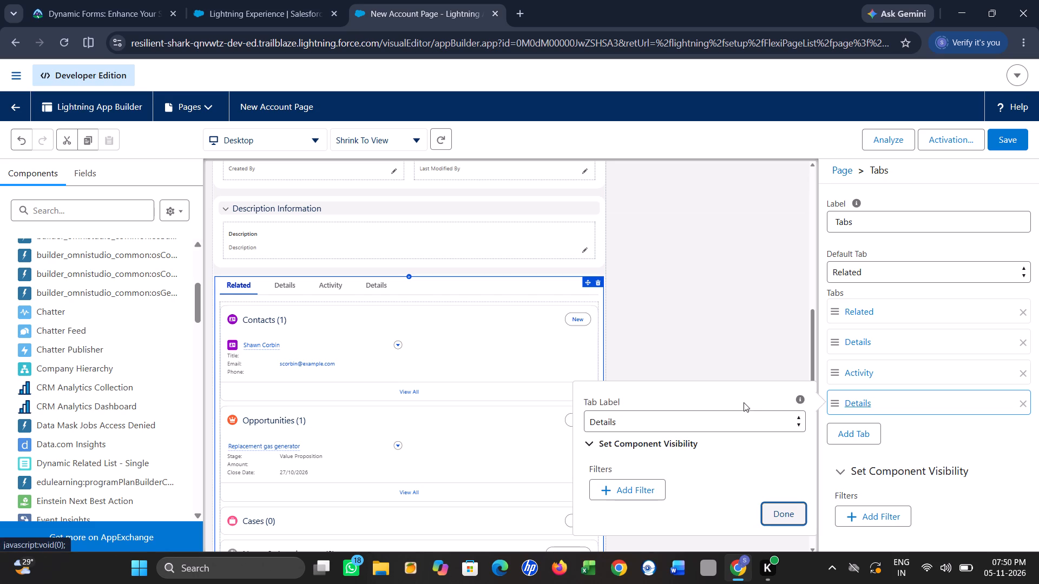
pyautogui.click(651, 426)
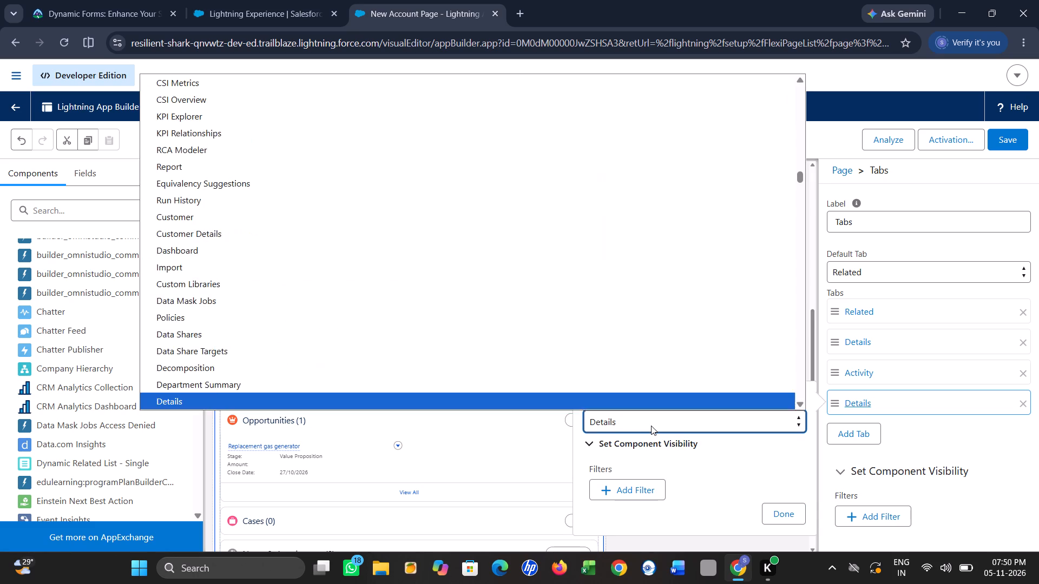
pyautogui.scroll(3, 469, 193)
pyautogui.scroll(4, 417, 74)
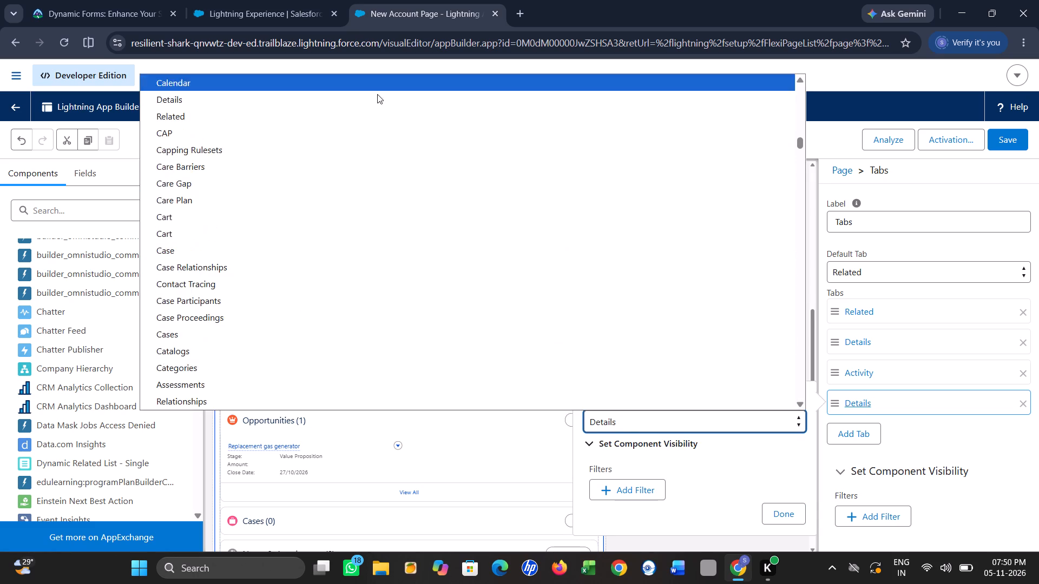
pyautogui.scroll(19, 351, 108)
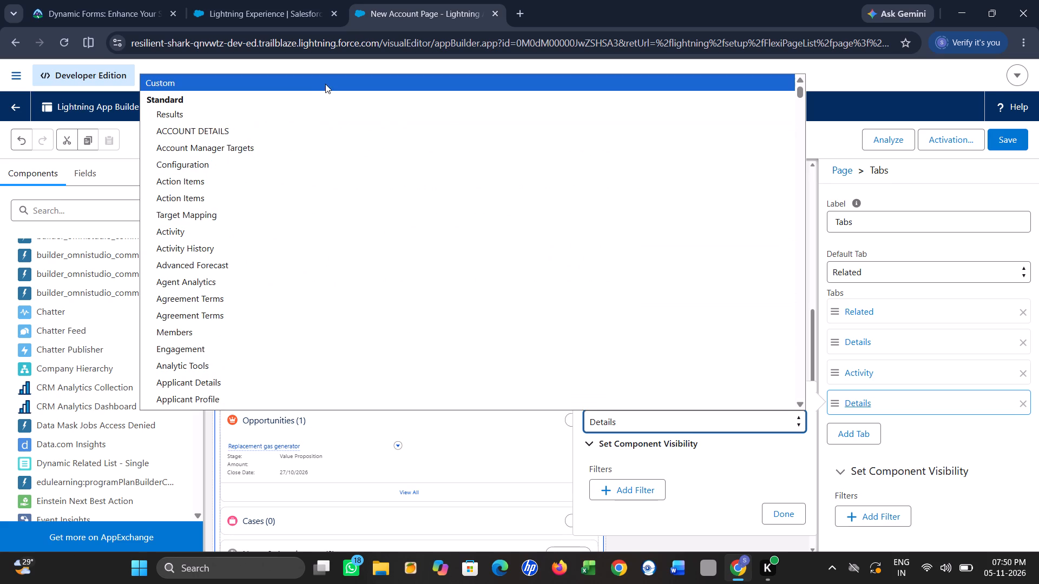
pyautogui.click(326, 83)
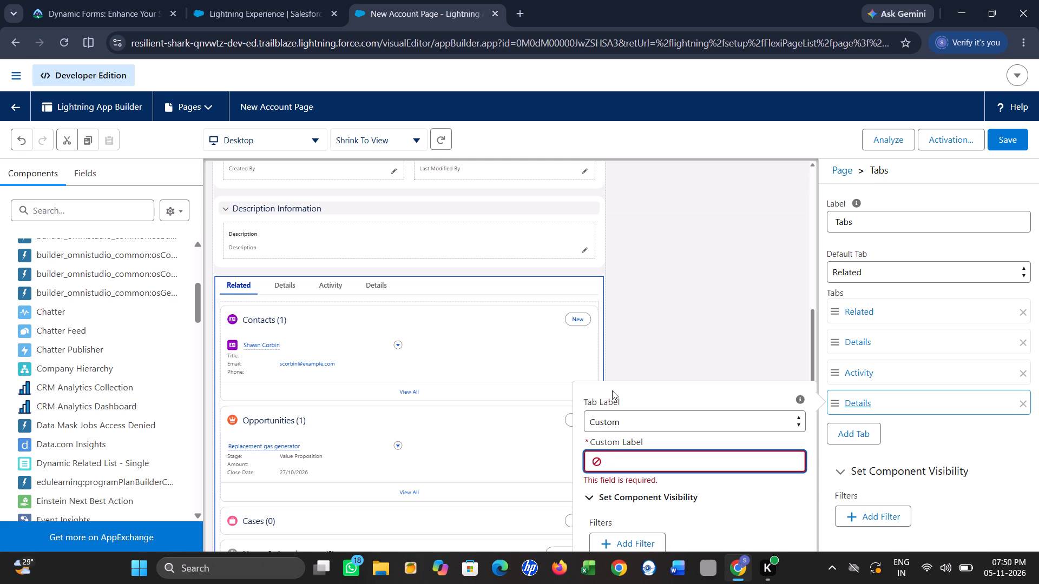
pyautogui.press('m')
pyautogui.write('ore in')
pyautogui.press('space')
pyautogui.press('BackSpace')
pyautogui.press('BackSpace')
pyautogui.press('BackSpace')
pyautogui.press('BackSpace')
pyautogui.press('BackSpace')
pyautogui.press('BackSpace')
pyautogui.press('BackSpace')
pyautogui.press('BackSpace')
pyautogui.press('BackSpace')
pyautogui.press('BackSpace')
pyautogui.press('BackSpace')
pyautogui.press('BackSpace')
pyautogui.press('BackSpace')
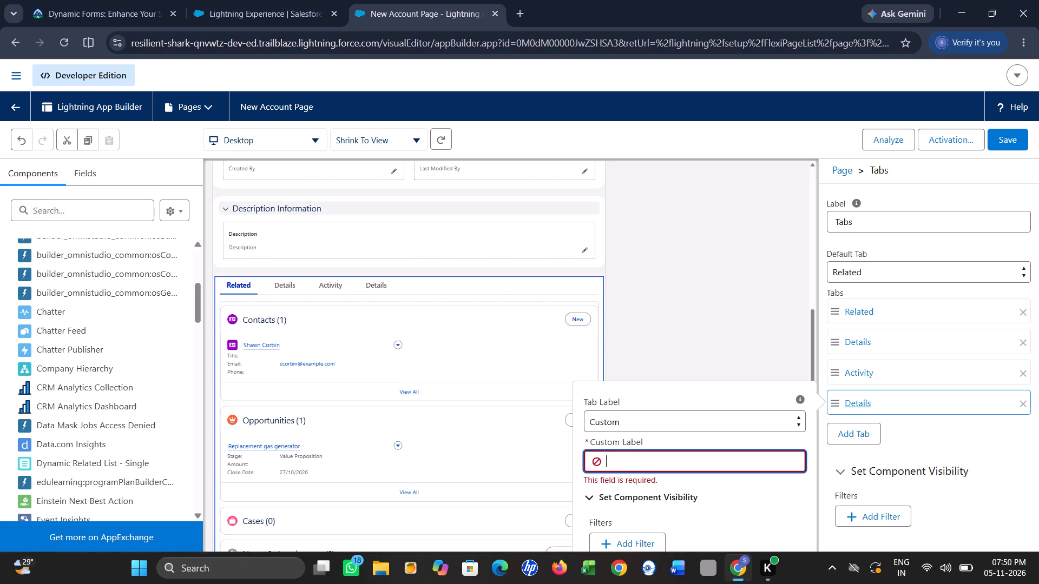
pyautogui.write('ore')
pyautogui.press('space')
pyautogui.press('i')
pyautogui.write('nformation')
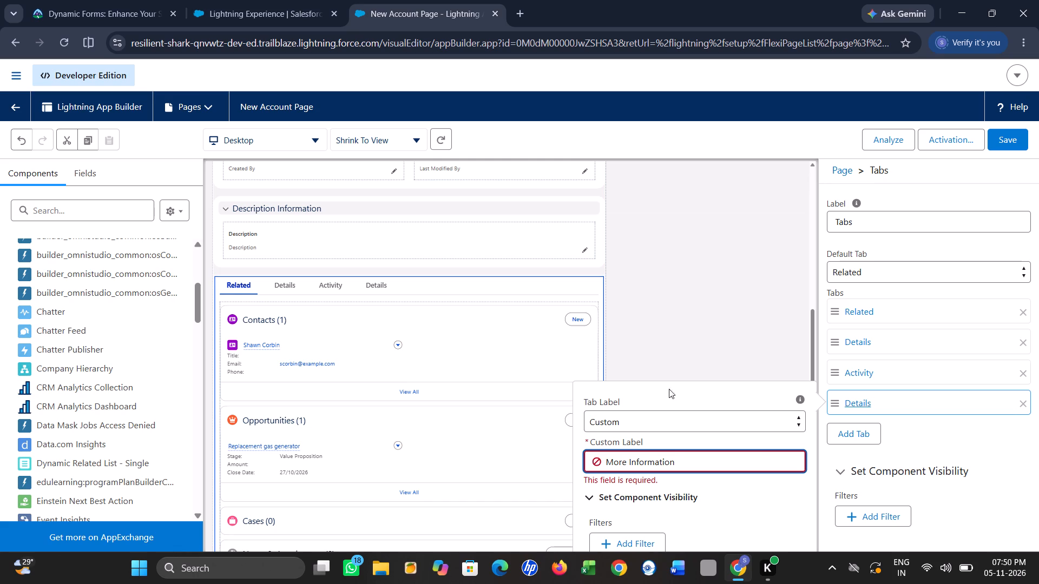
pyautogui.click(679, 501)
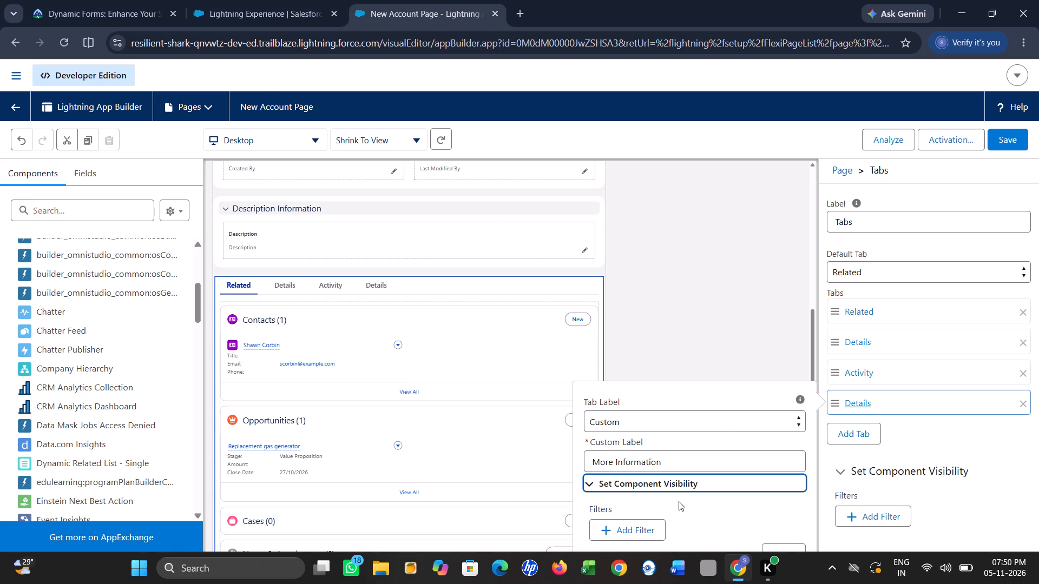
pyautogui.scroll(-1, 679, 501)
pyautogui.scroll(-2, 740, 504)
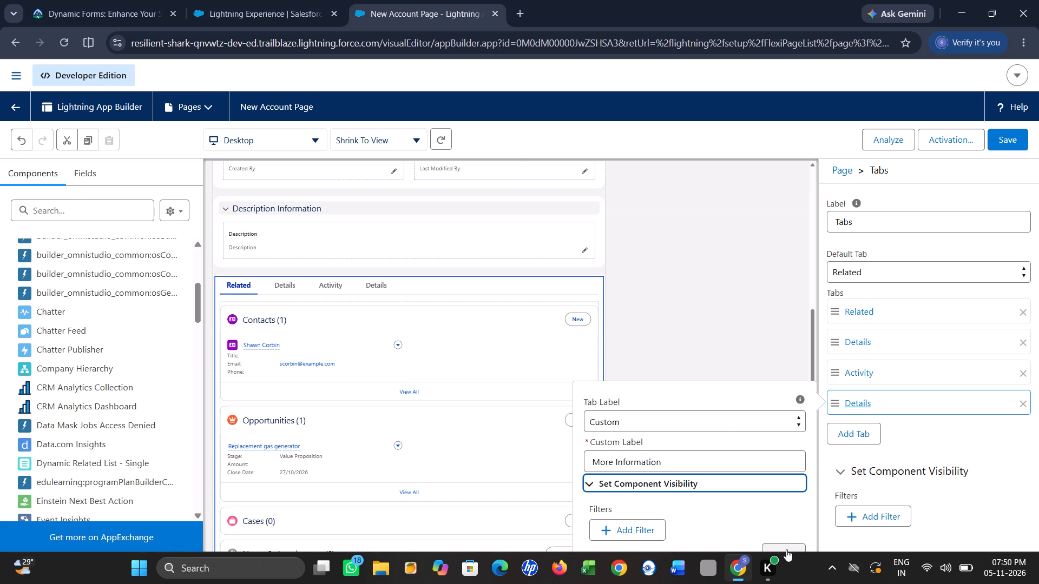
pyautogui.click(786, 549)
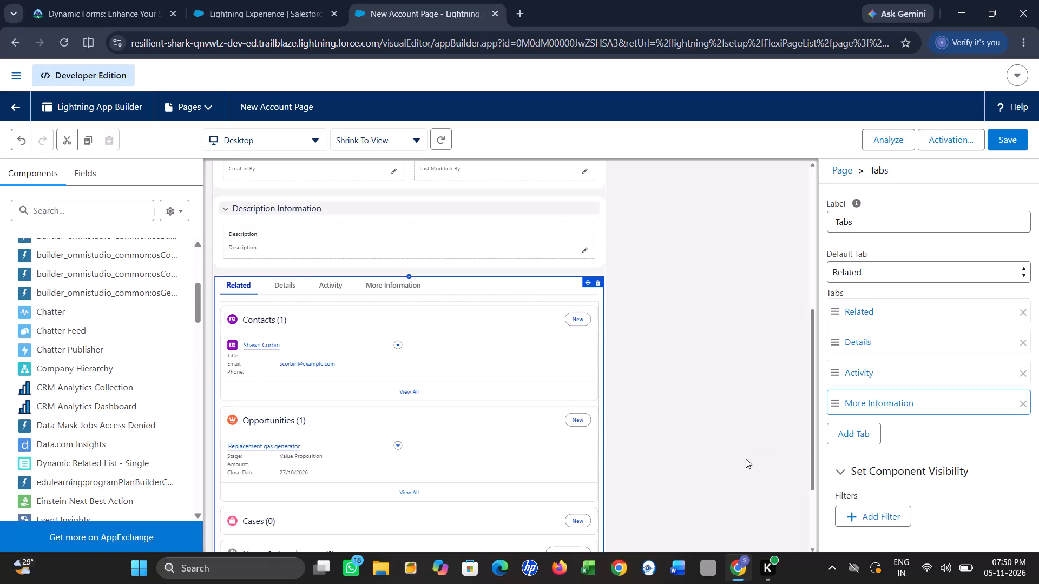
# Show the More Information tab's contents and check the Trailhead challenge for the field sections that must move there.
pyautogui.click(386, 283)
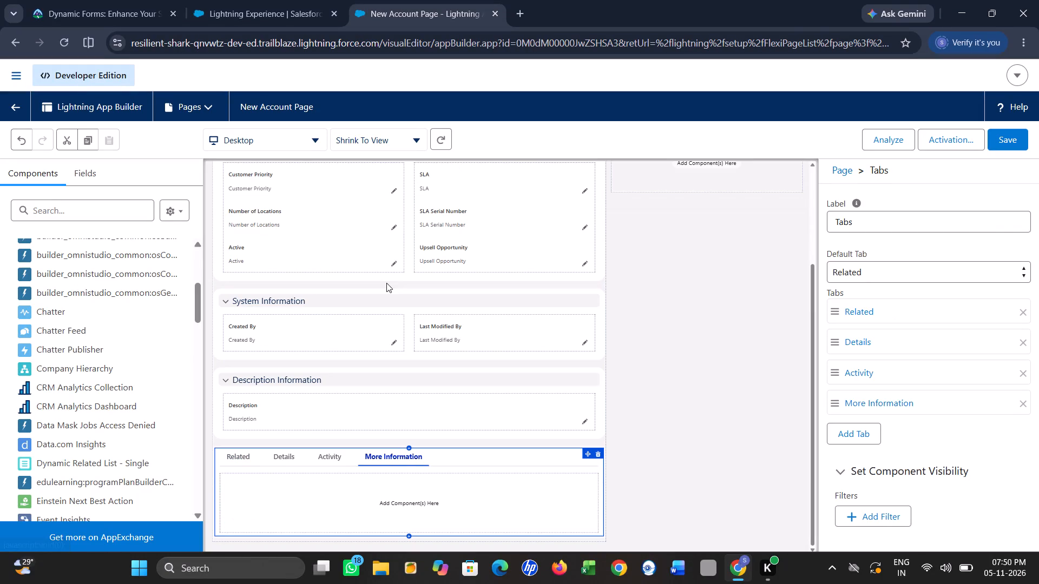
pyautogui.click(136, 0)
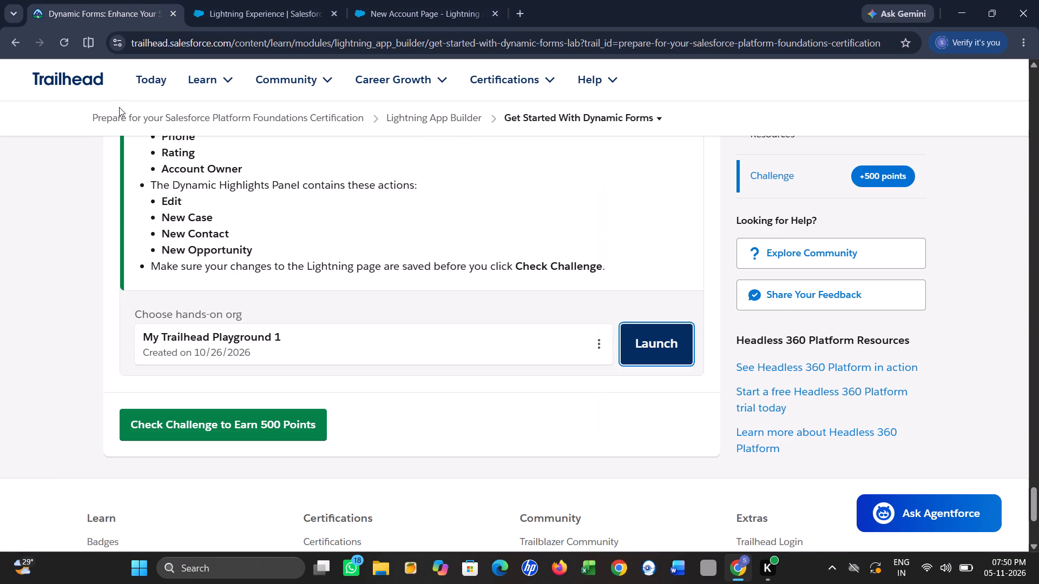
pyautogui.scroll(3, 175, 194)
pyautogui.scroll(-1, 175, 194)
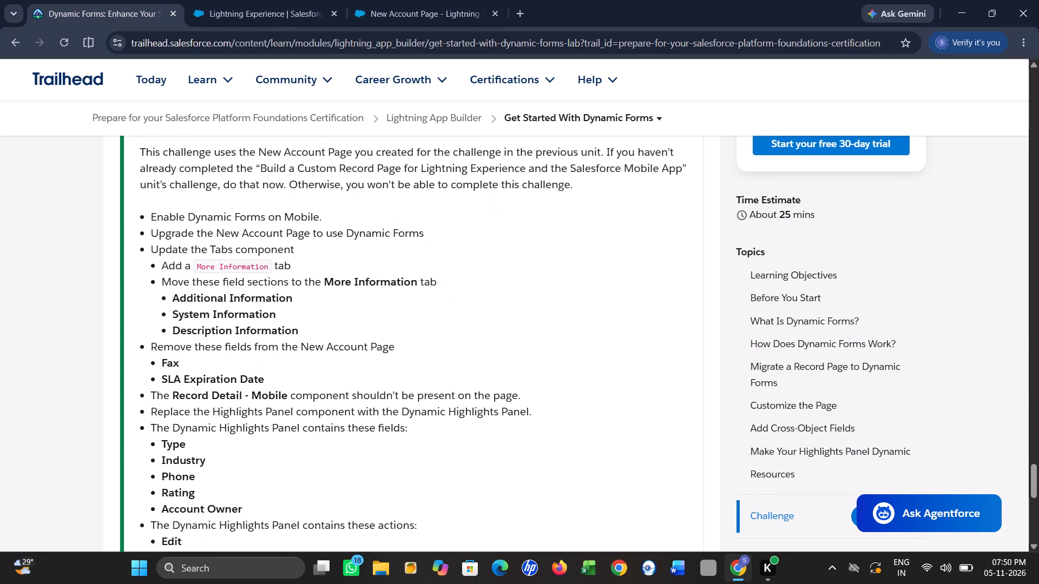
pyautogui.scroll(-1, 175, 194)
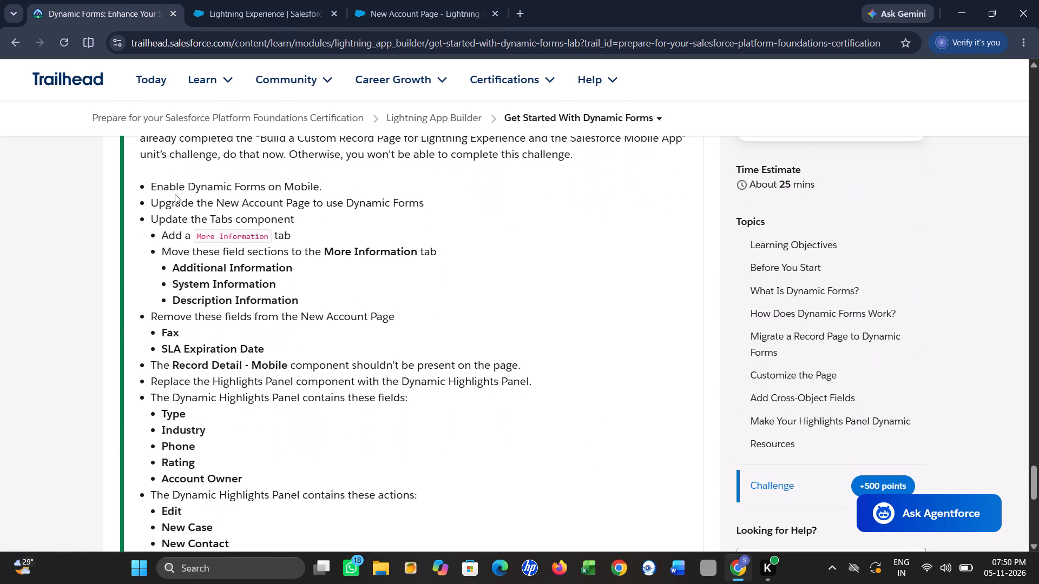
pyautogui.click(429, 0)
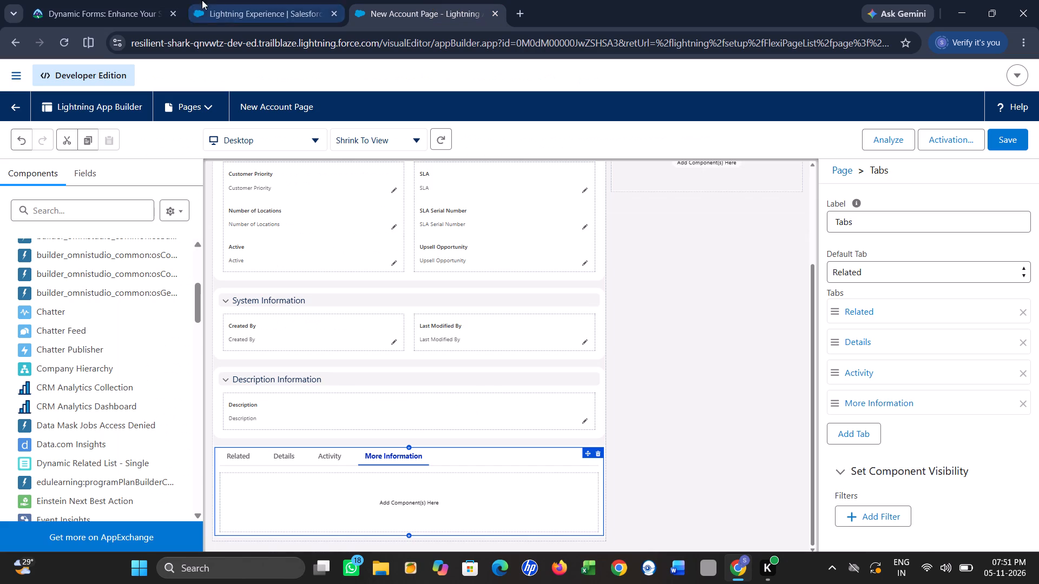
pyautogui.click(149, 1)
pyautogui.moveTo(174, 267); pyautogui.dragTo(294, 264)
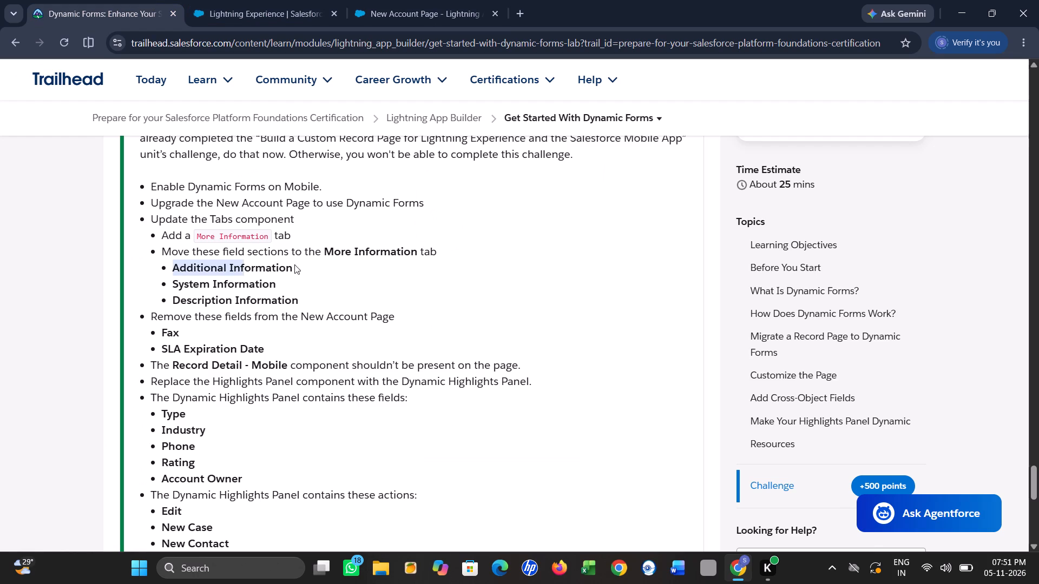
pyautogui.moveTo(294, 264); pyautogui.dragTo(348, 271)
pyautogui.click(415, 0)
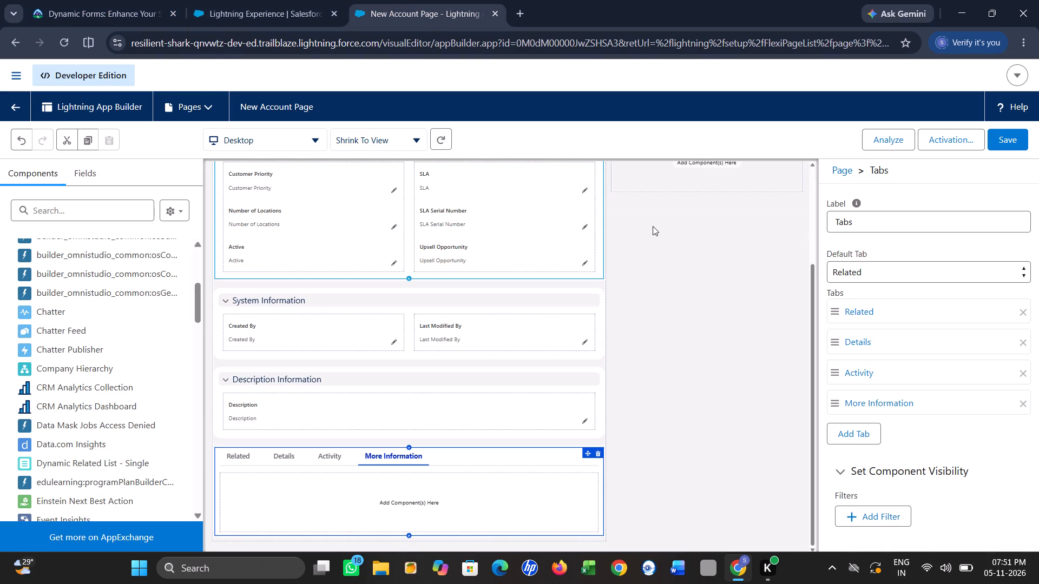
# Review the field sections above the Tabs component and the Account Information fields on its Details tab.
pyautogui.scroll(1, 507, 228)
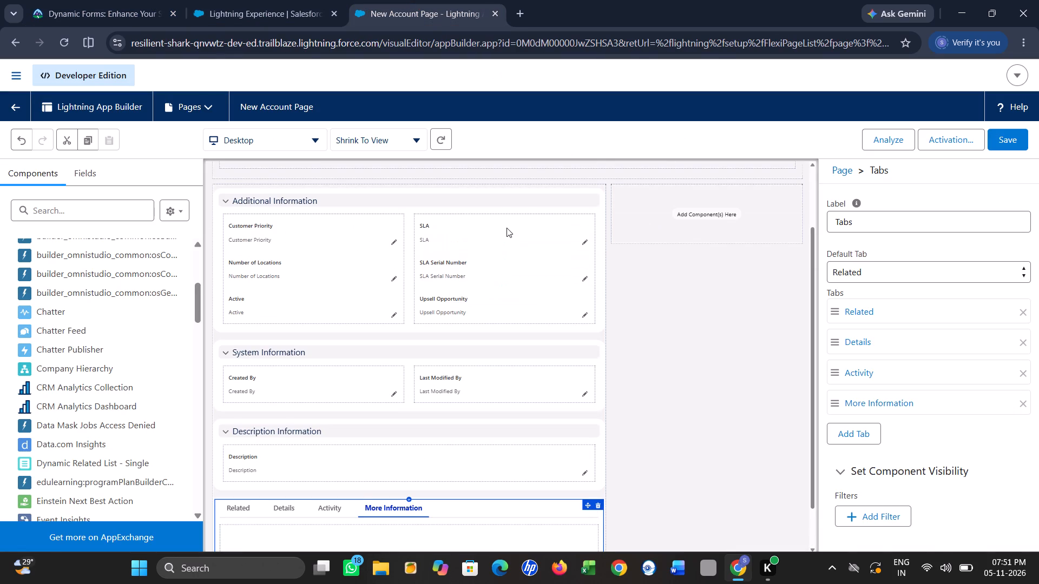
pyautogui.scroll(-2, 507, 228)
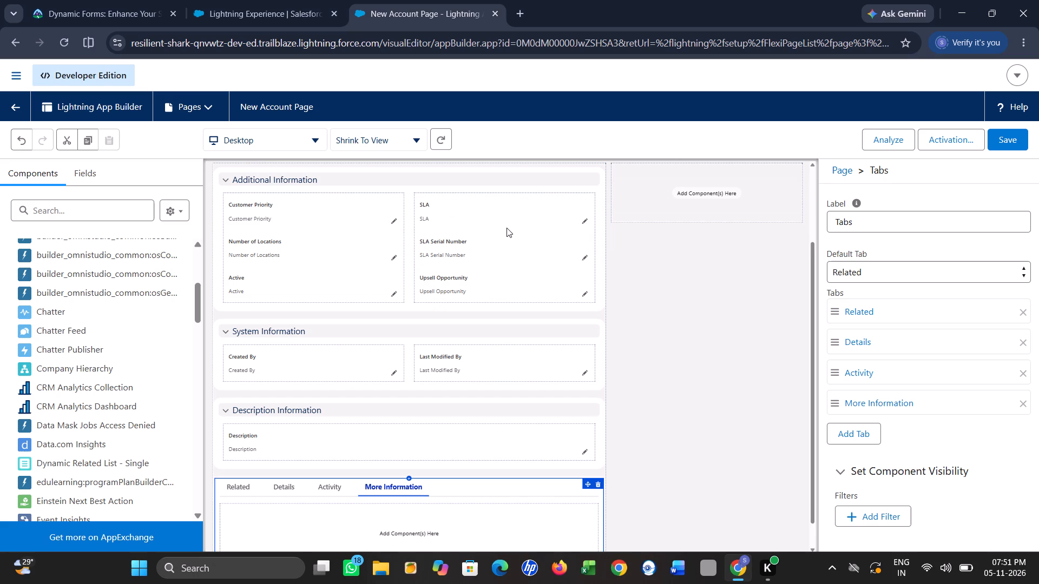
pyautogui.scroll(2, 507, 228)
pyautogui.scroll(-2, 507, 228)
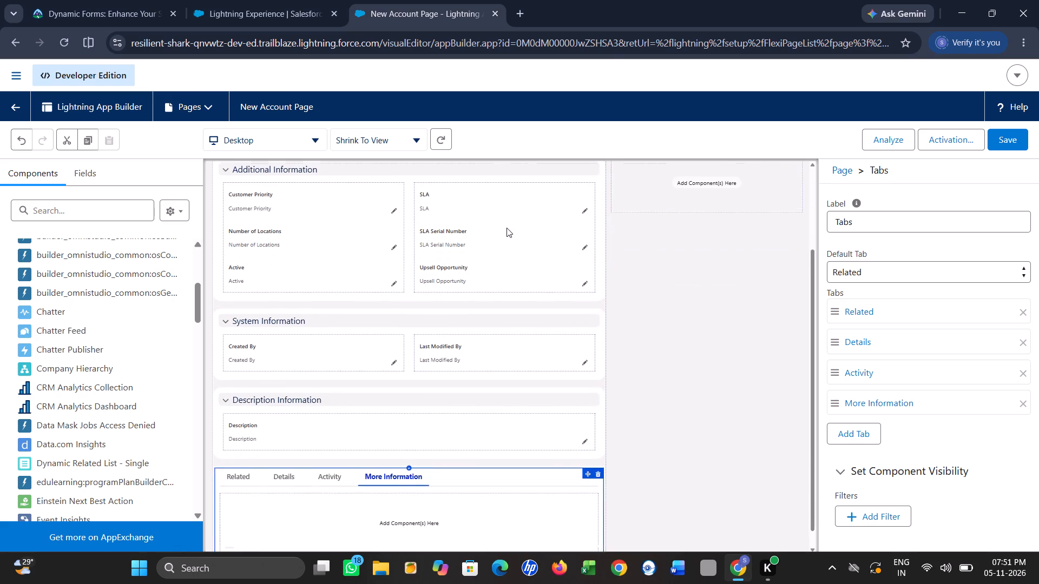
pyautogui.scroll(-1, 507, 228)
pyautogui.click(281, 458)
pyautogui.scroll(-2, 281, 458)
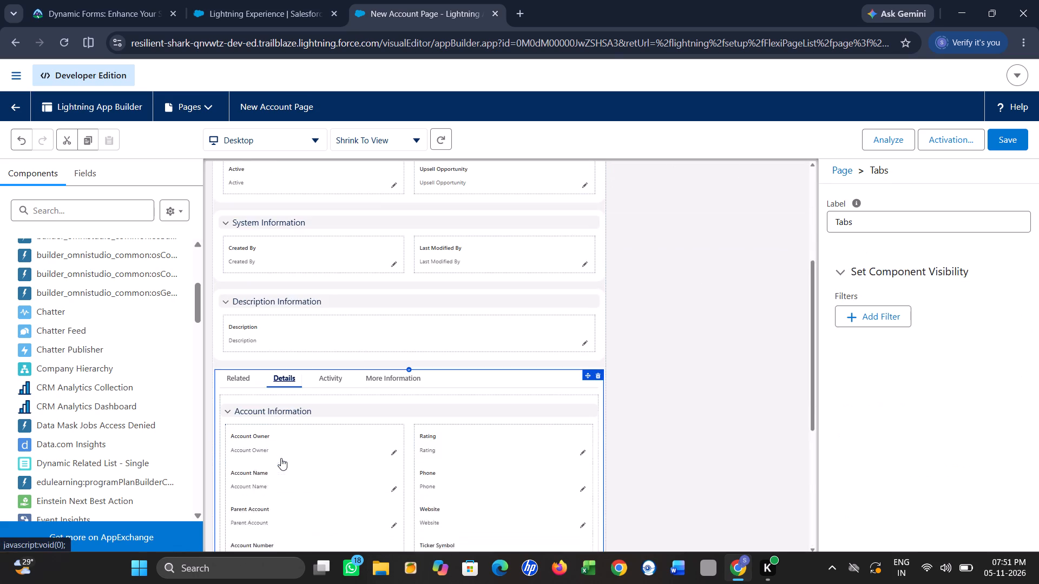
pyautogui.scroll(-1, 281, 458)
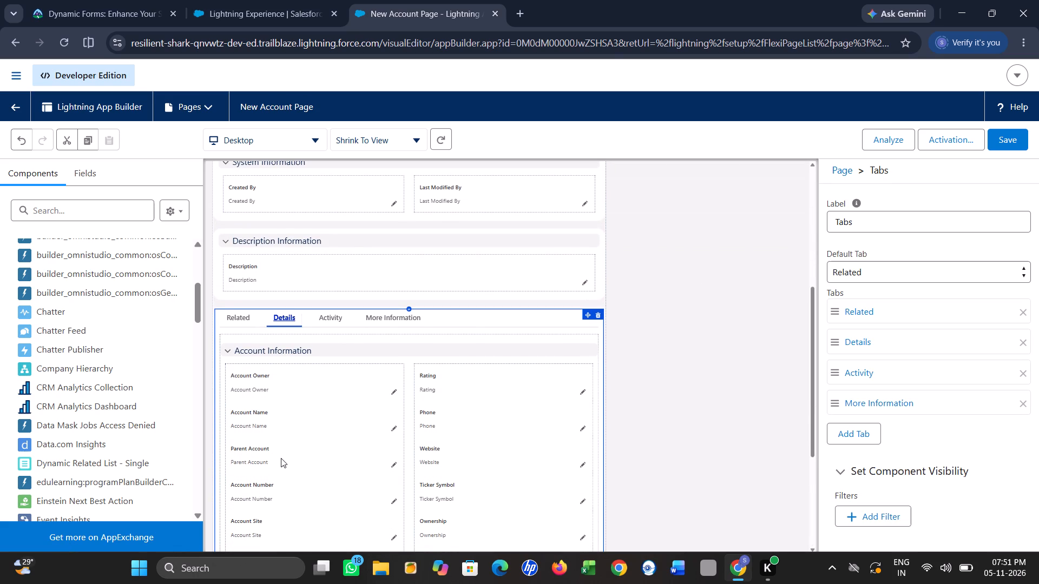
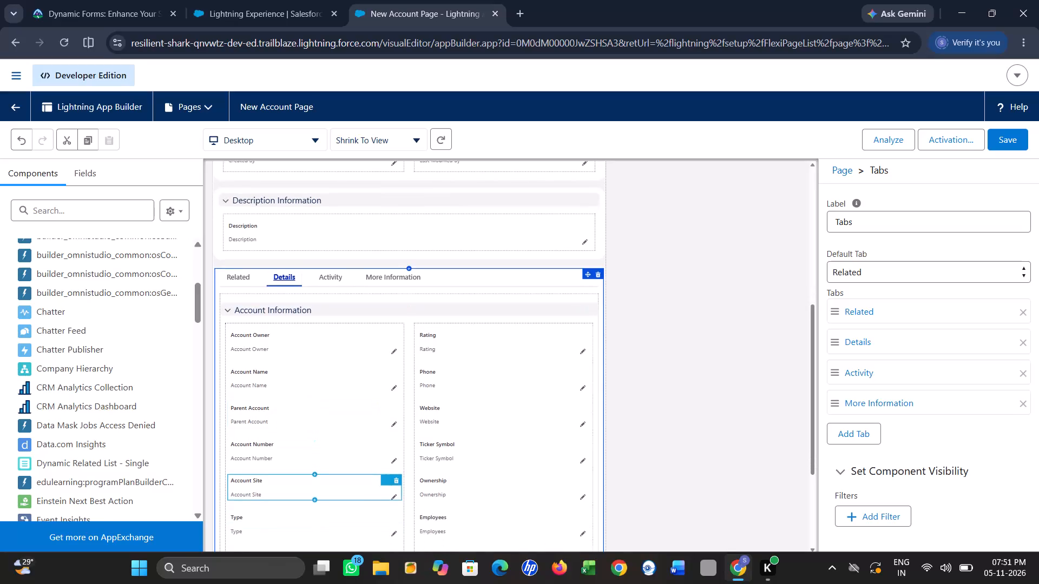
# Examine the Account Information and Address Information field sections on the Details tab, including the Account Information section's properties.
pyautogui.click(287, 270)
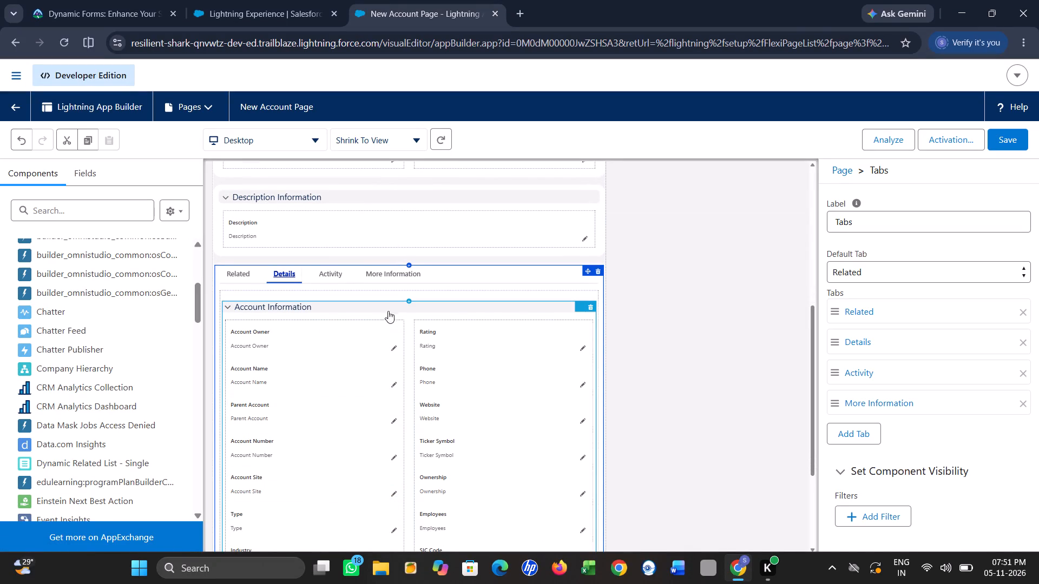
pyautogui.click(407, 396)
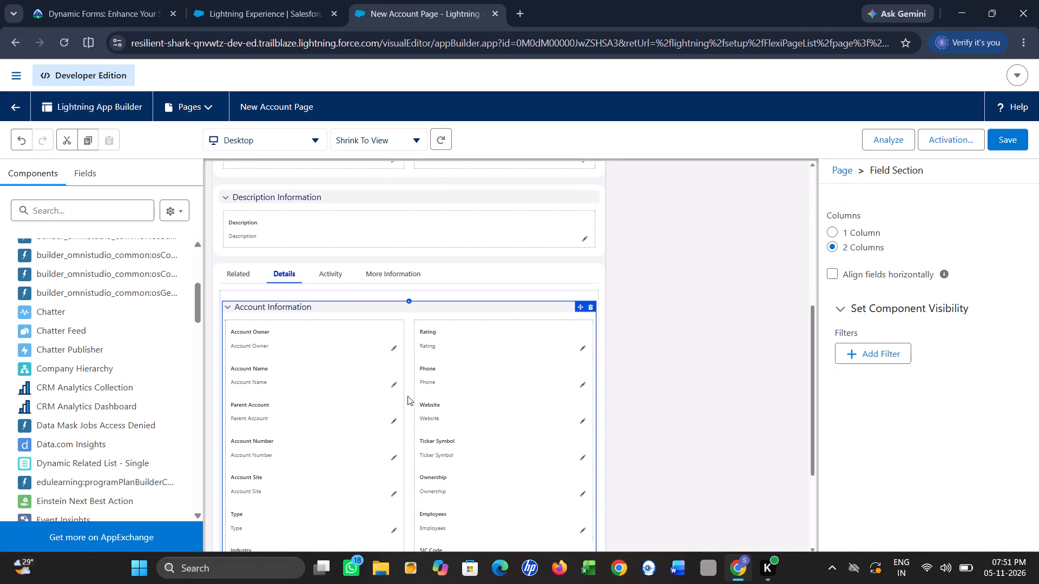
pyautogui.scroll(-2, 407, 396)
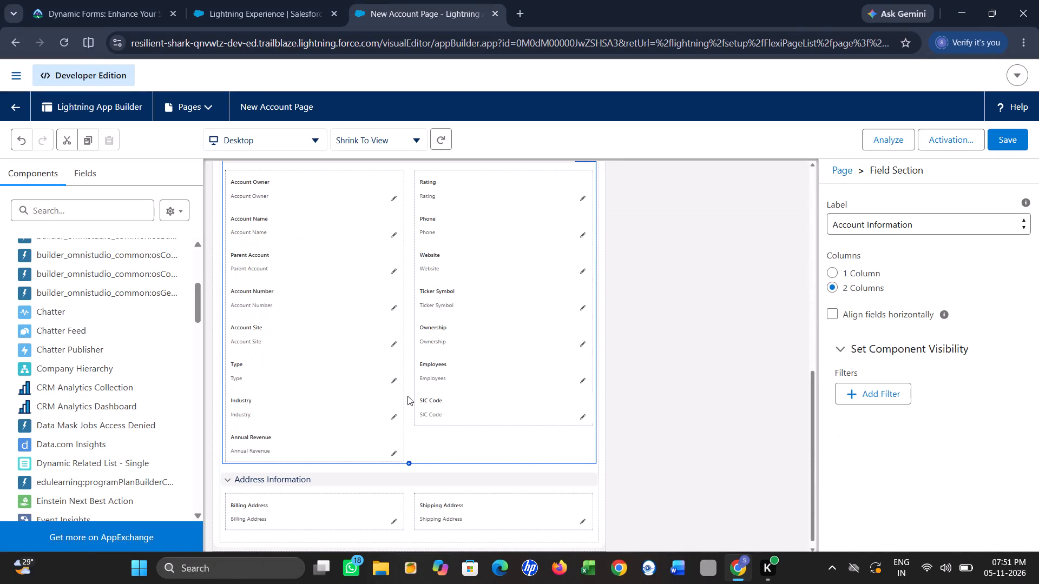
pyautogui.click(417, 436)
pyautogui.click(417, 436)
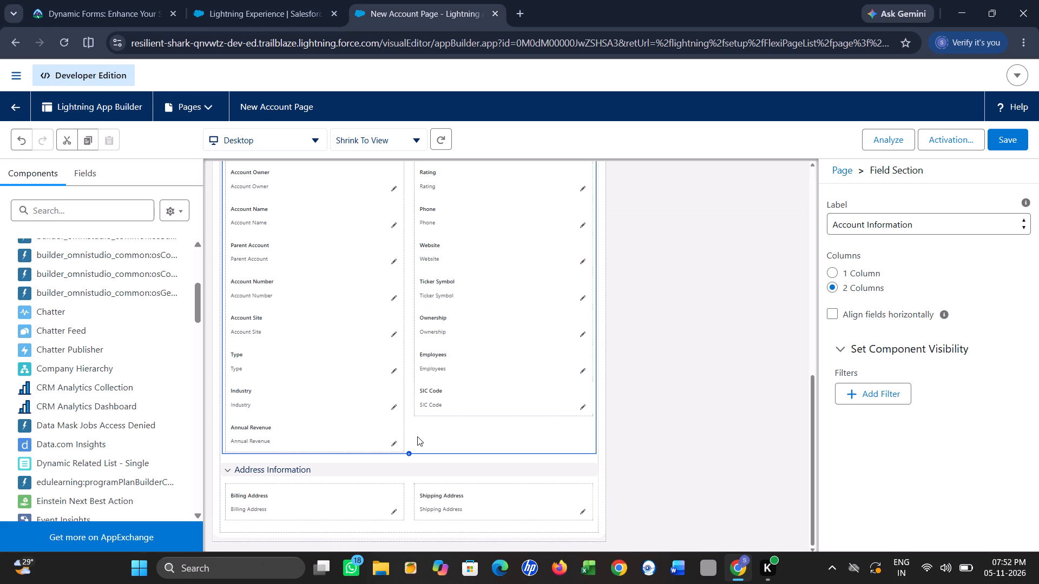
pyautogui.click(439, 439)
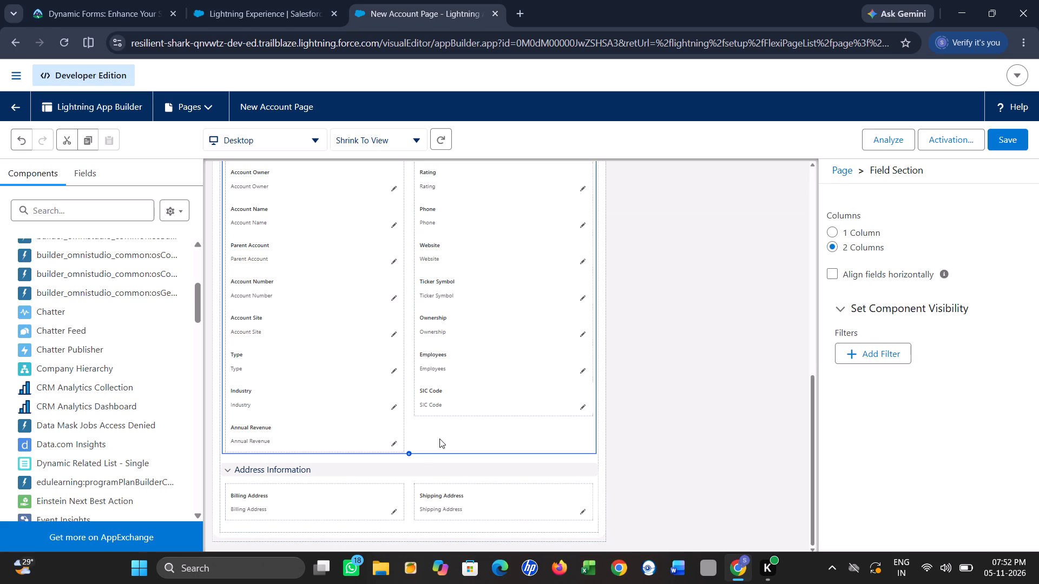
pyautogui.scroll(-1, 439, 439)
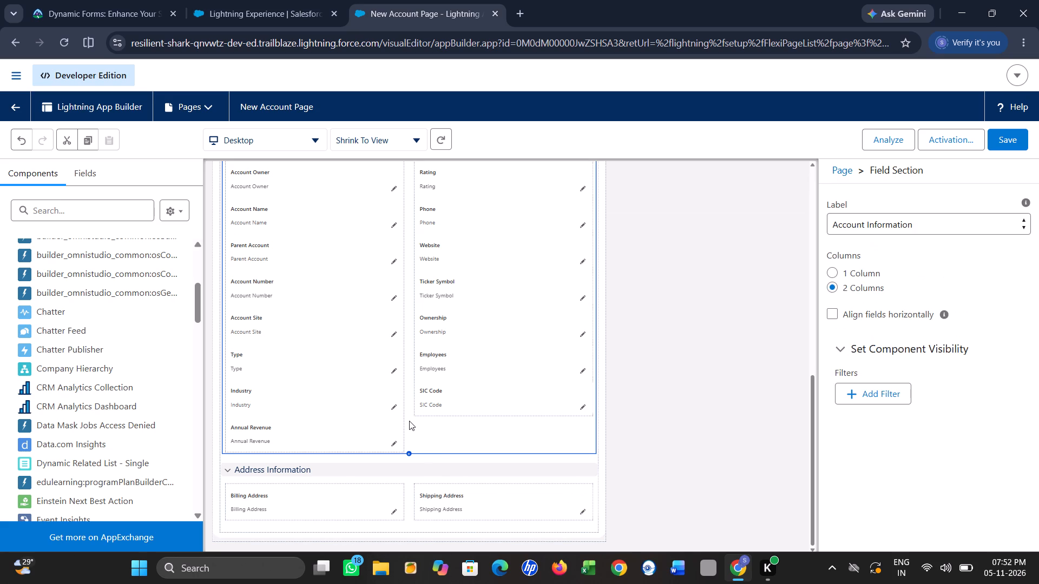
pyautogui.scroll(2, 411, 375)
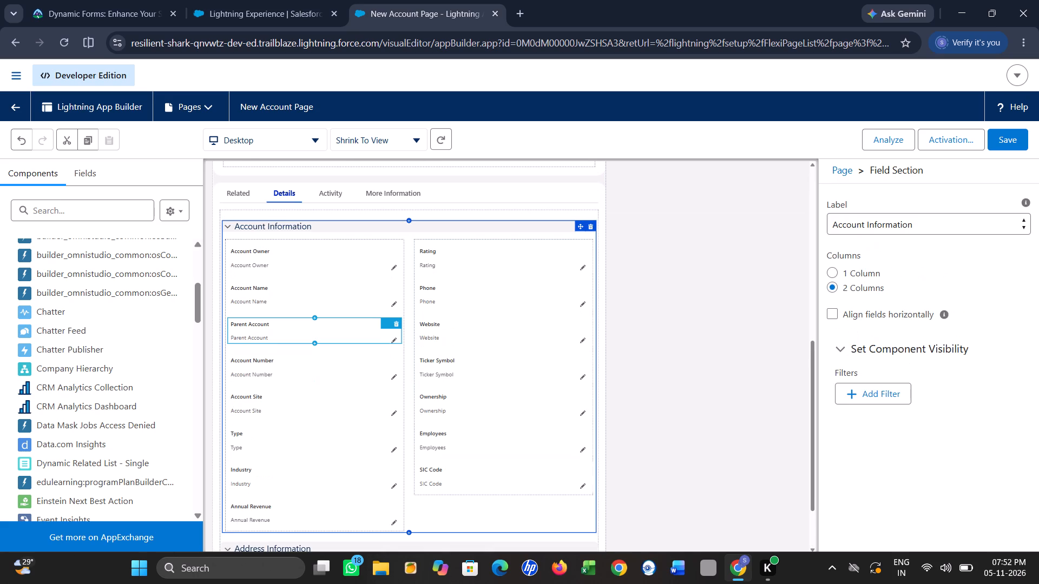
pyautogui.click(365, 281)
pyautogui.click(364, 265)
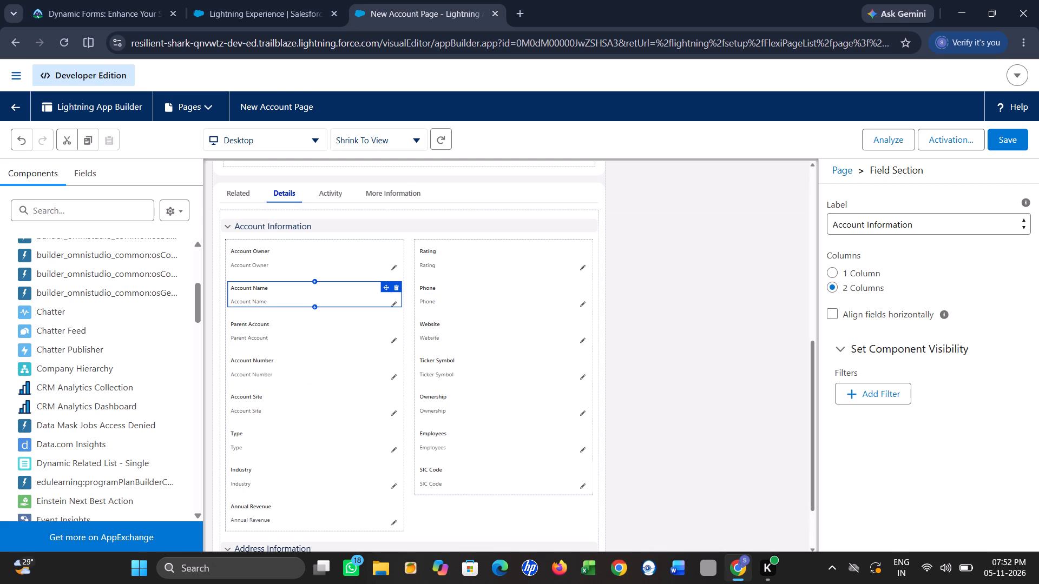
pyautogui.click(410, 227)
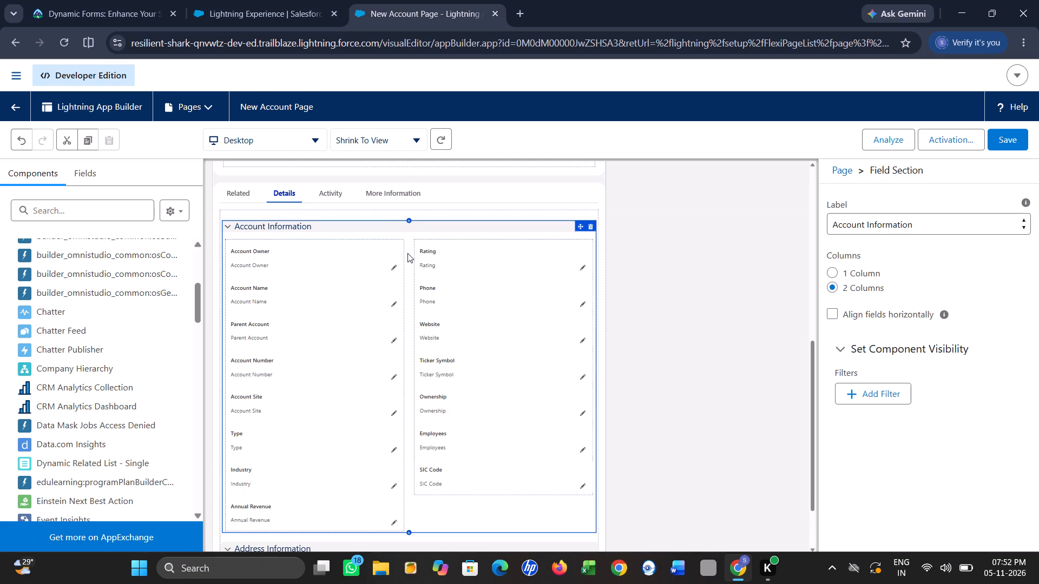
pyautogui.click(407, 253)
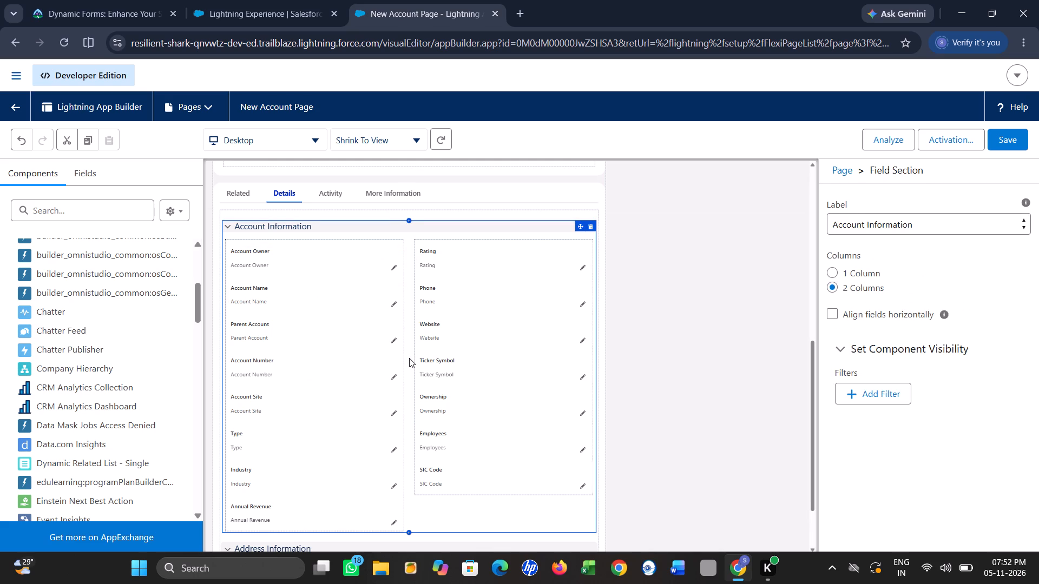
pyautogui.click(409, 358)
pyautogui.scroll(-2, 409, 358)
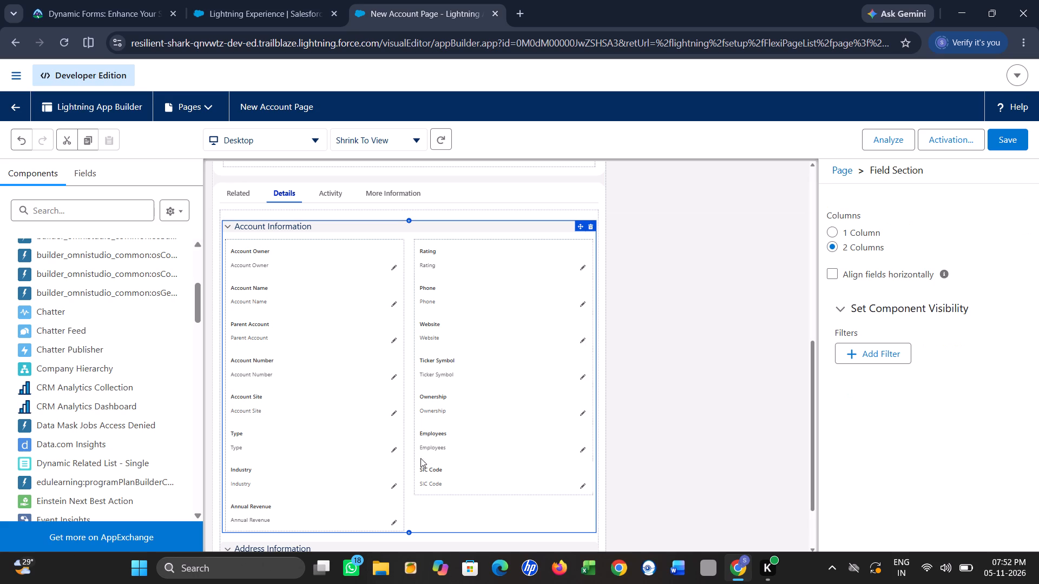
pyautogui.click(412, 505)
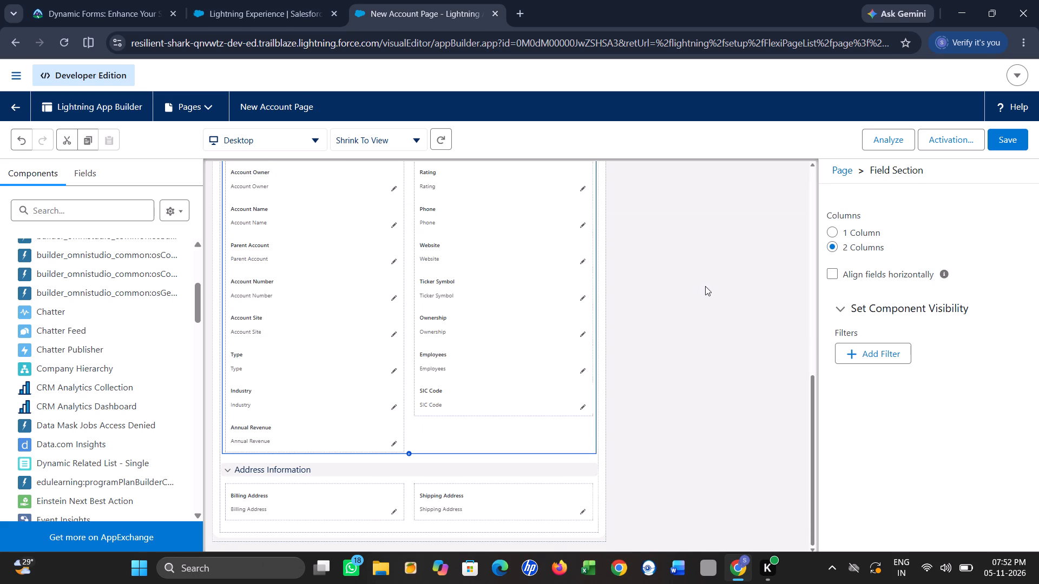
pyautogui.click(915, 204)
pyautogui.click(915, 204)
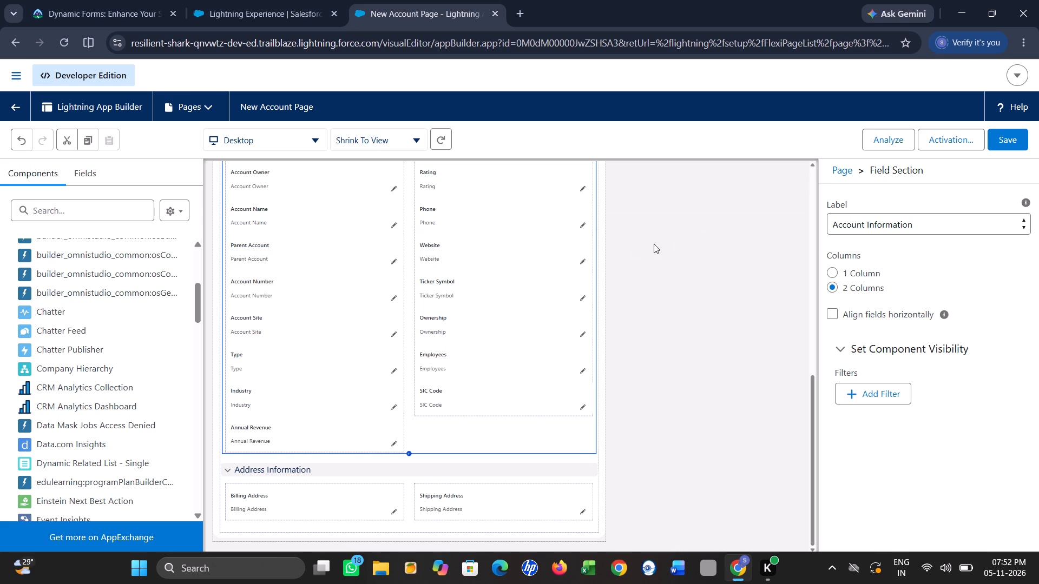
# Review the Related, Activity and More Information tabs' contents alongside the Additional, System and Description Information sections above them.
pyautogui.scroll(3, 567, 251)
pyautogui.scroll(-1, 567, 251)
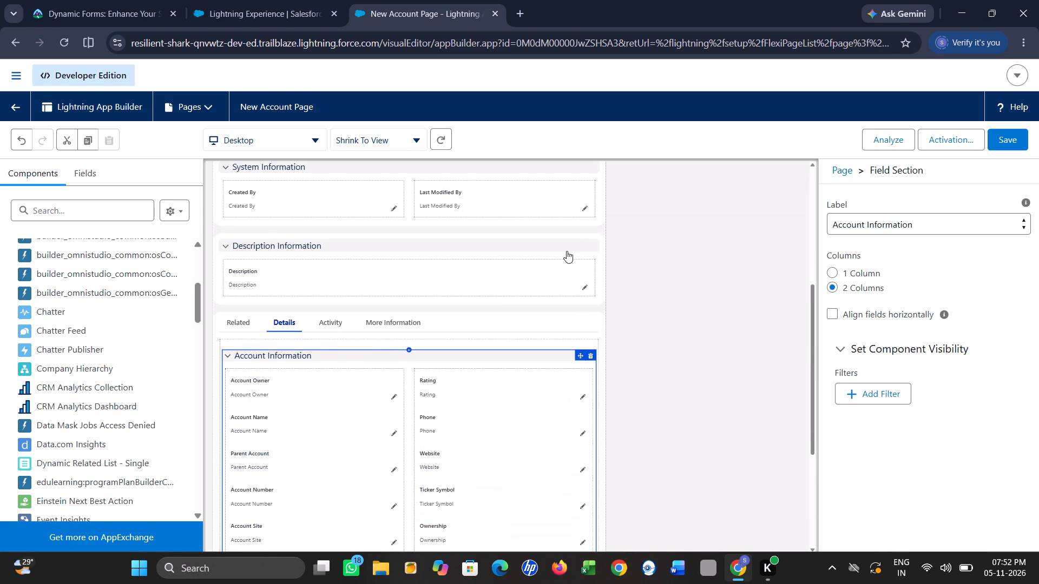
pyautogui.click(246, 320)
pyautogui.scroll(-1, 246, 320)
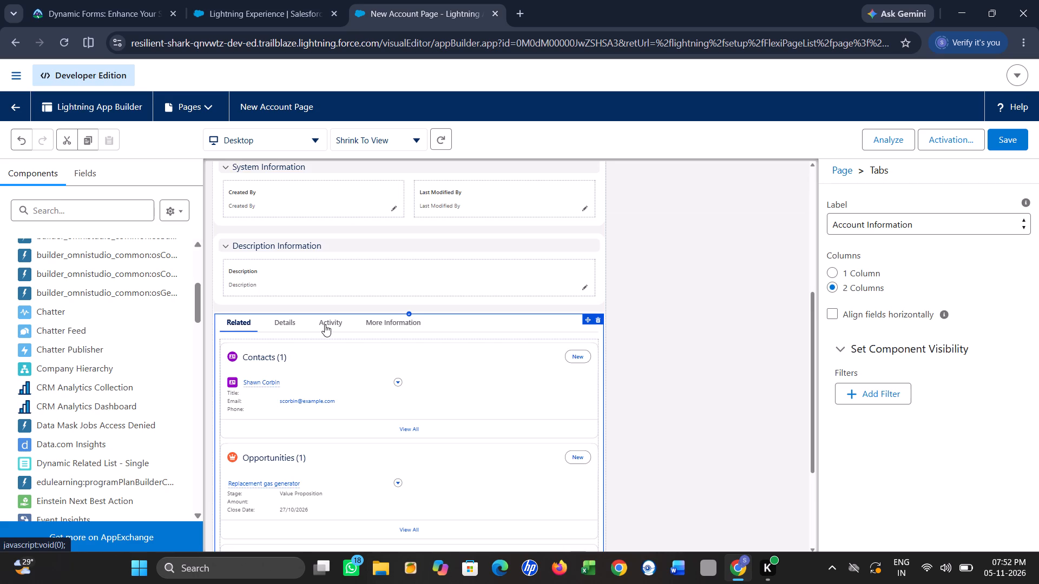
pyautogui.click(325, 324)
pyautogui.click(389, 257)
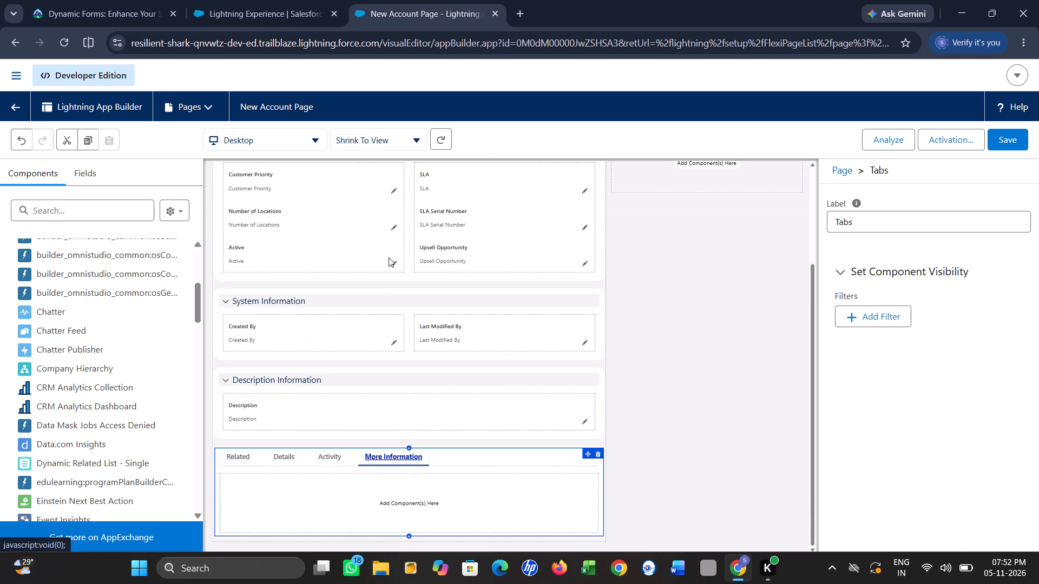
pyautogui.scroll(2, 360, 298)
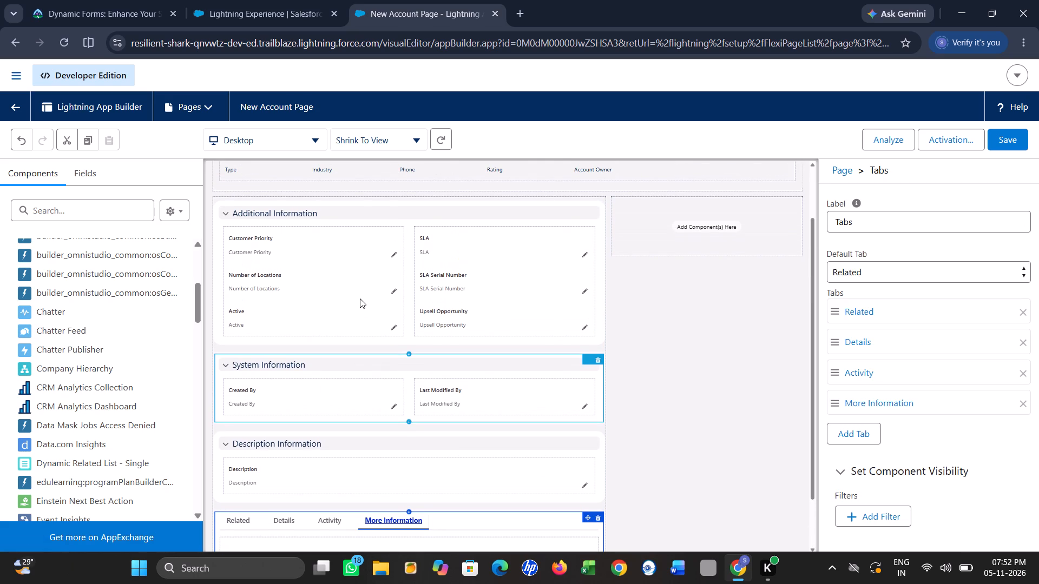
pyautogui.scroll(2, 360, 298)
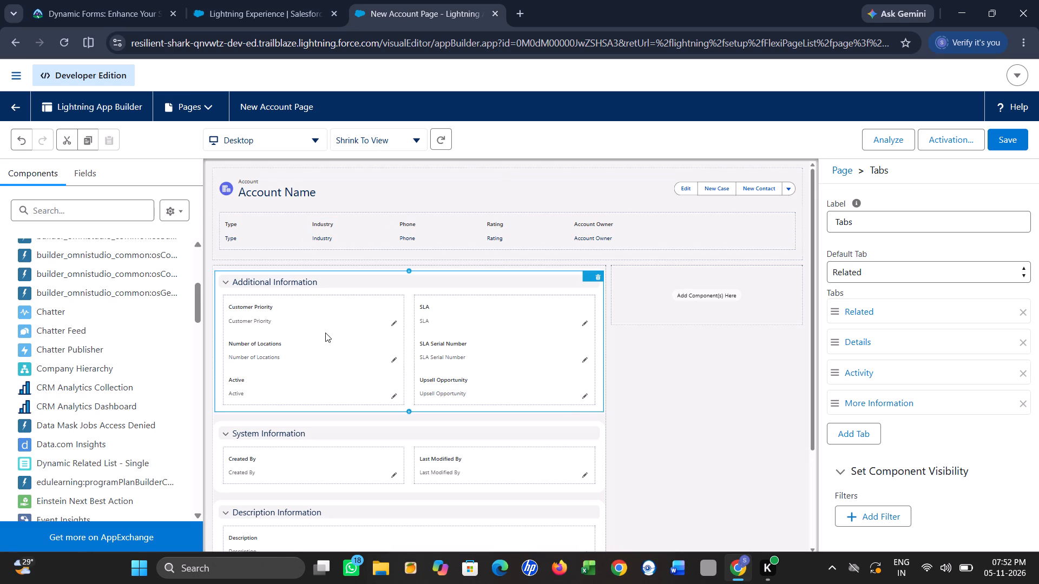
pyautogui.scroll(-3, 325, 333)
pyautogui.click(246, 460)
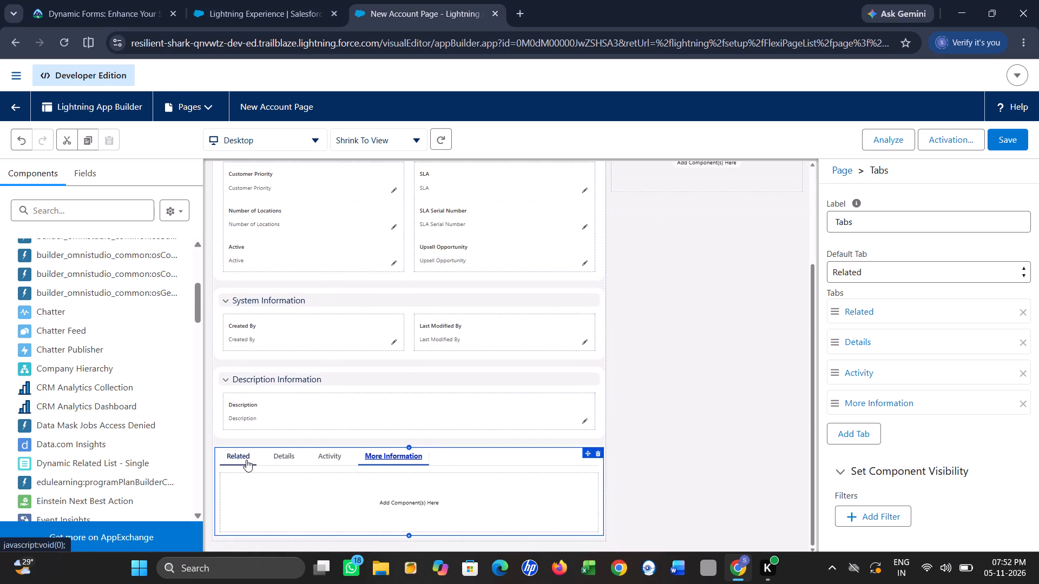
pyautogui.scroll(-3, 246, 460)
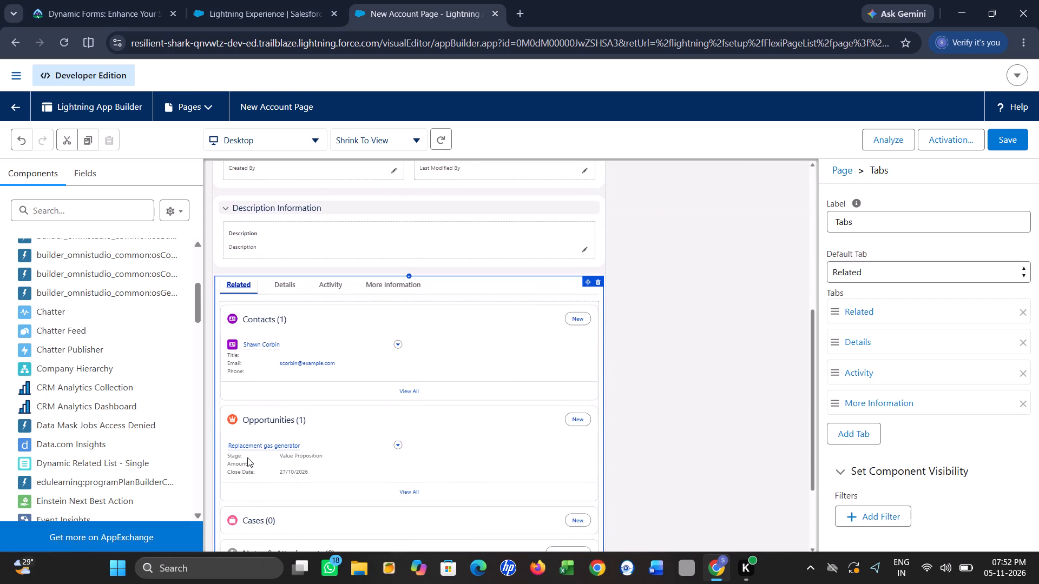
# Recheck the Details tab's Account Information section and inspect the Account Owner field's properties.
pyautogui.click(284, 286)
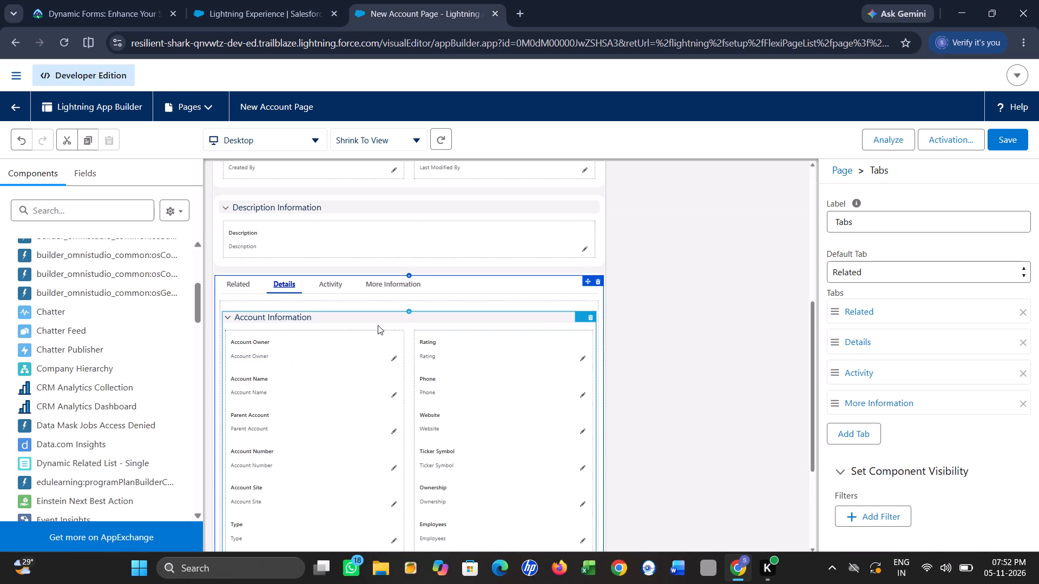
pyautogui.click(399, 322)
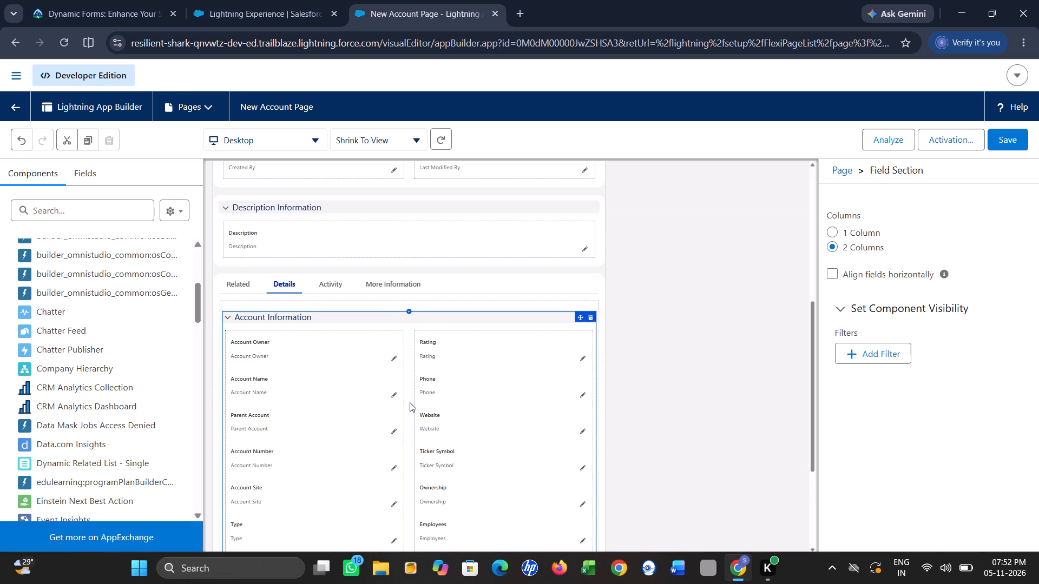
pyautogui.click(410, 403)
pyautogui.scroll(-2, 410, 403)
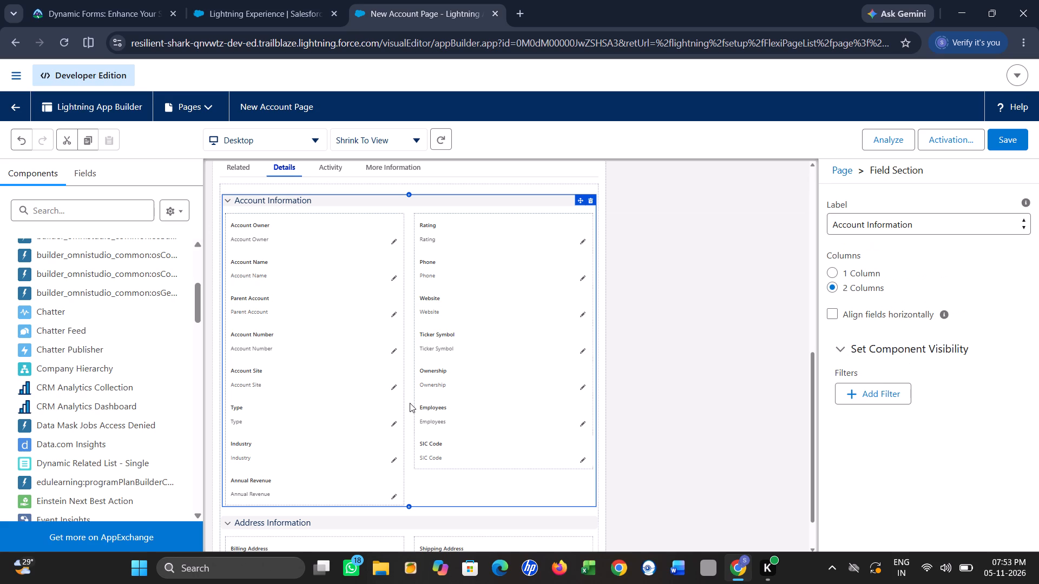
pyautogui.click(350, 241)
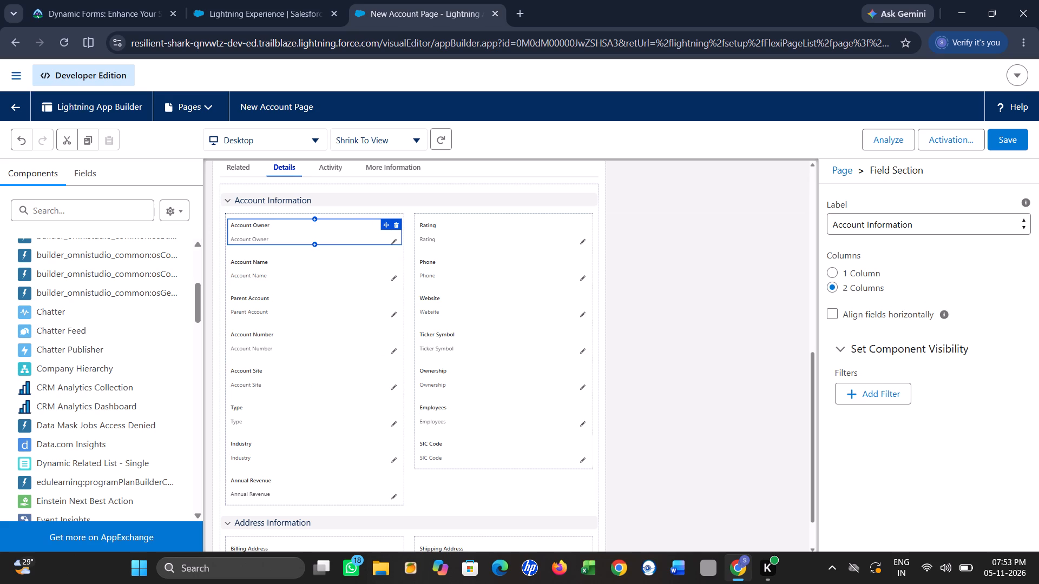
pyautogui.scroll(-2, 394, 247)
pyautogui.scroll(3, 394, 247)
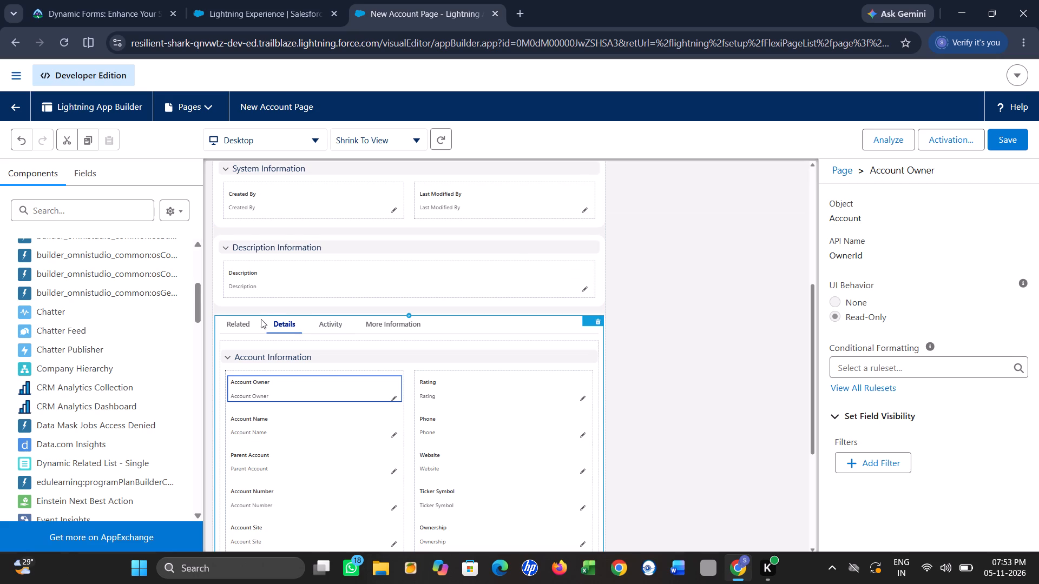
pyautogui.scroll(3, 74, 357)
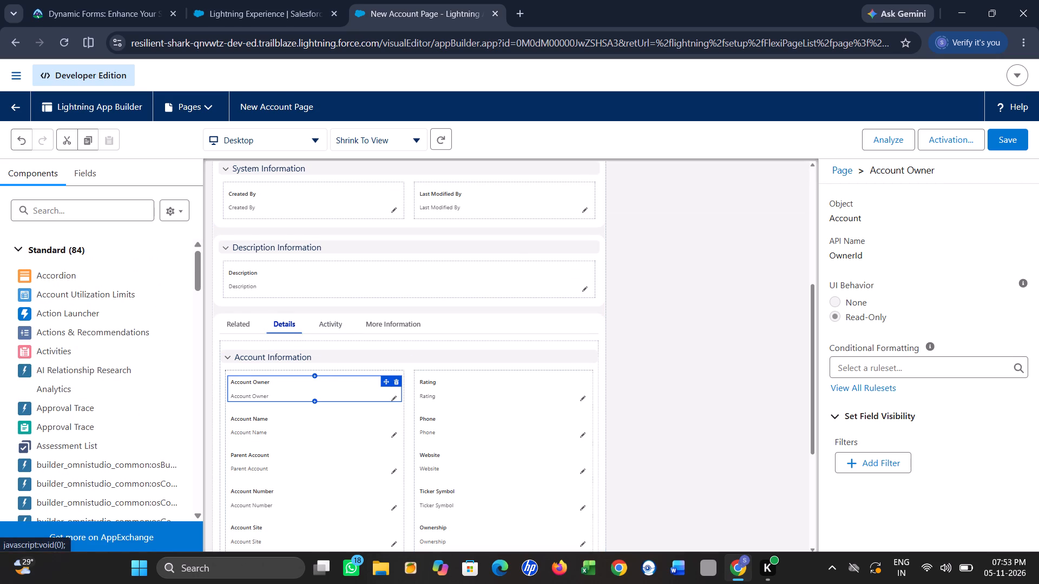
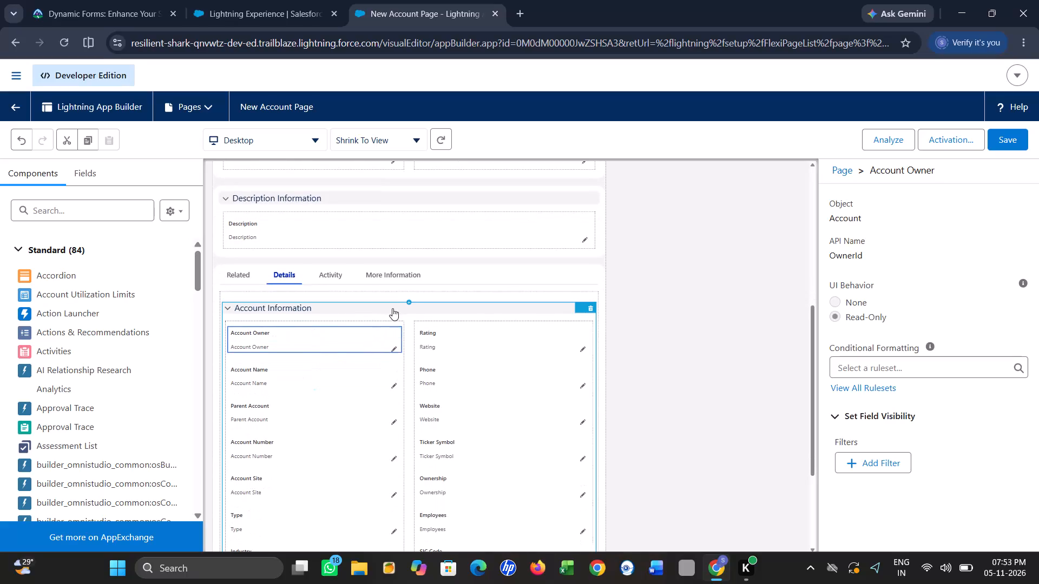
# Review the Details tab's Account and Address Information sections alongside the Additional, System and Description Information sections above the tabs.
pyautogui.click(400, 310)
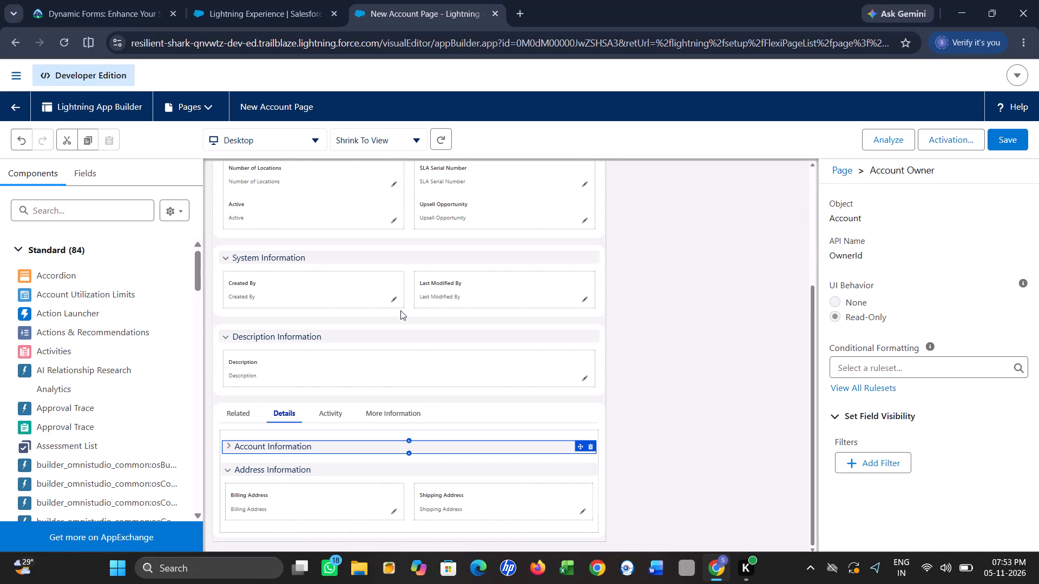
pyautogui.scroll(3, 400, 310)
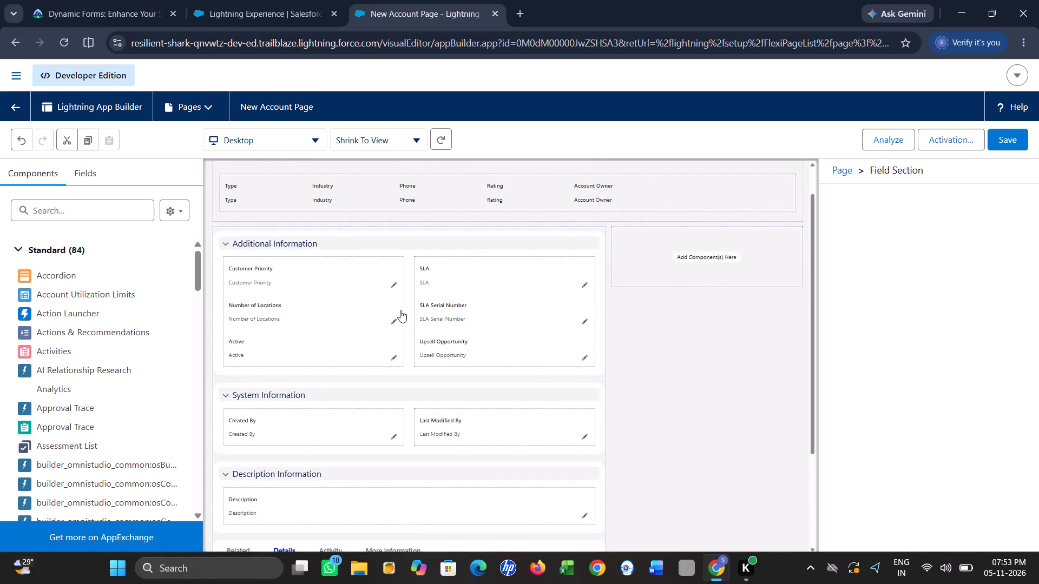
pyautogui.scroll(-3, 376, 367)
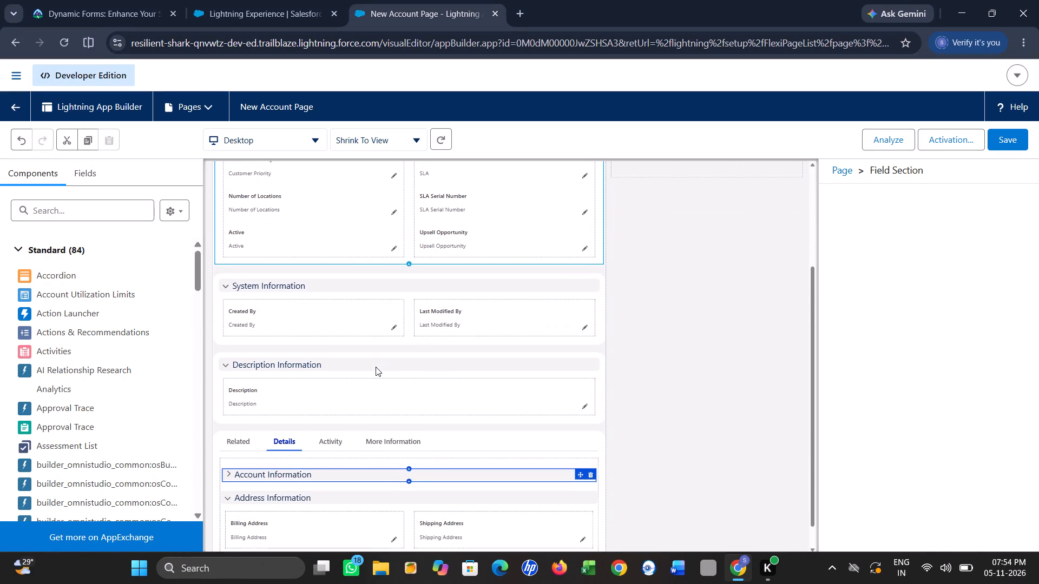
pyautogui.scroll(-2, 378, 418)
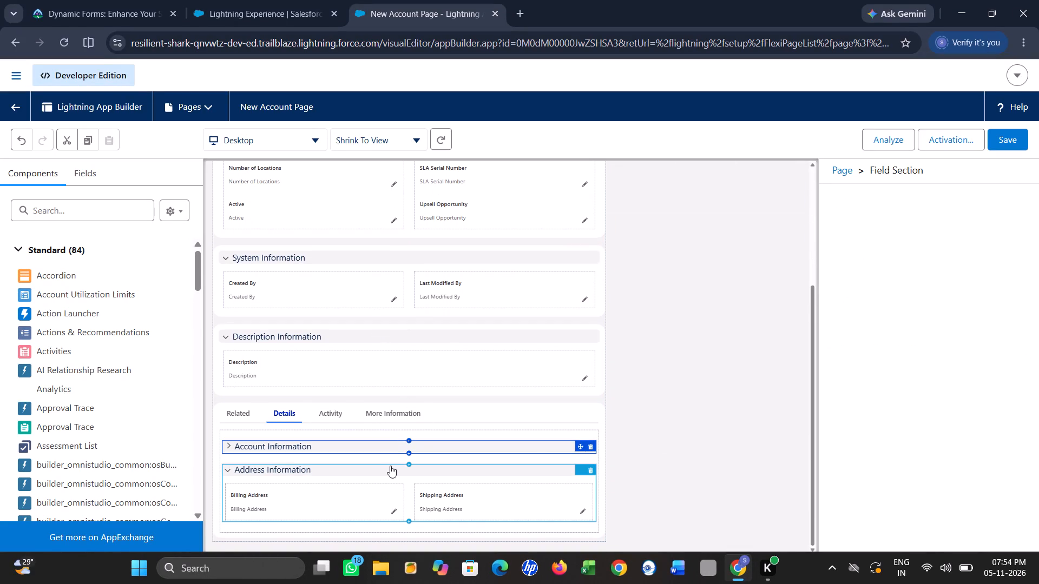
pyautogui.click(390, 466)
pyautogui.scroll(-2, 390, 466)
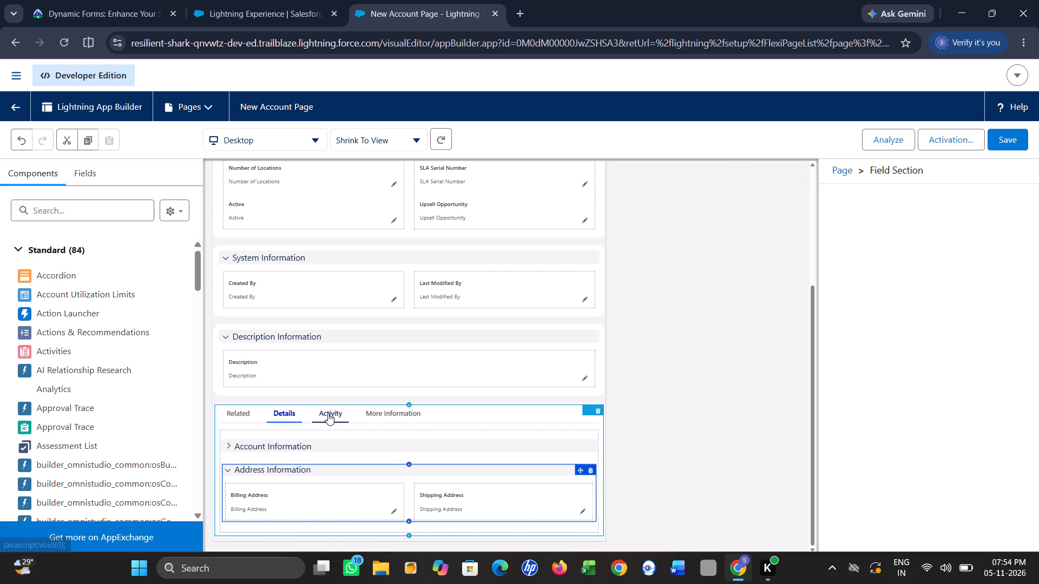
pyautogui.click(328, 413)
pyautogui.scroll(-2, 328, 413)
pyautogui.click(281, 456)
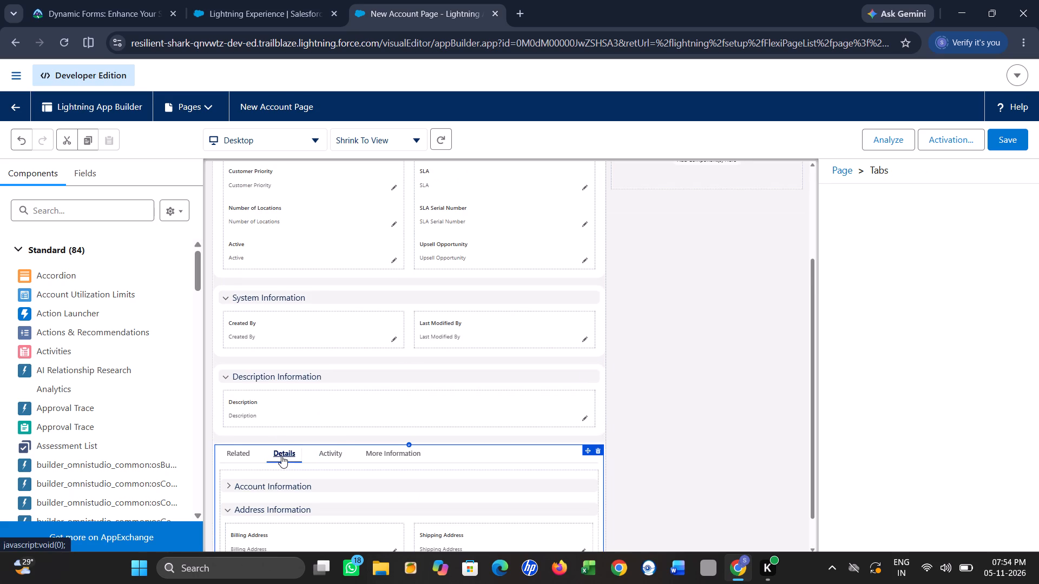
pyautogui.scroll(-2, 374, 342)
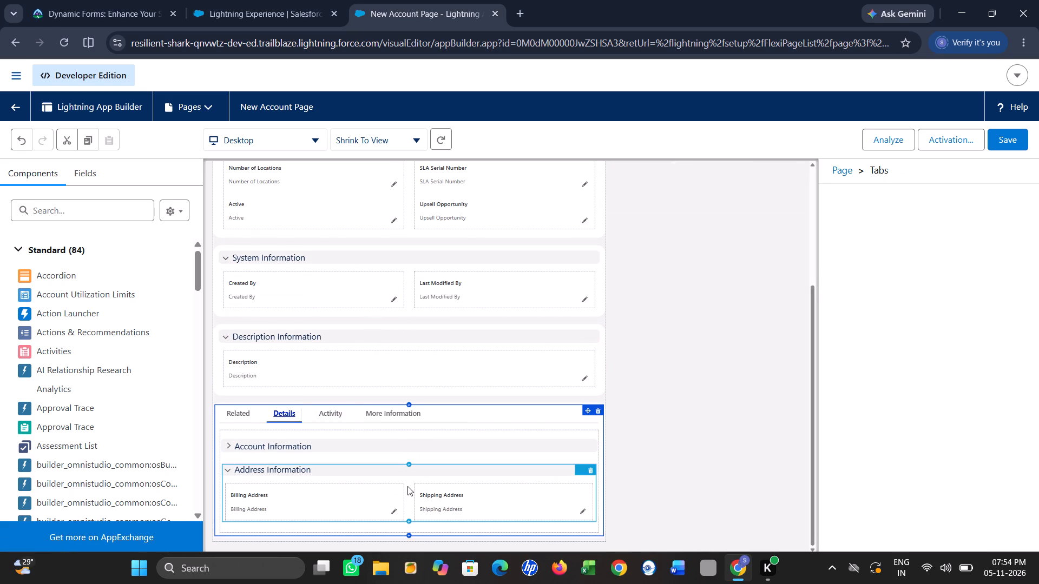
pyautogui.click(407, 486)
pyautogui.scroll(-4, 407, 486)
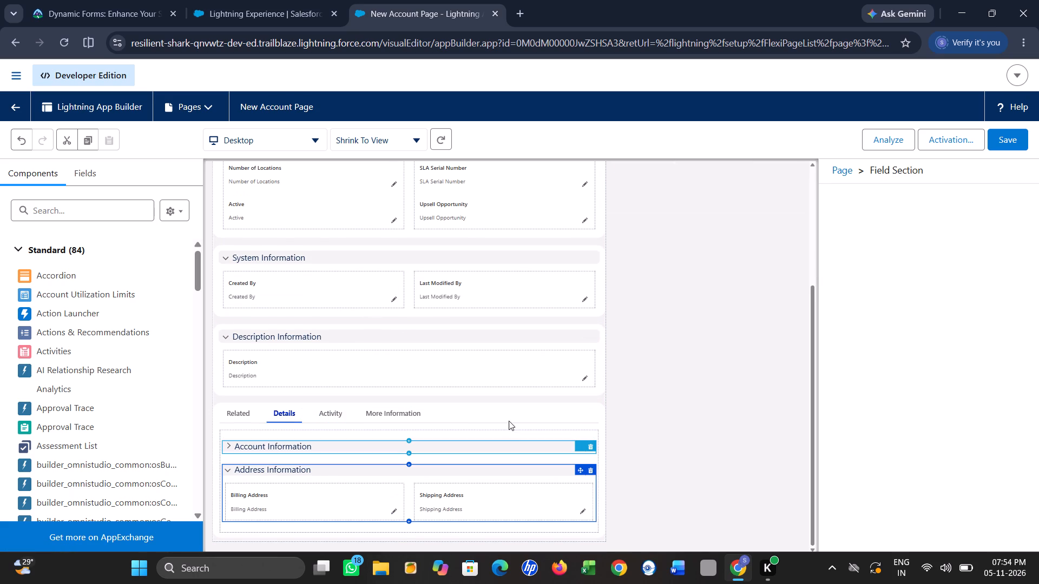
pyautogui.scroll(3, 509, 421)
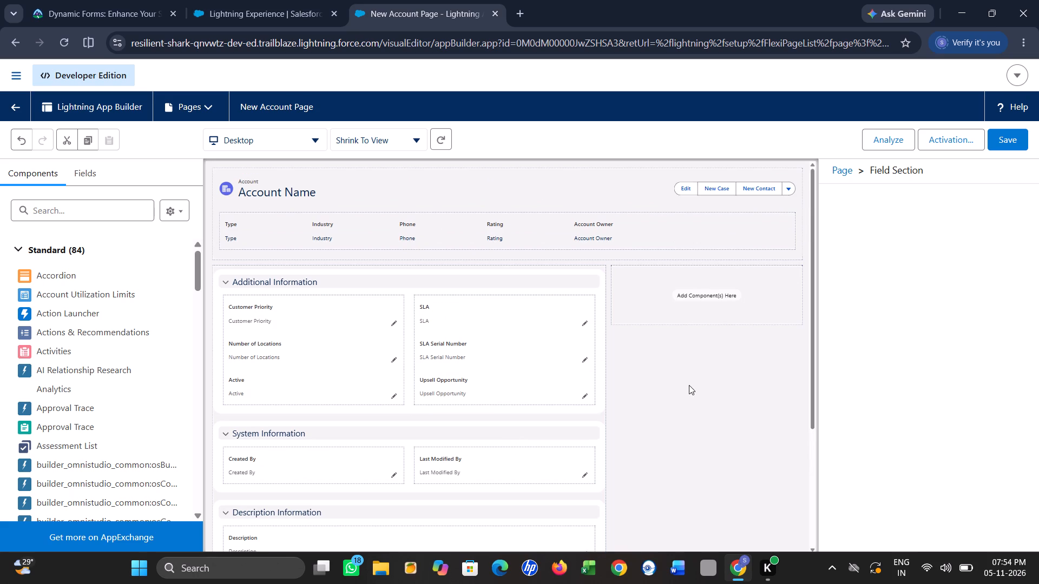
pyautogui.scroll(-6, 689, 385)
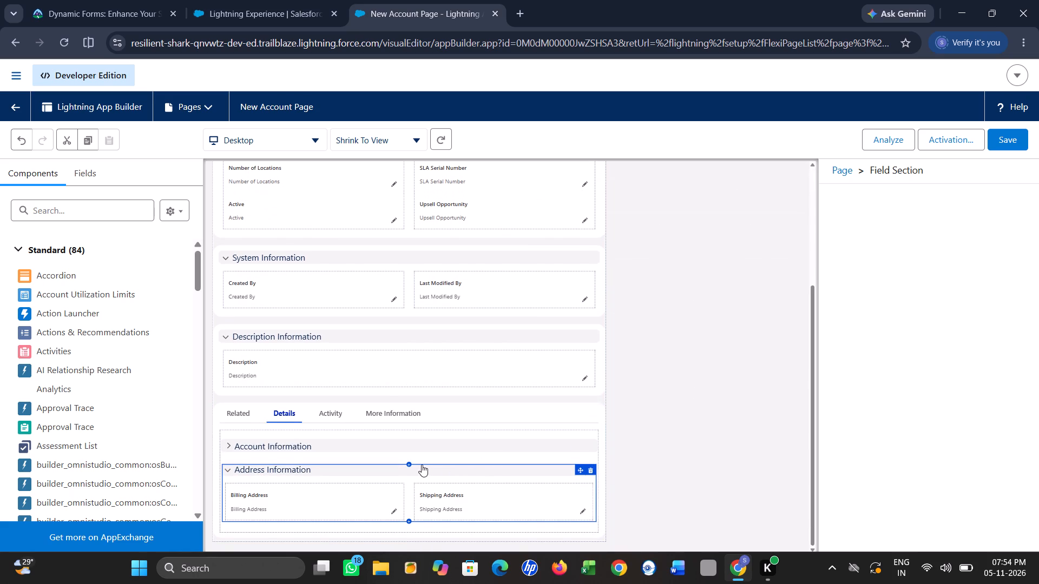
pyautogui.click(407, 482)
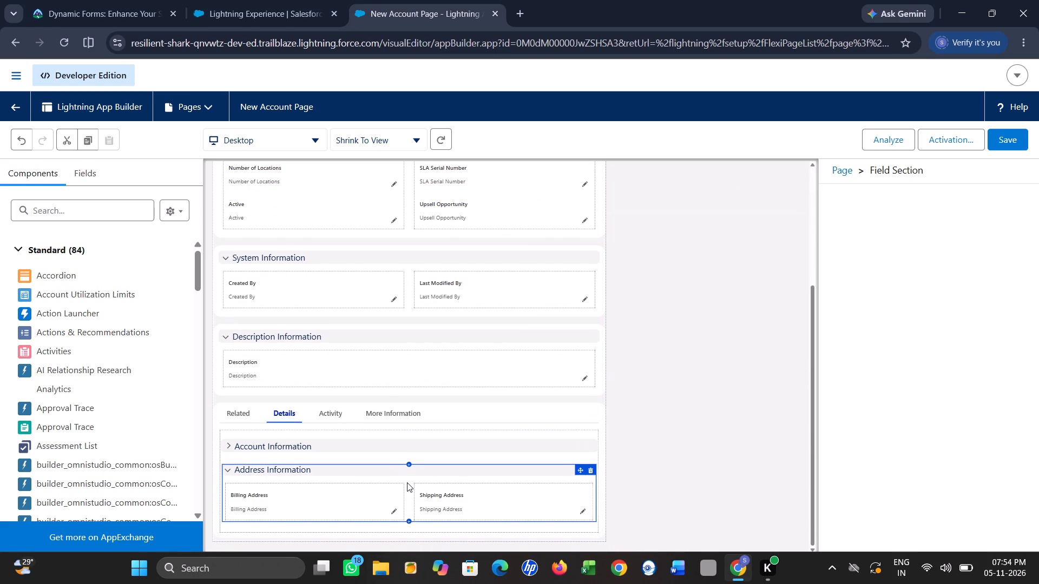
pyautogui.moveTo(407, 482); pyautogui.dragTo(415, 473)
pyautogui.click(415, 473)
pyautogui.scroll(-1, 411, 479)
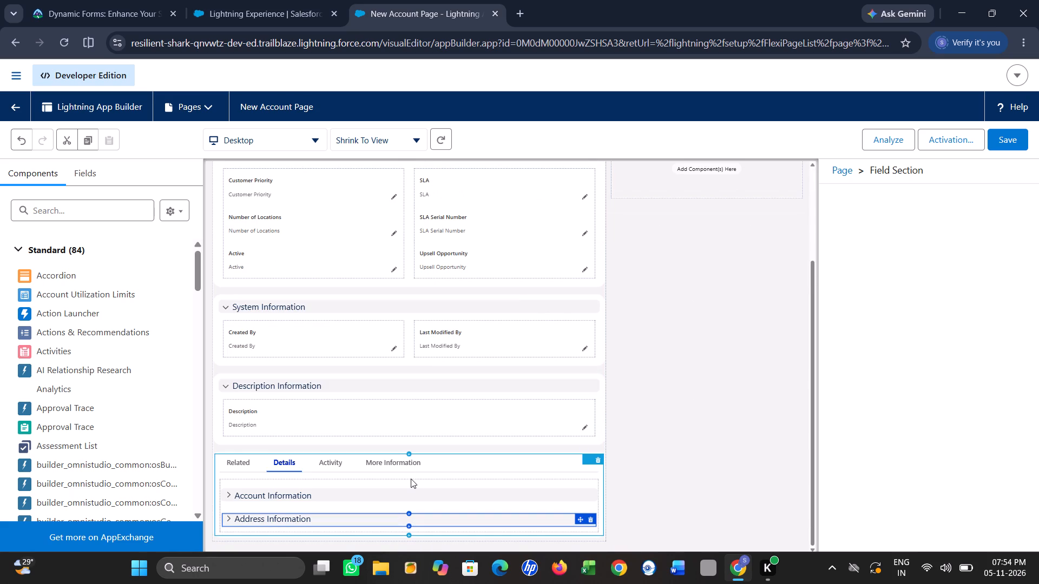
# Examine the contents of the Activity, More Information and Related tabs.
pyautogui.click(321, 458)
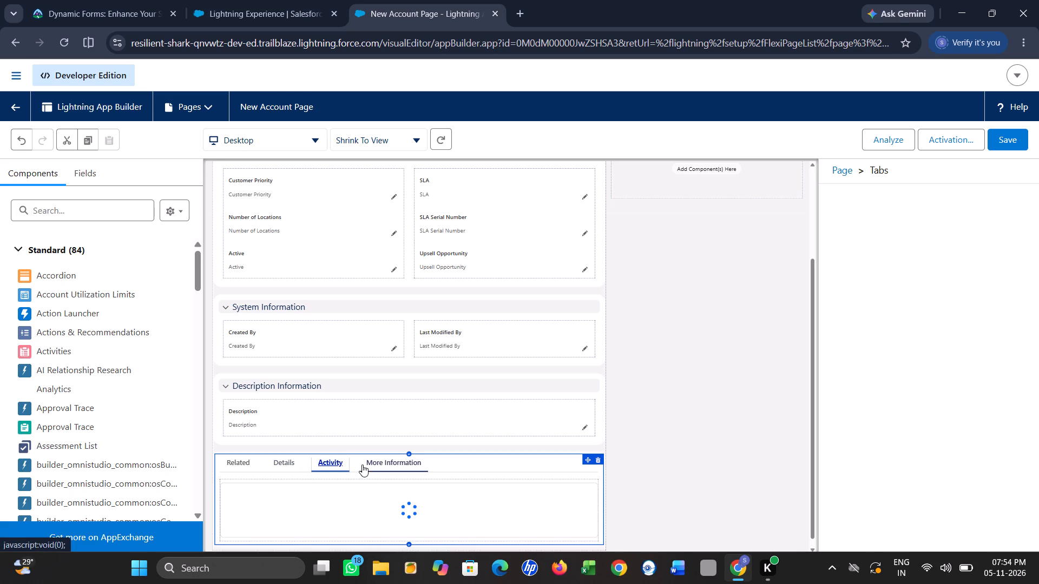
pyautogui.click(367, 464)
pyautogui.scroll(-3, 367, 464)
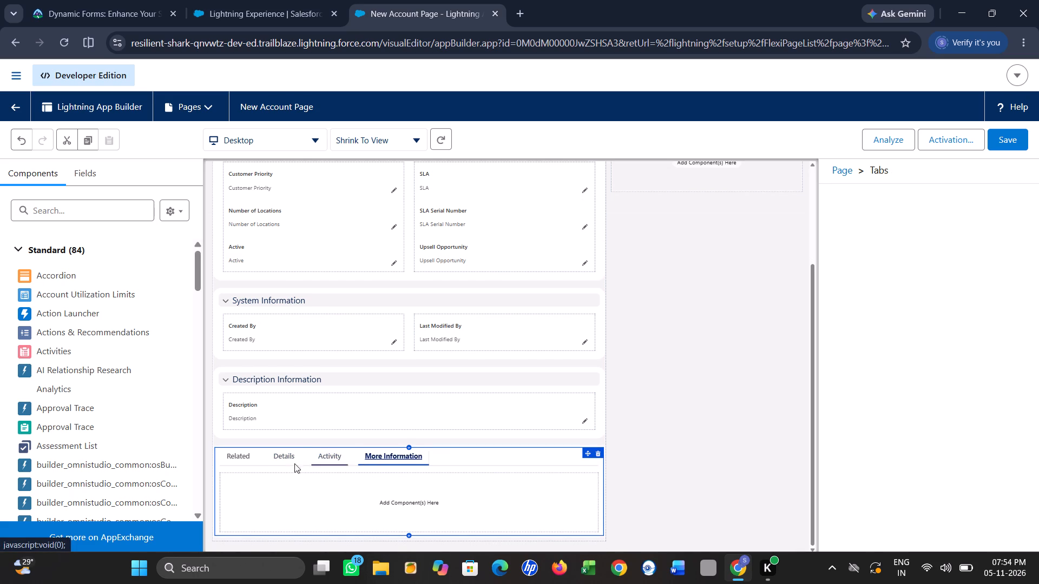
pyautogui.click(243, 456)
pyautogui.scroll(-3, 321, 432)
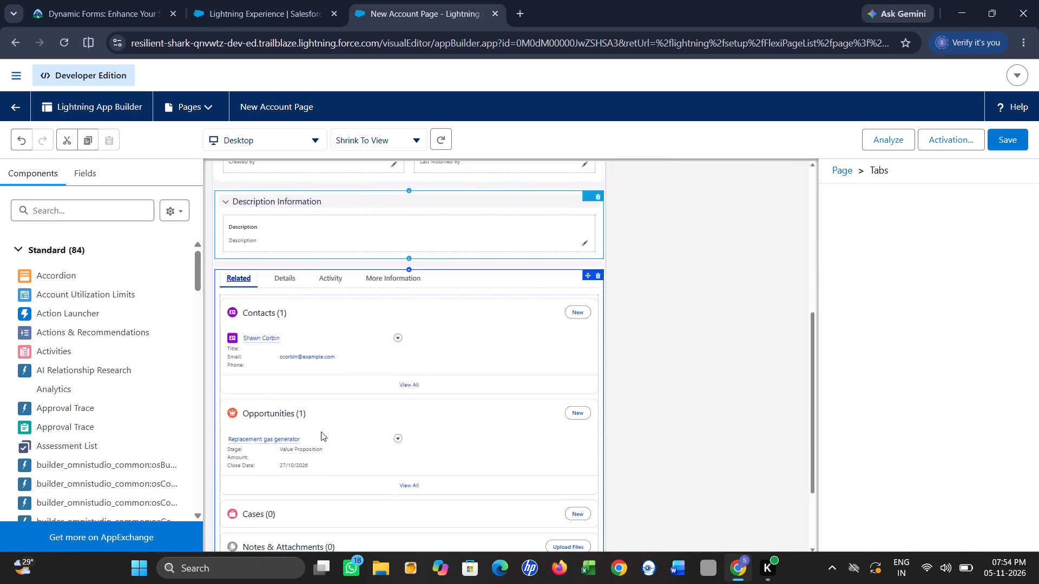
pyautogui.scroll(-1, 321, 432)
pyautogui.scroll(1, 321, 432)
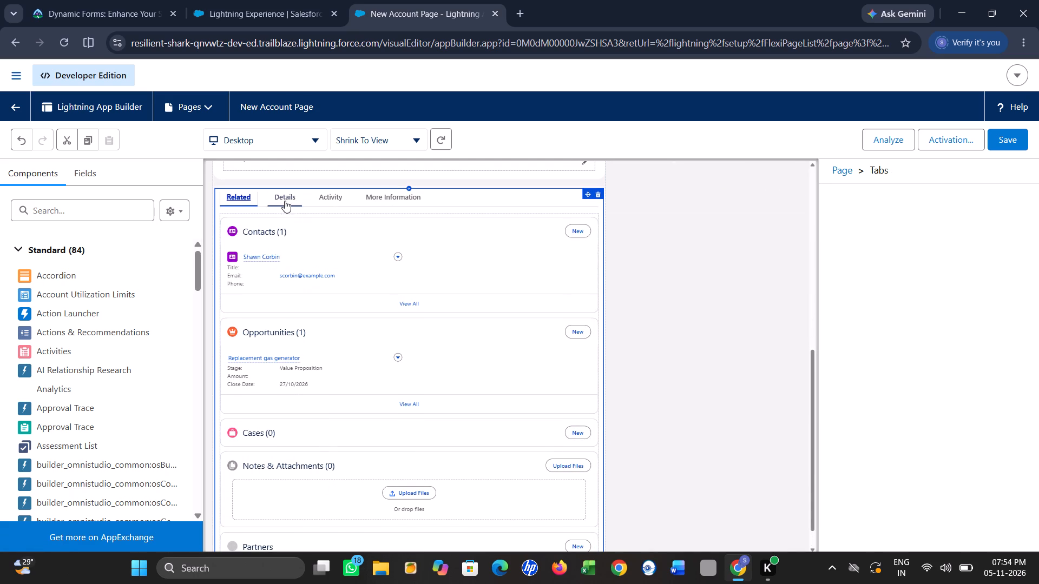
# Expand the Account Information section on the Details tab and look through its fields.
pyautogui.click(285, 200)
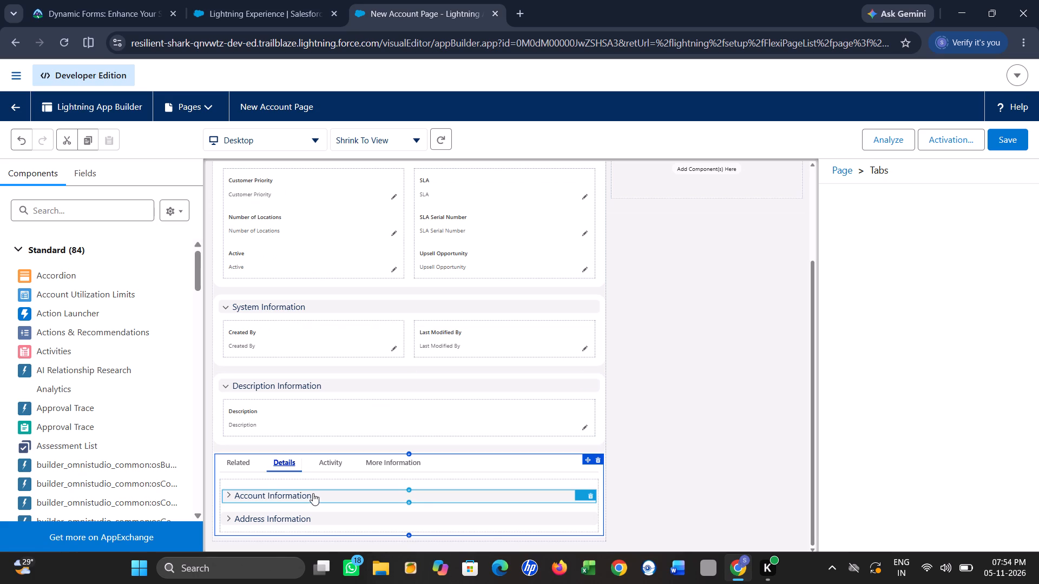
pyautogui.click(312, 496)
pyautogui.scroll(-3, 312, 496)
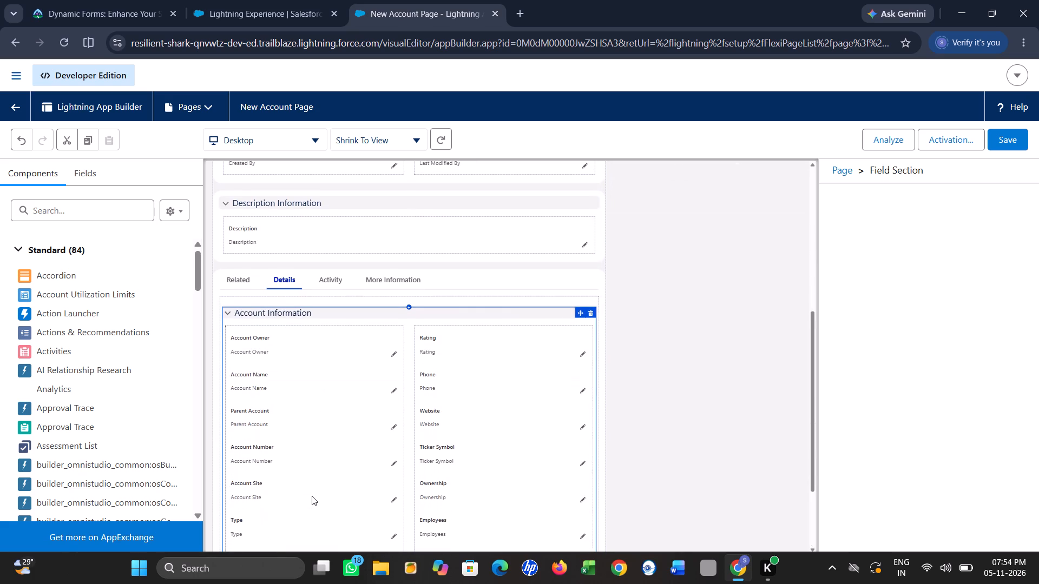
pyautogui.scroll(-3, 410, 382)
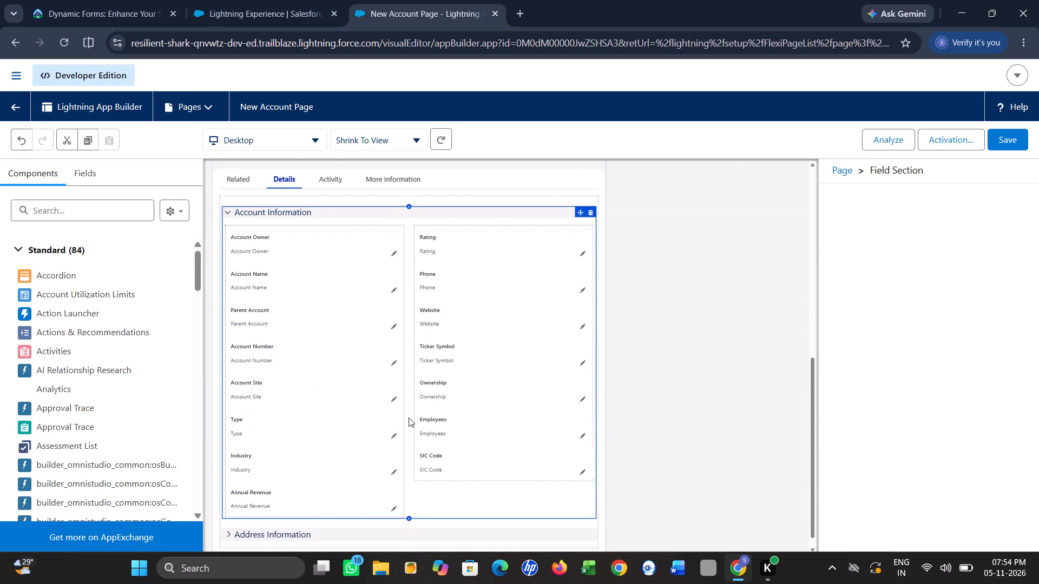
pyautogui.doubleClick(409, 417)
pyautogui.click(409, 417)
pyautogui.click(409, 417)
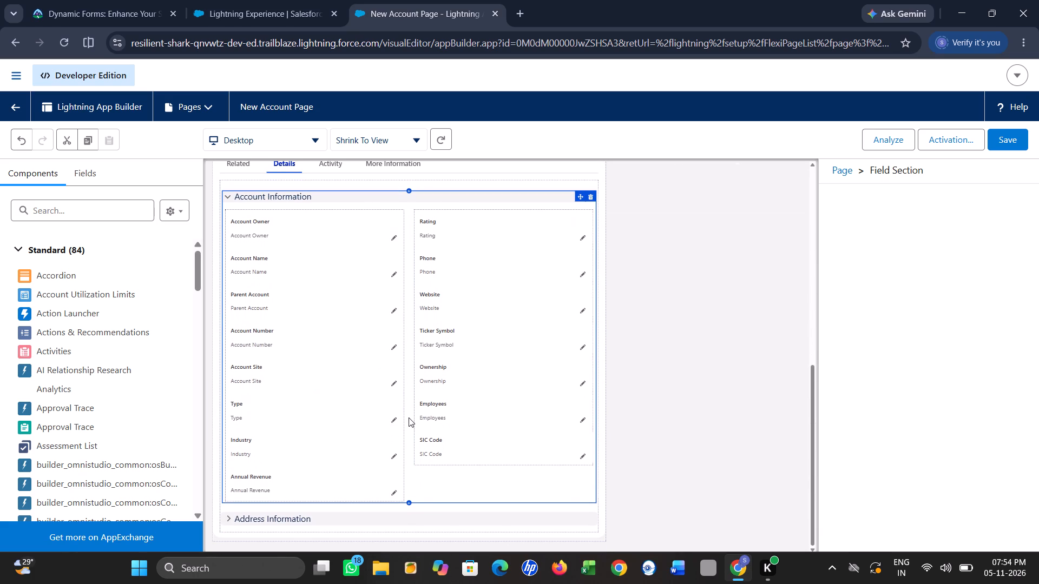
pyautogui.click(409, 260)
pyautogui.moveTo(409, 260); pyautogui.dragTo(391, 271)
pyautogui.moveTo(391, 271); pyautogui.dragTo(374, 236)
# Inspect the properties of the Account Owner, Account Name and Parent Account fields in the Account Information section.
pyautogui.click(374, 236)
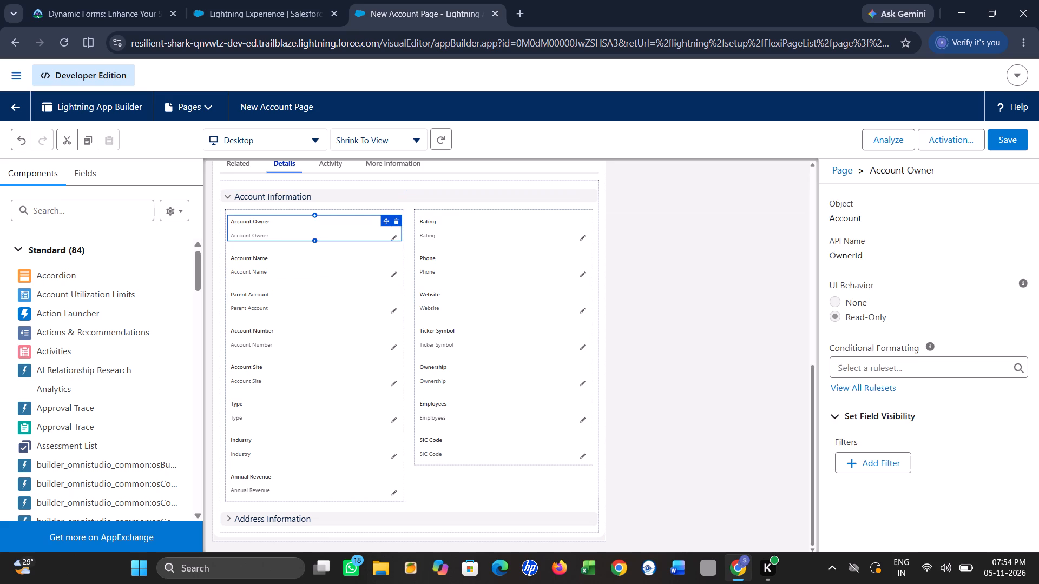
pyautogui.click(374, 236)
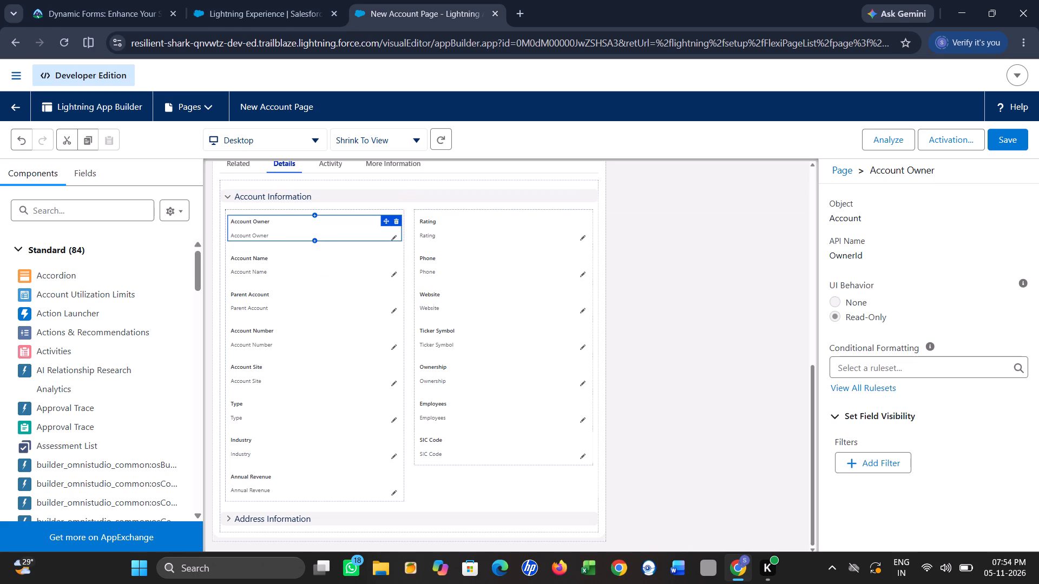
pyautogui.click(374, 236)
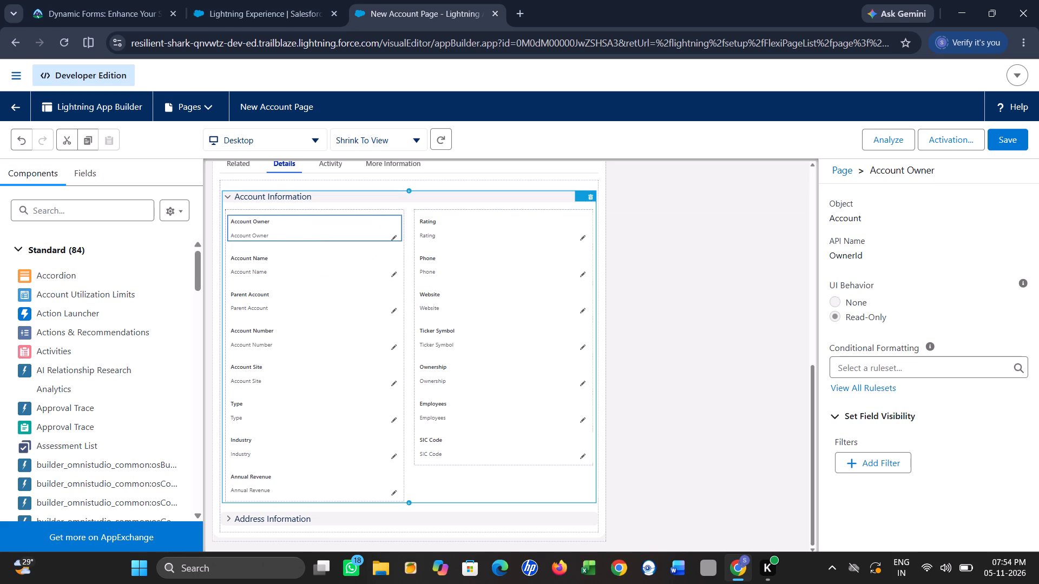
pyautogui.click(373, 254)
pyautogui.click(373, 254)
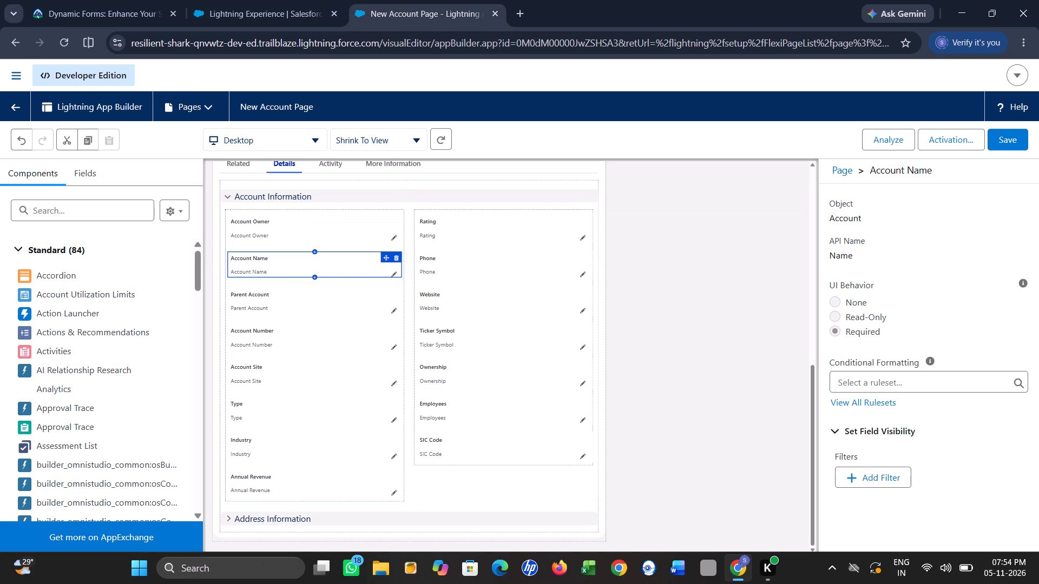
pyautogui.click(369, 291)
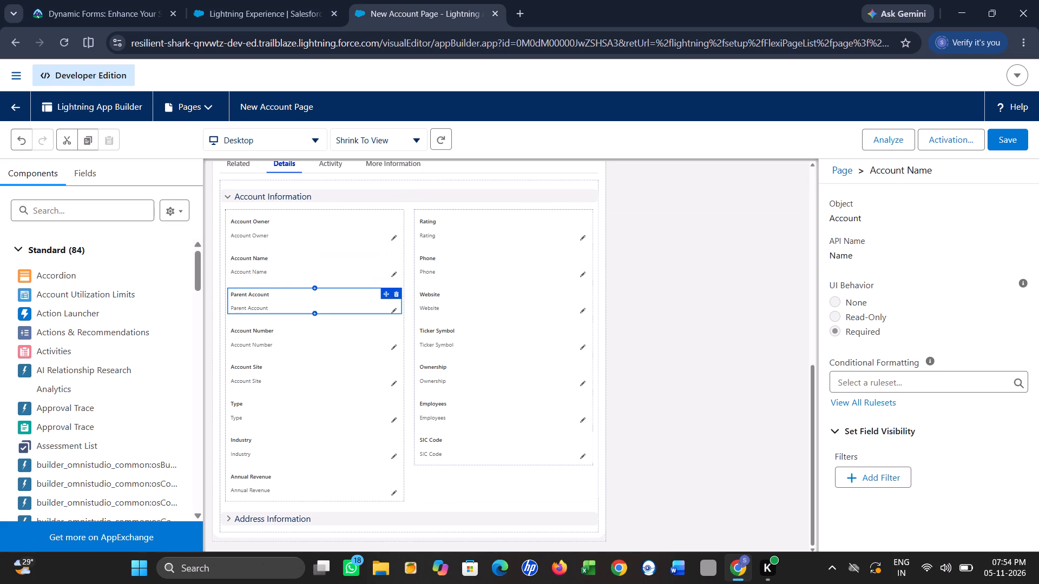
pyautogui.click(369, 291)
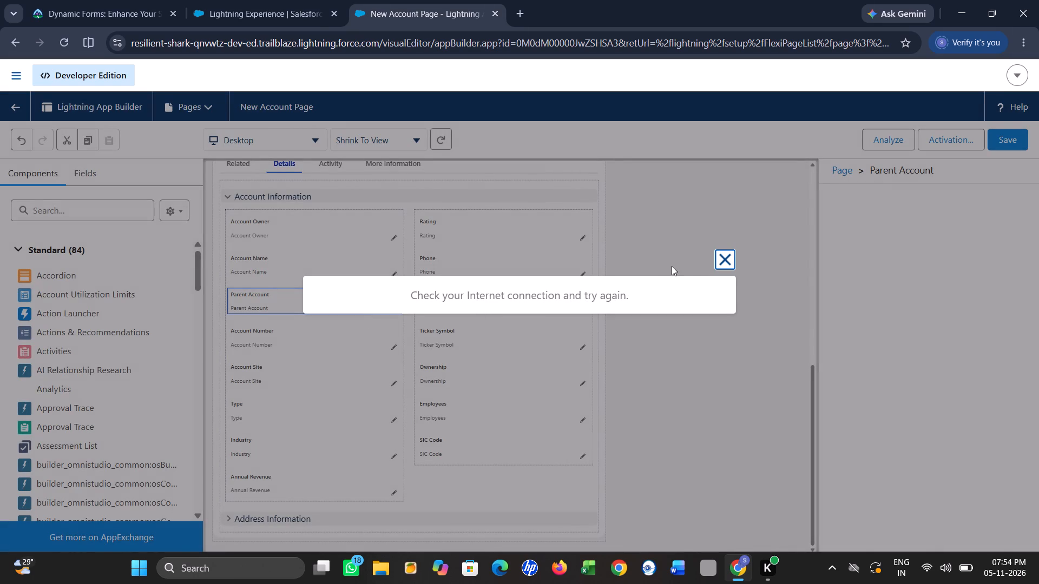
pyautogui.click(725, 261)
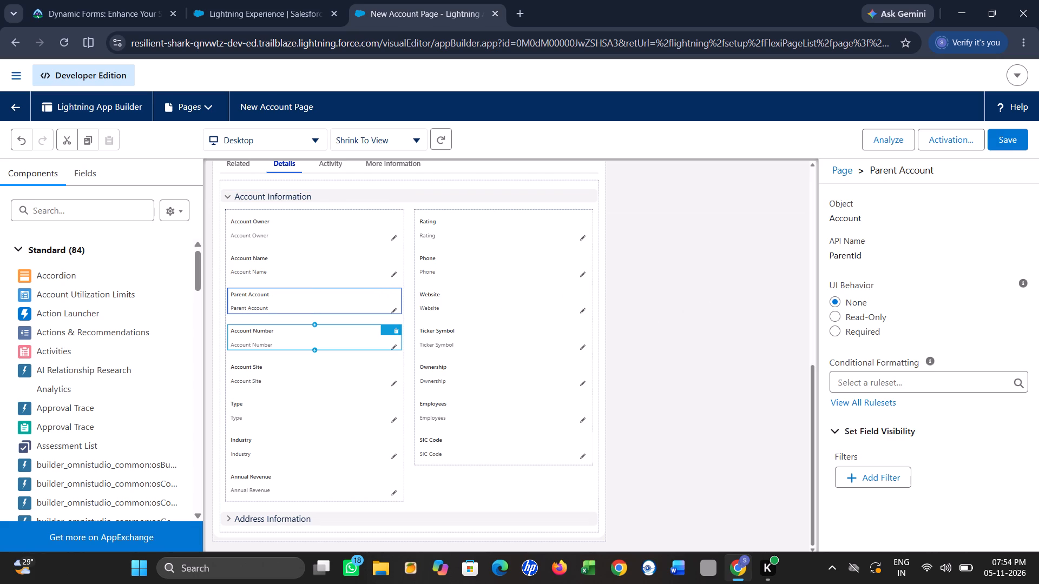
# Expand the Address Information section on the Details tab and examine its properties and the fields around it.
pyautogui.scroll(-3, 343, 351)
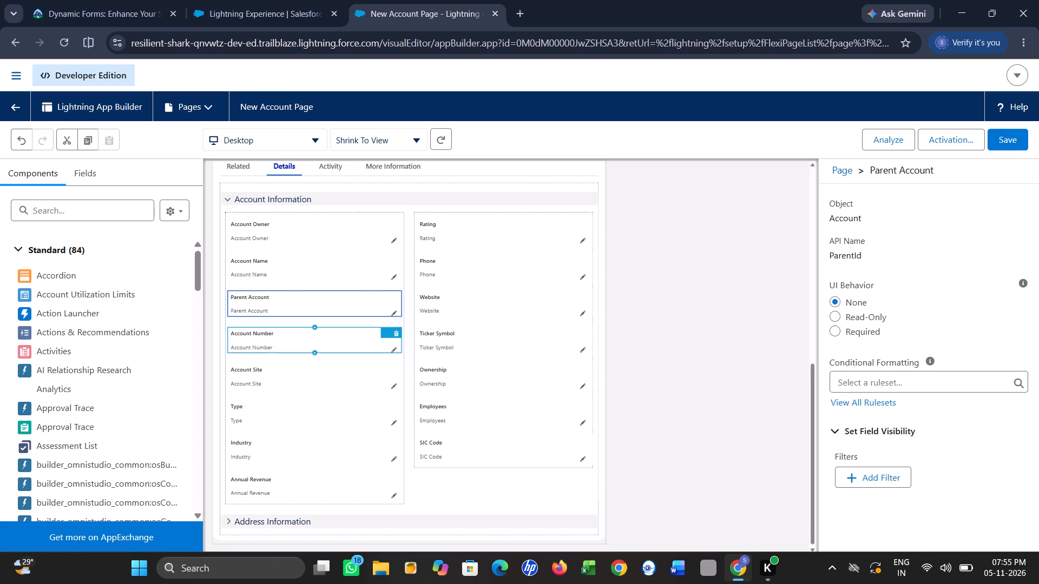
pyautogui.click(341, 519)
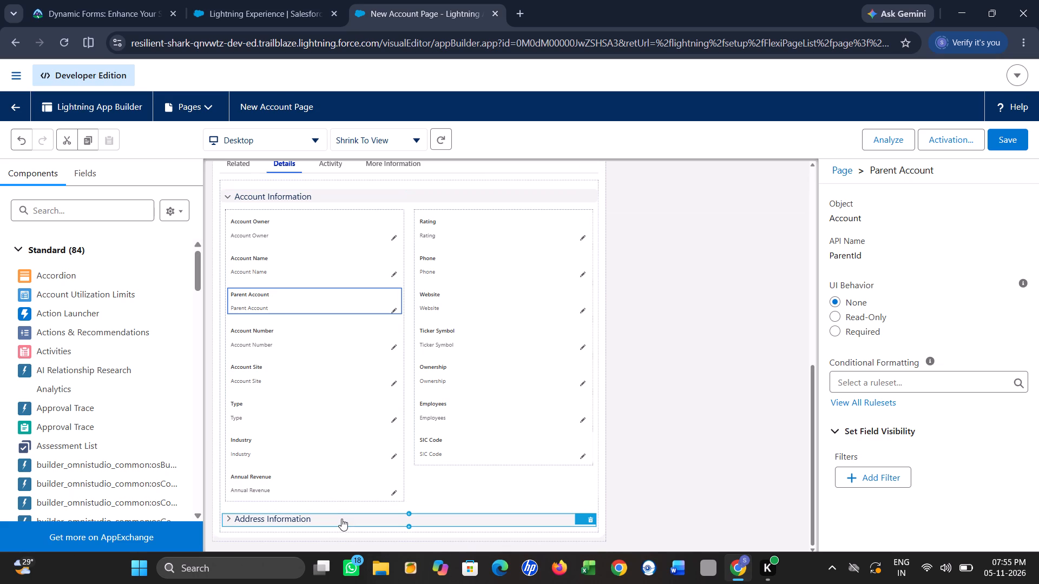
pyautogui.scroll(-3, 376, 467)
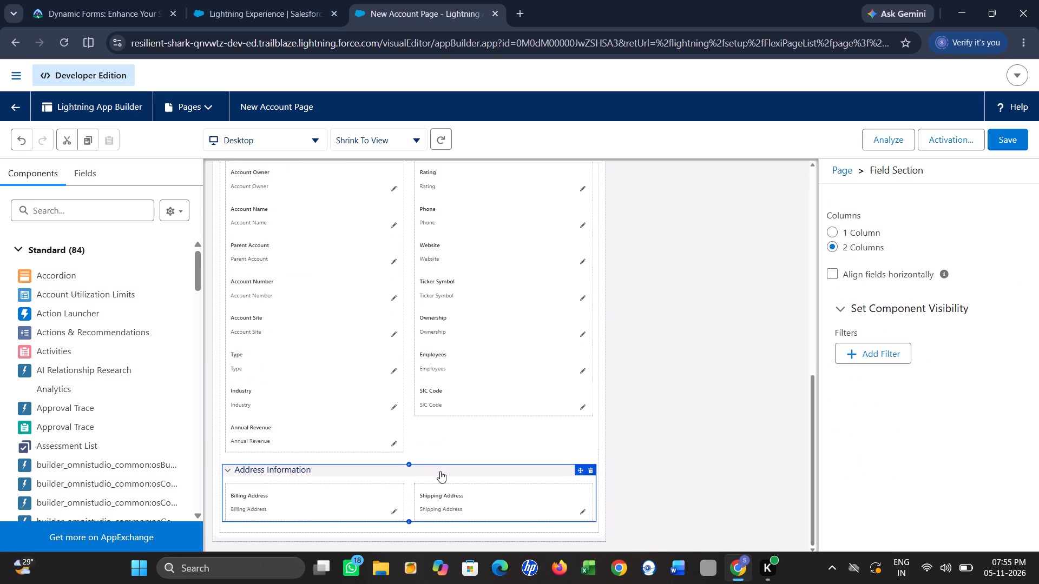
pyautogui.click(410, 477)
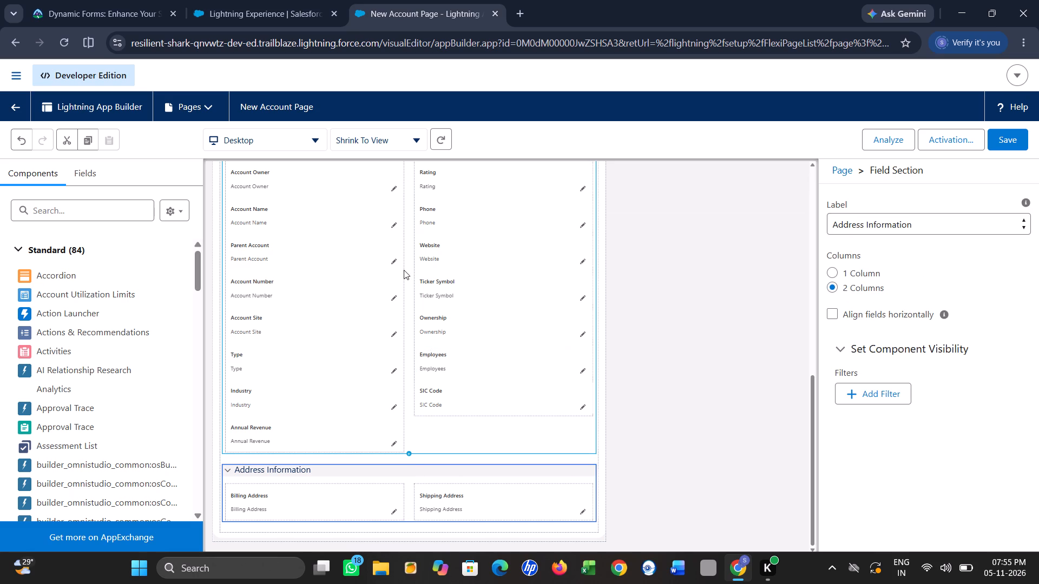
pyautogui.scroll(2, 404, 270)
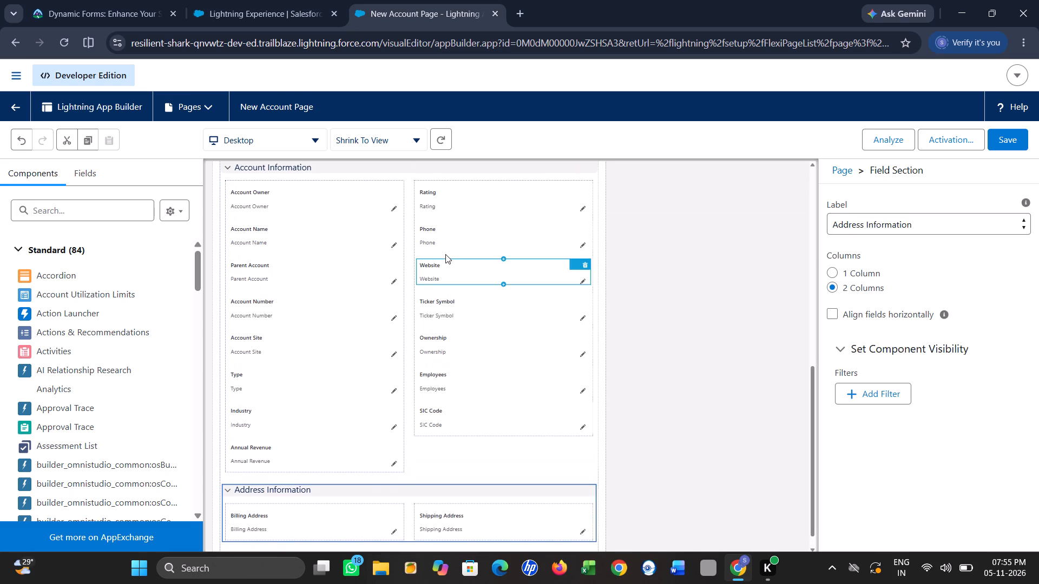
pyautogui.scroll(1, 438, 232)
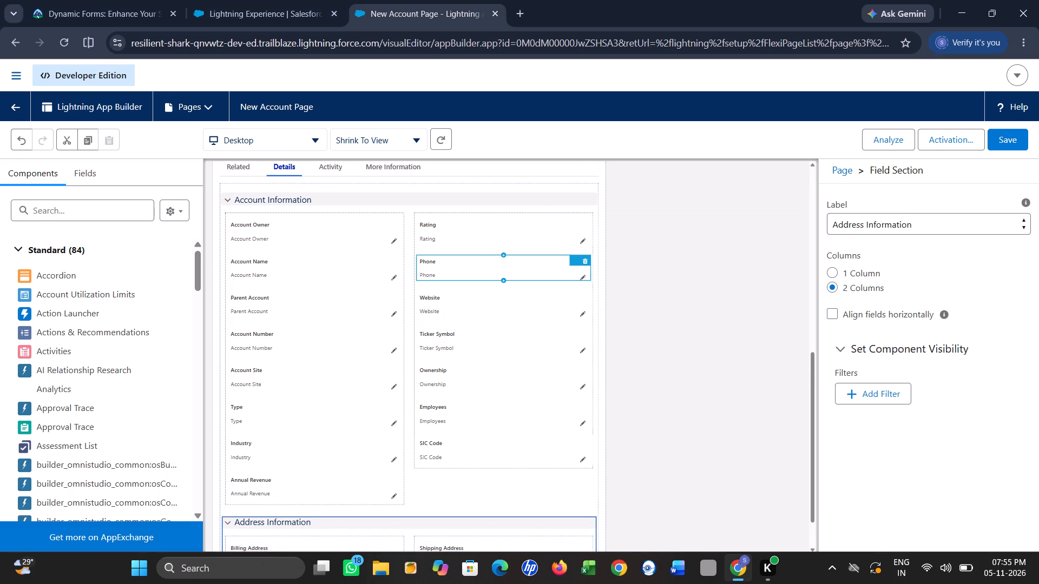
# Inspect the properties of the Type, Industry and Annual Revenue fields in the Account Information section.
pyautogui.scroll(-2, 366, 248)
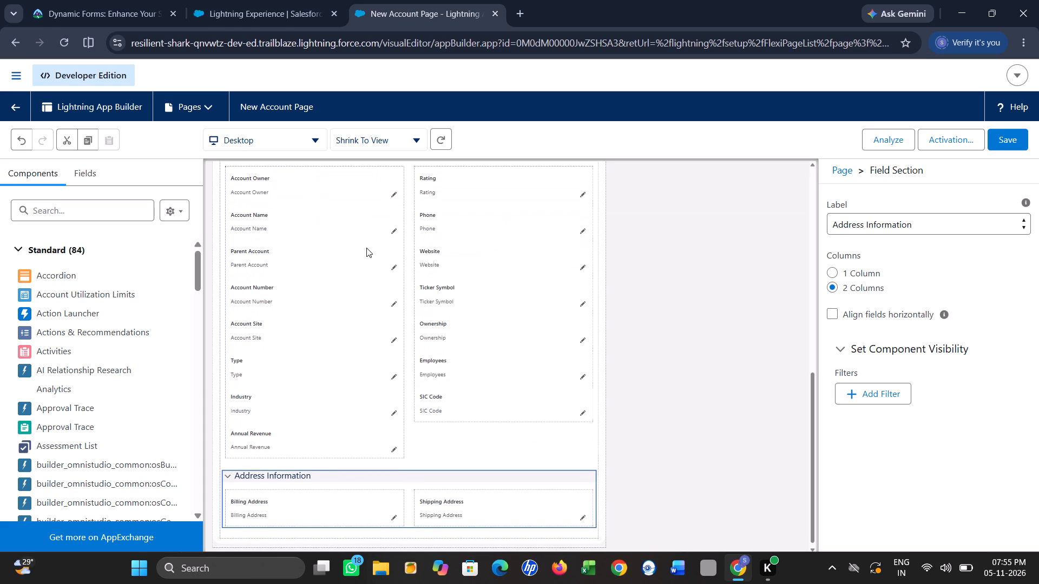
pyautogui.scroll(-1, 366, 248)
pyautogui.click(332, 369)
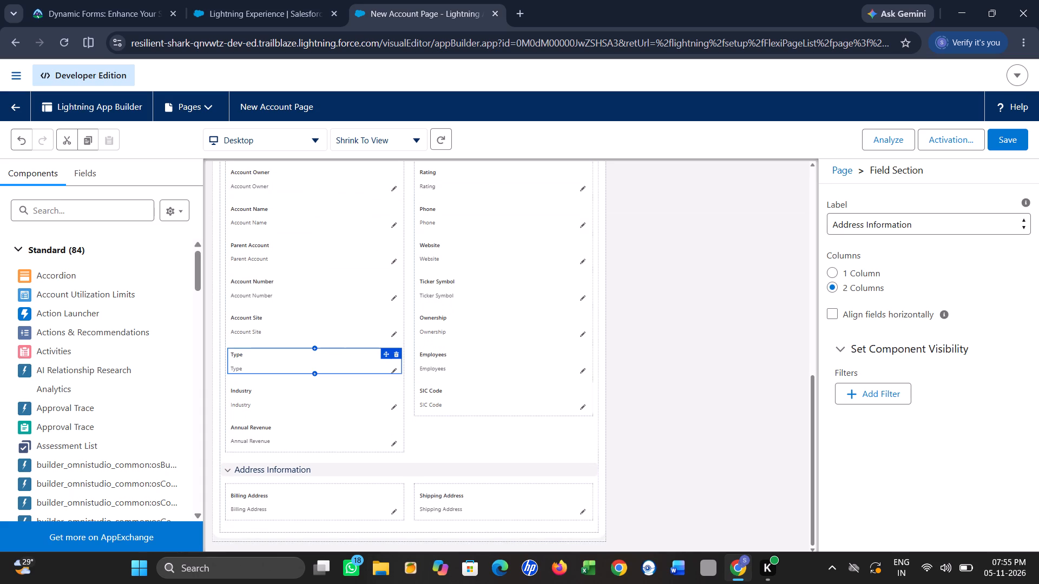
pyautogui.click(351, 402)
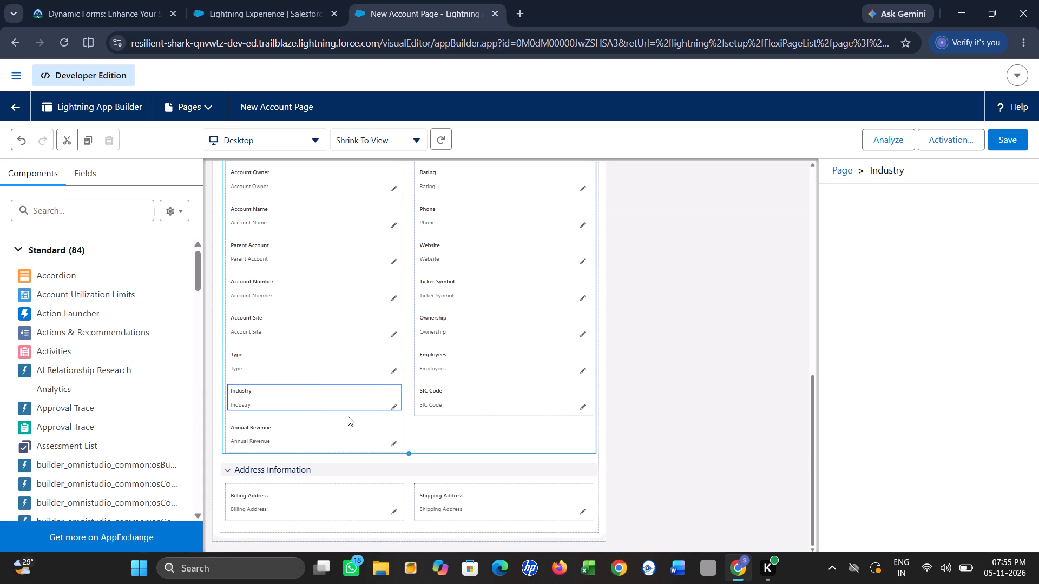
pyautogui.click(344, 424)
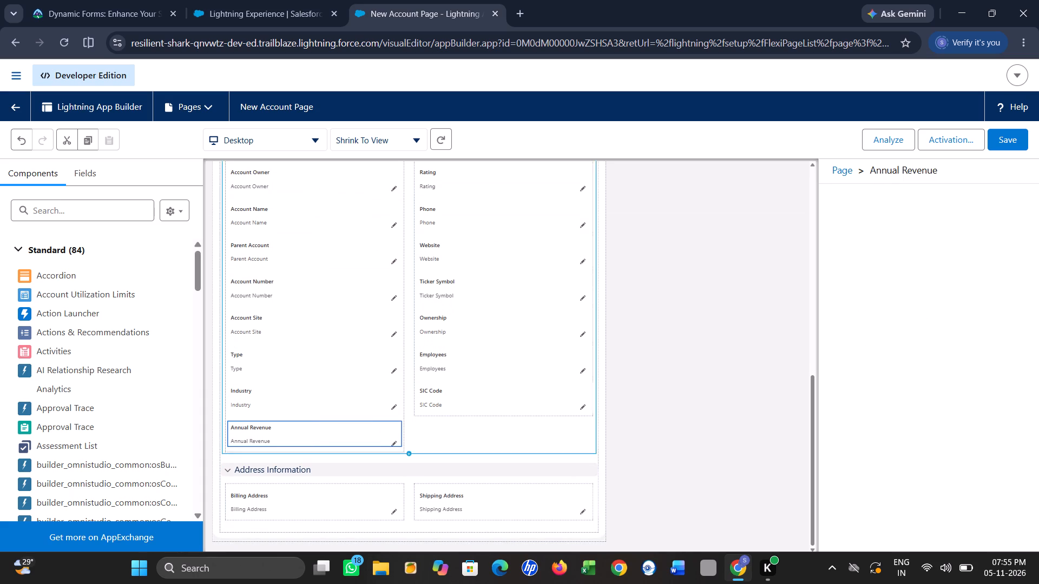
# Examine the properties of the Account Information field section on the Details tab and collapse the section.
pyautogui.click(408, 244)
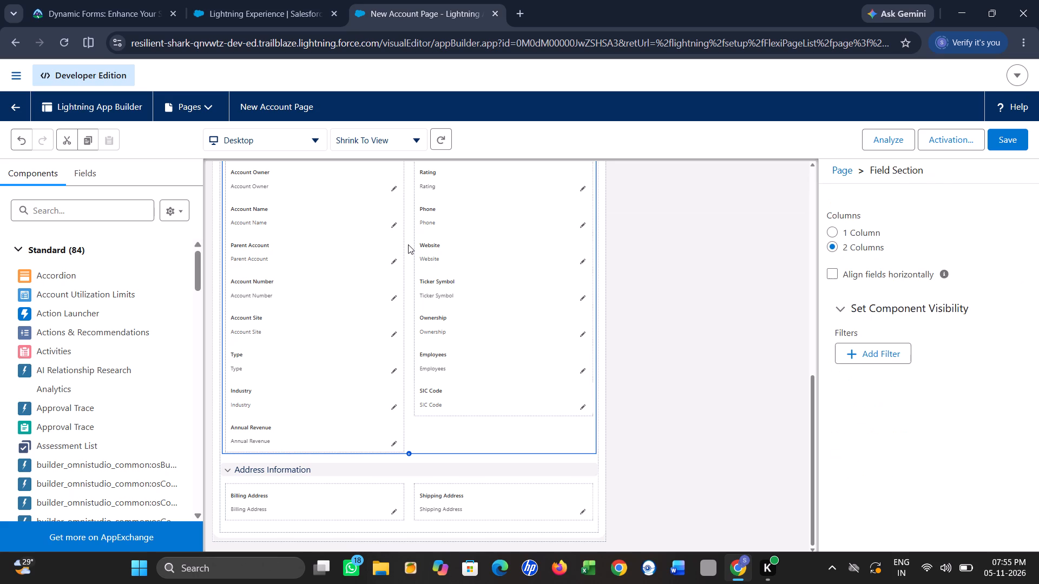
pyautogui.click(408, 244)
pyautogui.click(408, 244)
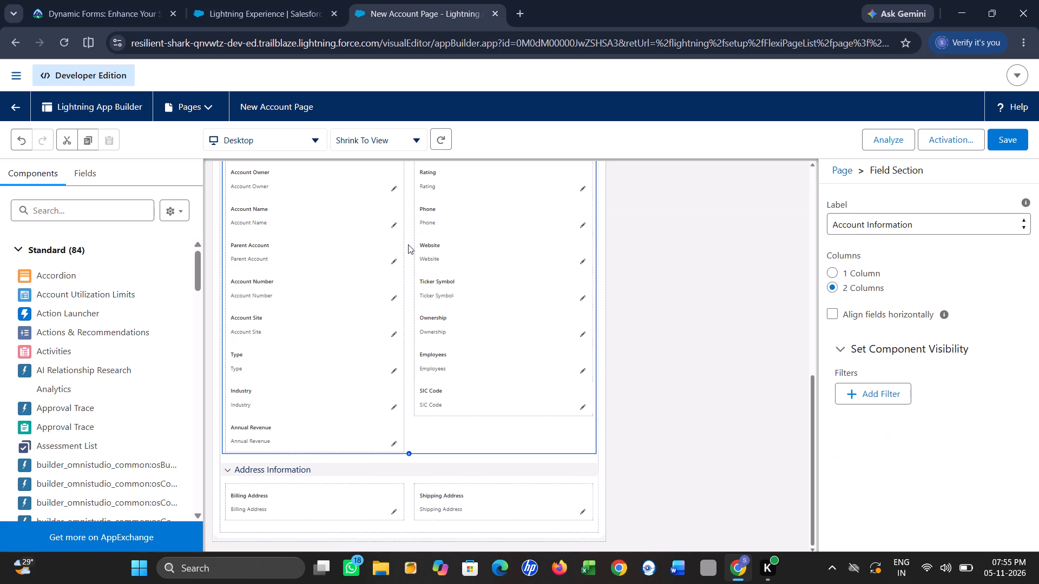
pyautogui.scroll(1, 408, 244)
pyautogui.click(406, 222)
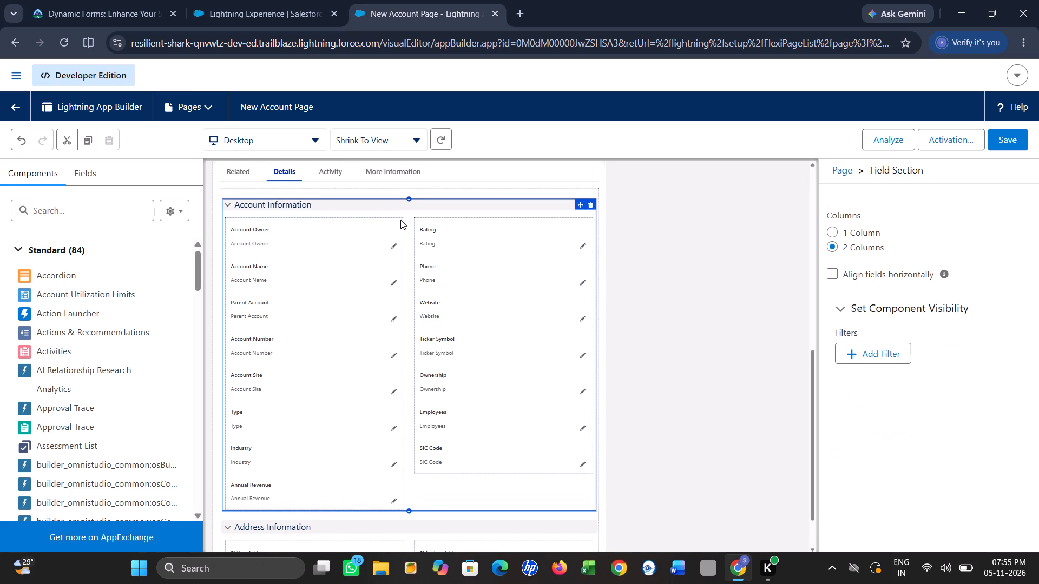
pyautogui.moveTo(390, 203); pyautogui.dragTo(304, 207)
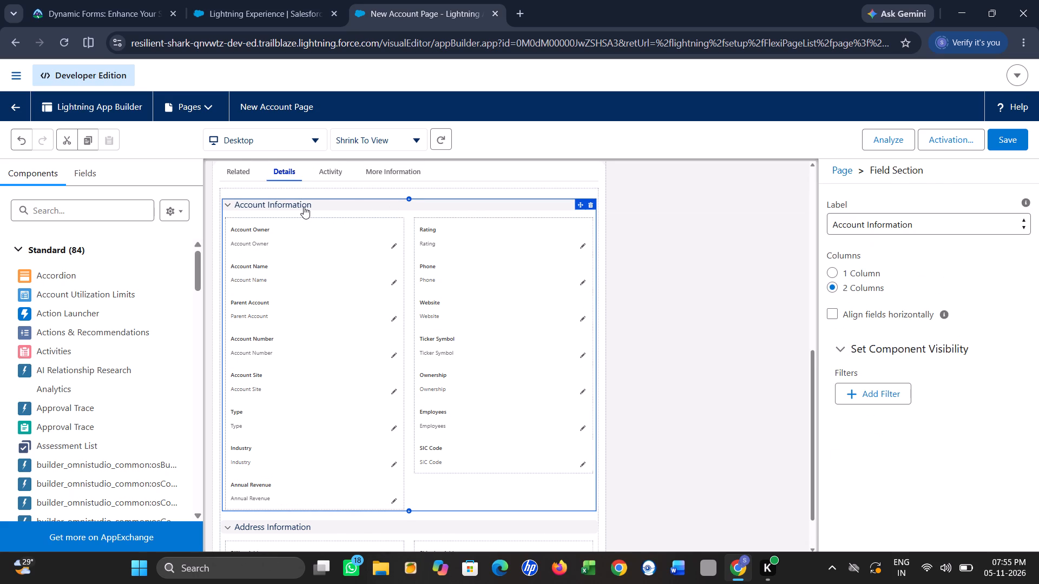
pyautogui.click(304, 207)
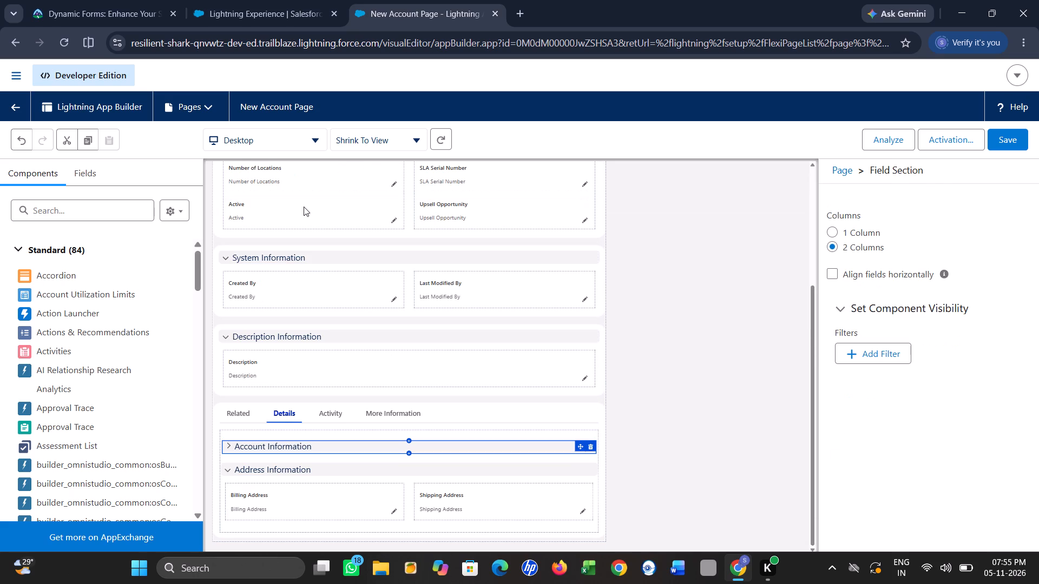
# Look over the field sections above the tabs and inspect the Active field and the account's highlights panel.
pyautogui.click(304, 207)
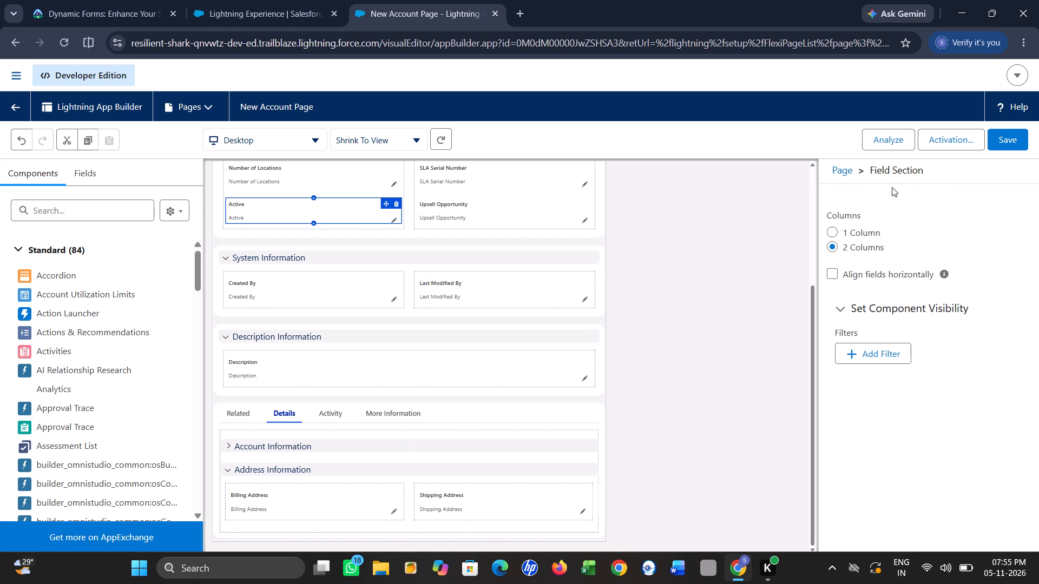
pyautogui.scroll(3, 487, 286)
pyautogui.scroll(-2, 487, 286)
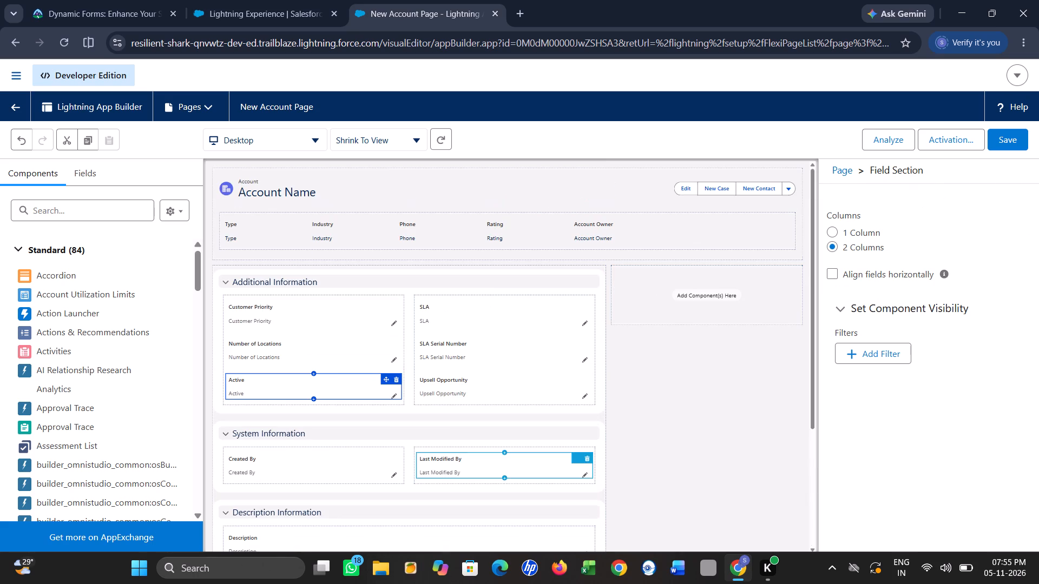
pyautogui.scroll(4, 487, 286)
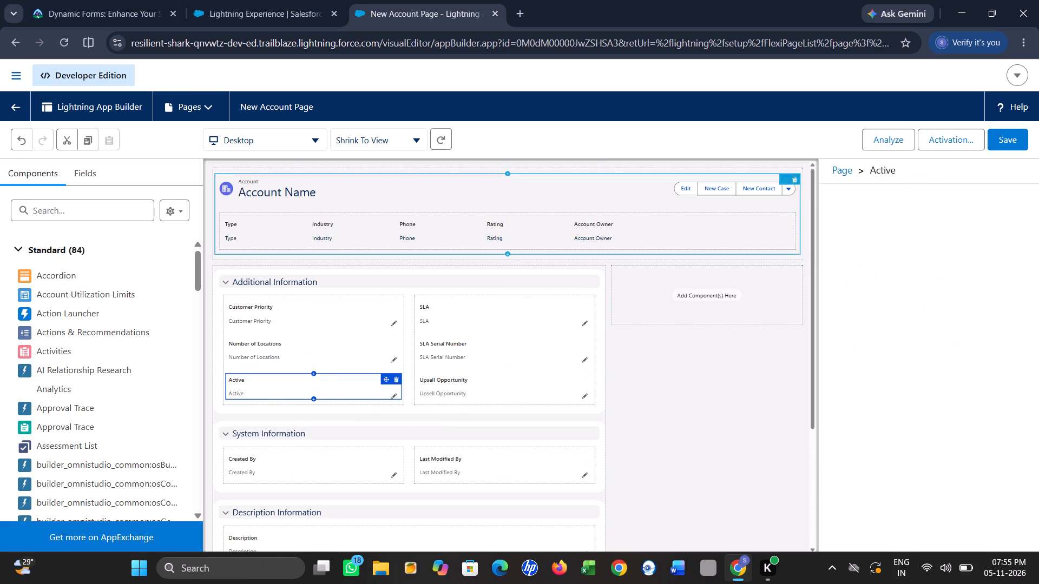
pyautogui.click(392, 201)
pyautogui.scroll(1, 392, 201)
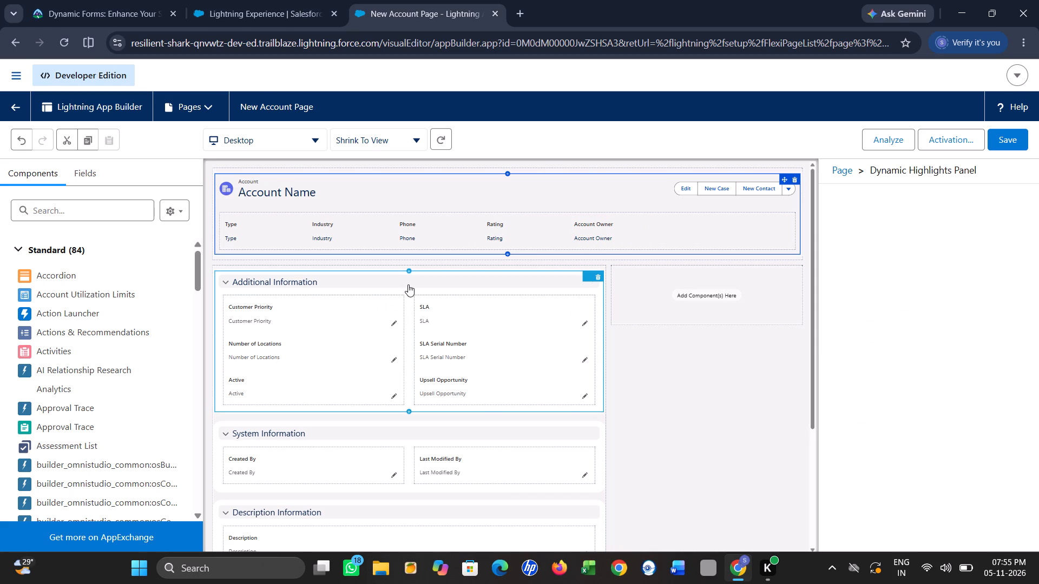
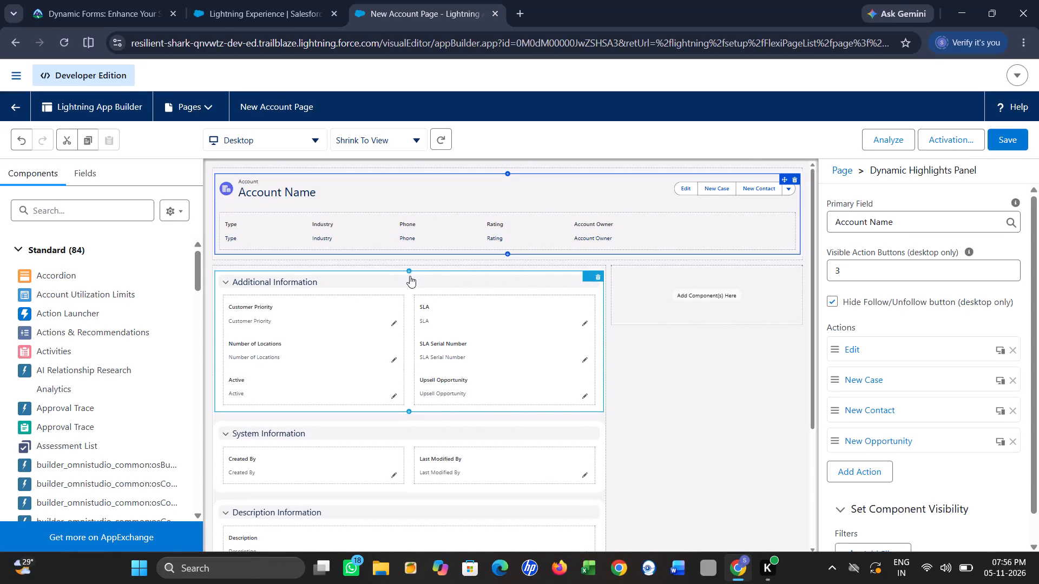
# Examine the Activity tab and look over the field sections placed above the tabs.
pyautogui.scroll(-1, 394, 287)
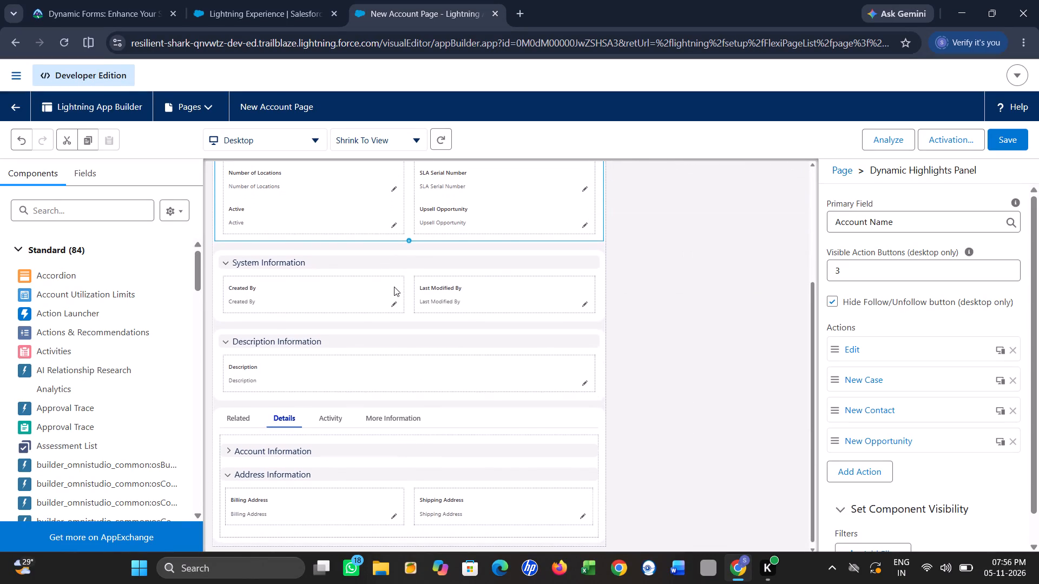
pyautogui.click(336, 404)
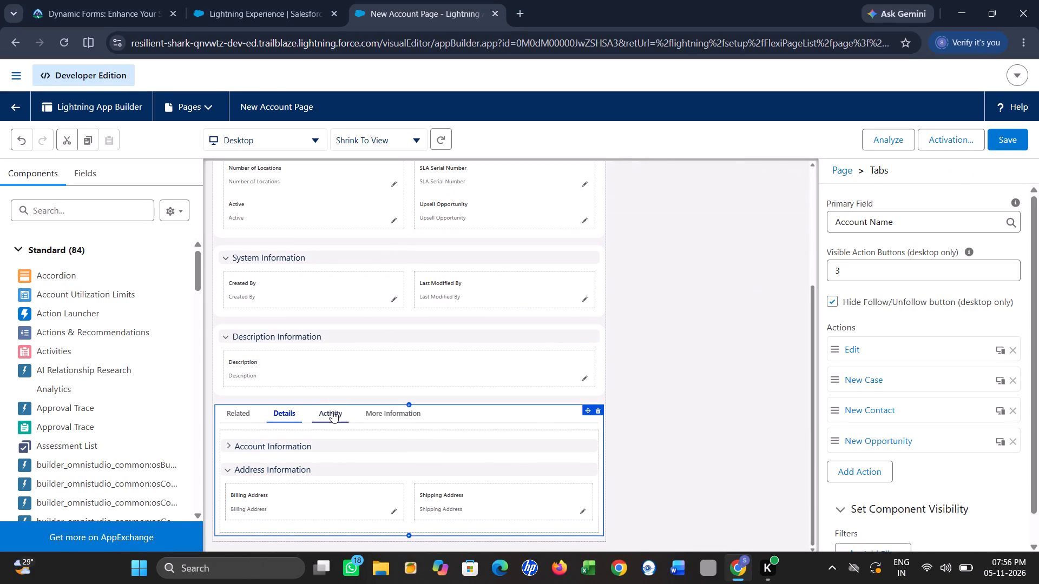
pyautogui.click(332, 411)
pyautogui.scroll(-4, 332, 411)
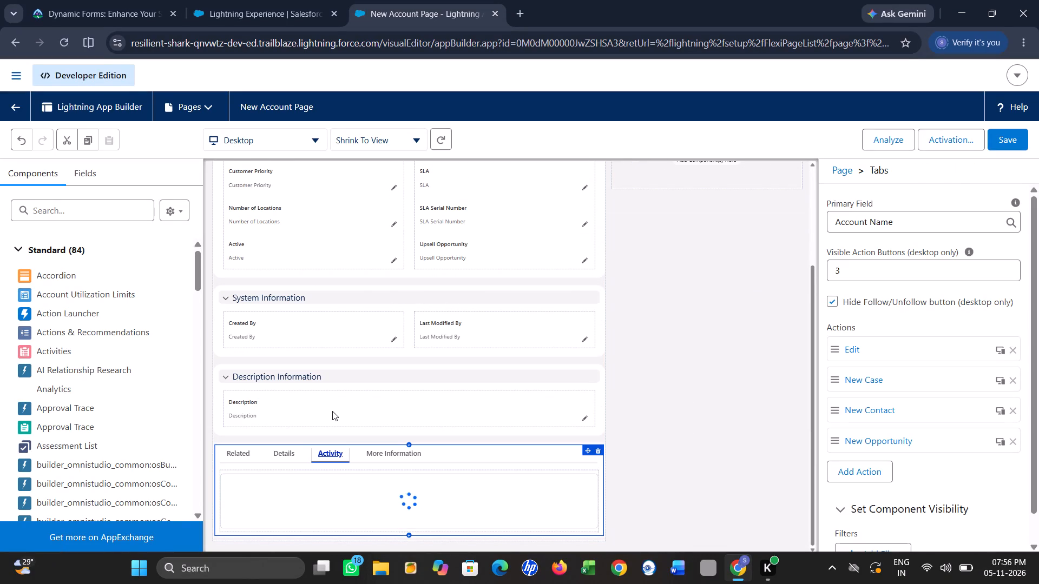
pyautogui.scroll(-3, 332, 411)
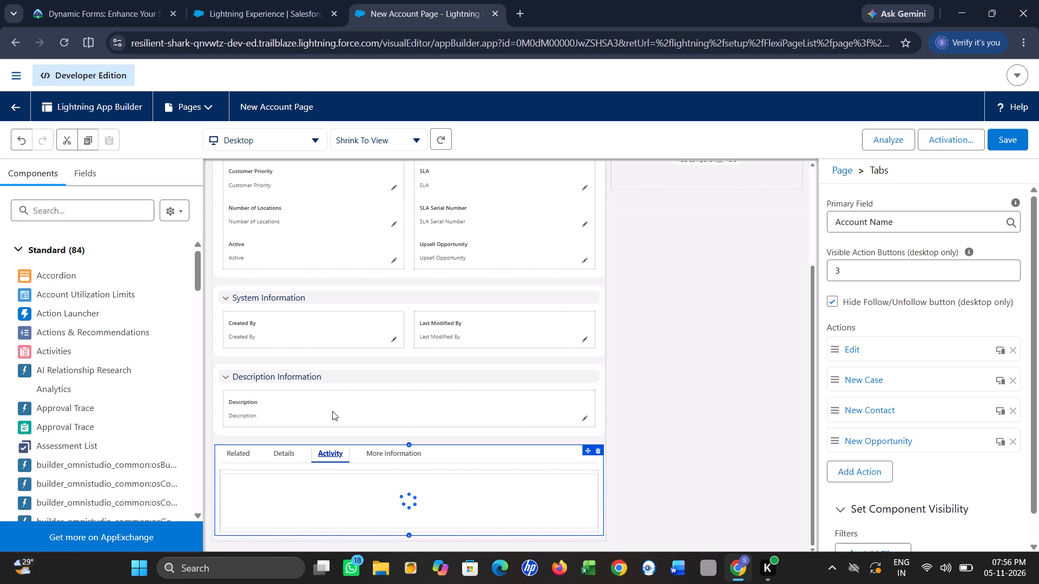
pyautogui.scroll(-3, 332, 411)
pyautogui.scroll(-2, 362, 475)
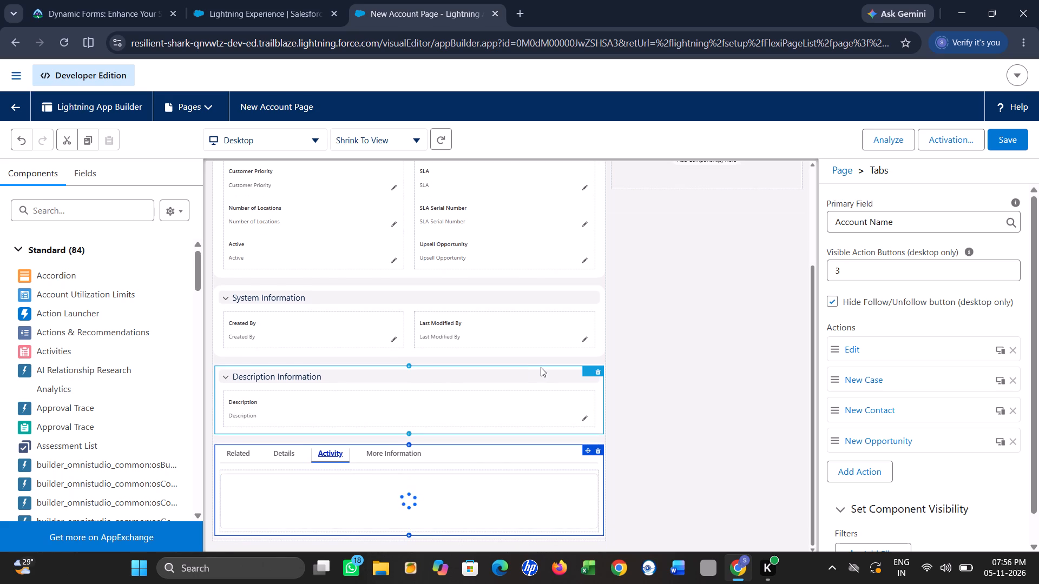
pyautogui.scroll(3, 541, 367)
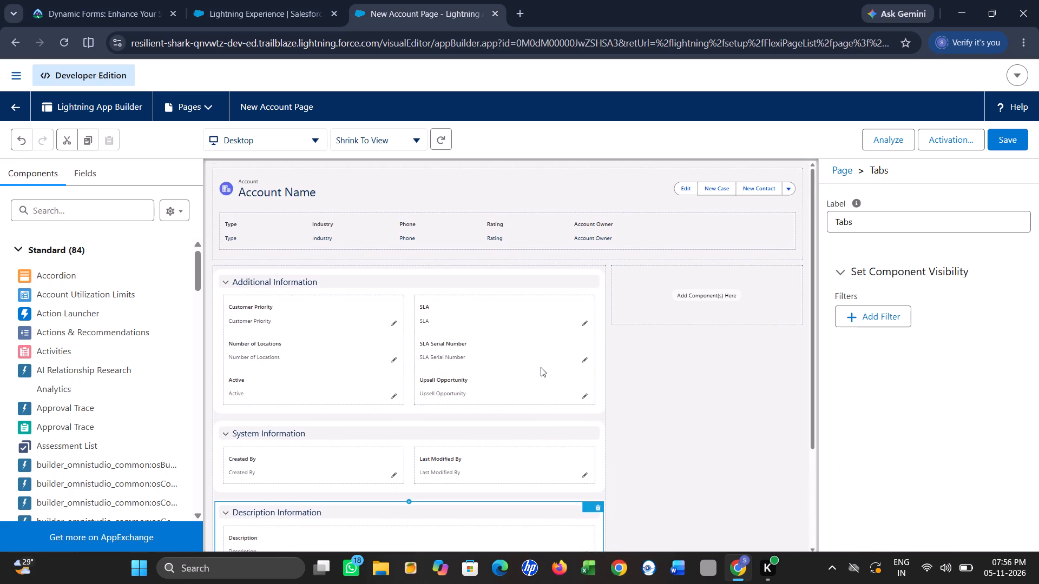
pyautogui.scroll(-1, 541, 367)
pyautogui.scroll(1, 541, 367)
pyautogui.scroll(-5, 541, 367)
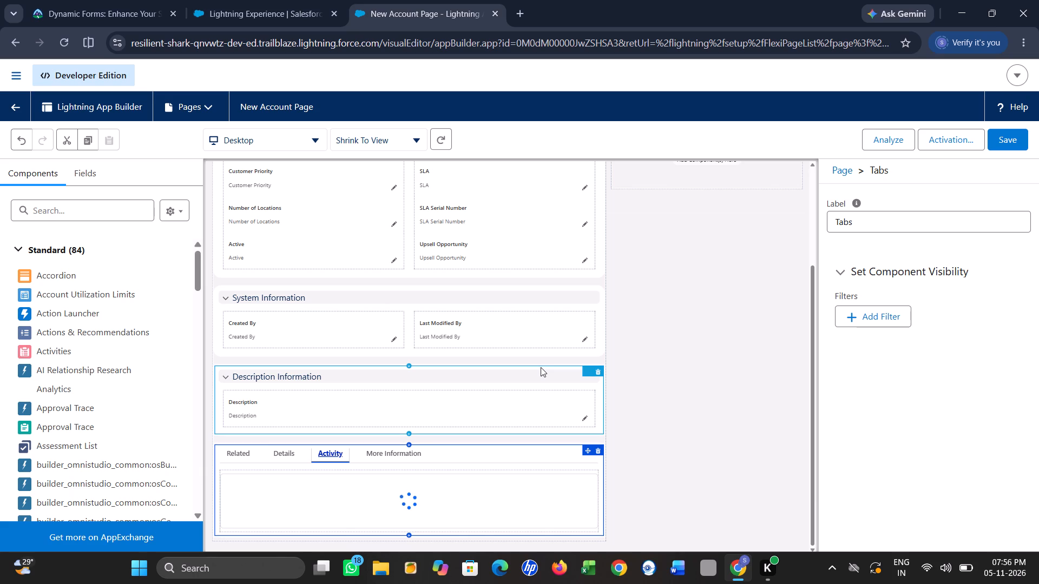
# Show the Details tab's contents and search the component list for "det".
pyautogui.click(284, 453)
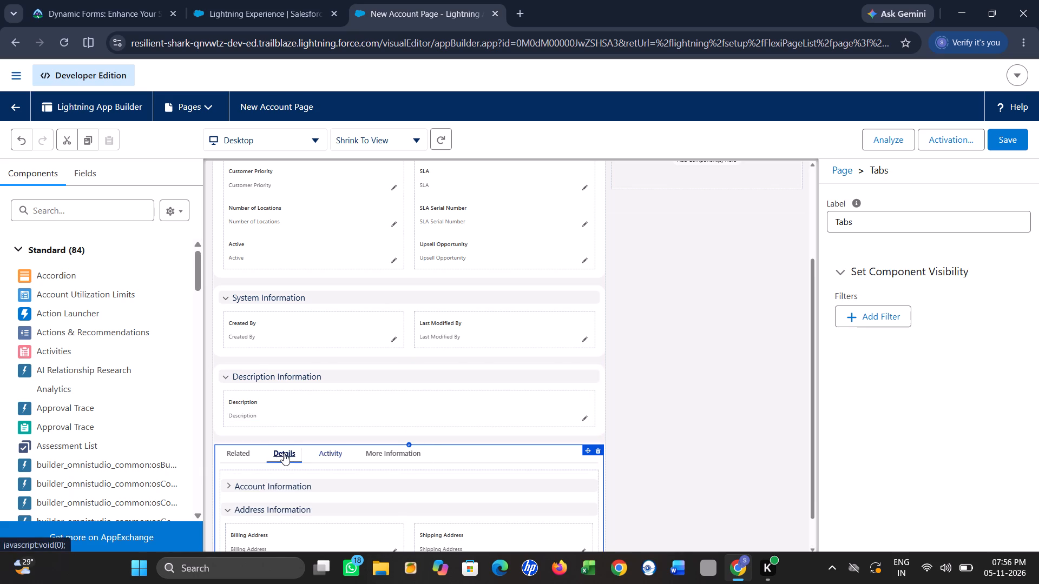
pyautogui.click(129, 209)
pyautogui.write('det')
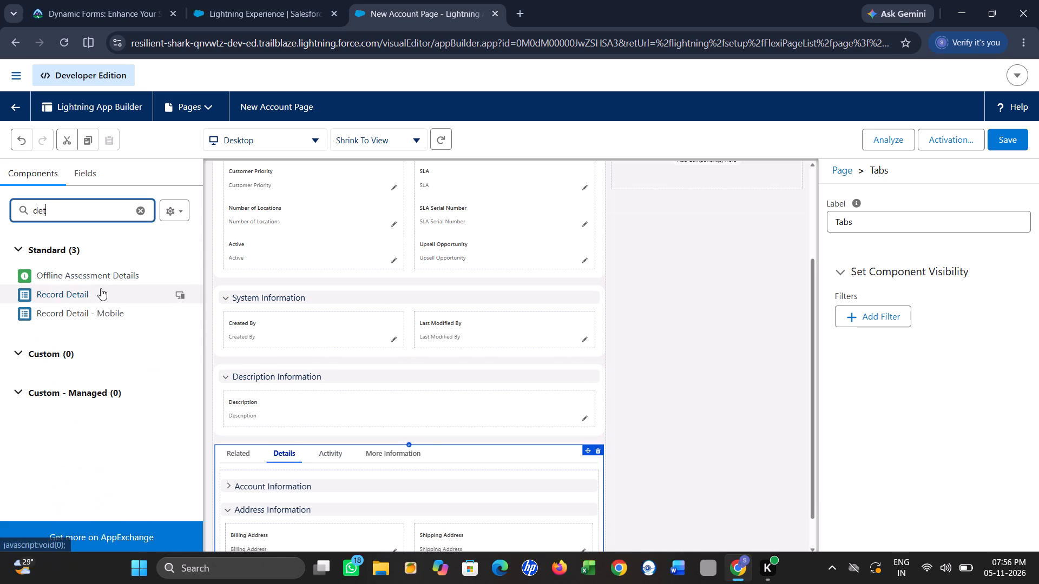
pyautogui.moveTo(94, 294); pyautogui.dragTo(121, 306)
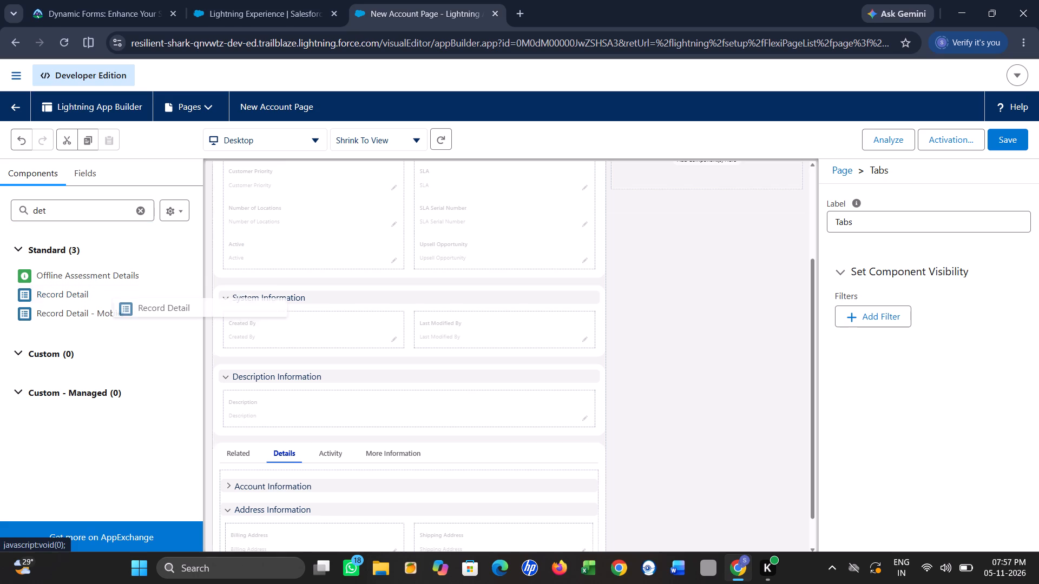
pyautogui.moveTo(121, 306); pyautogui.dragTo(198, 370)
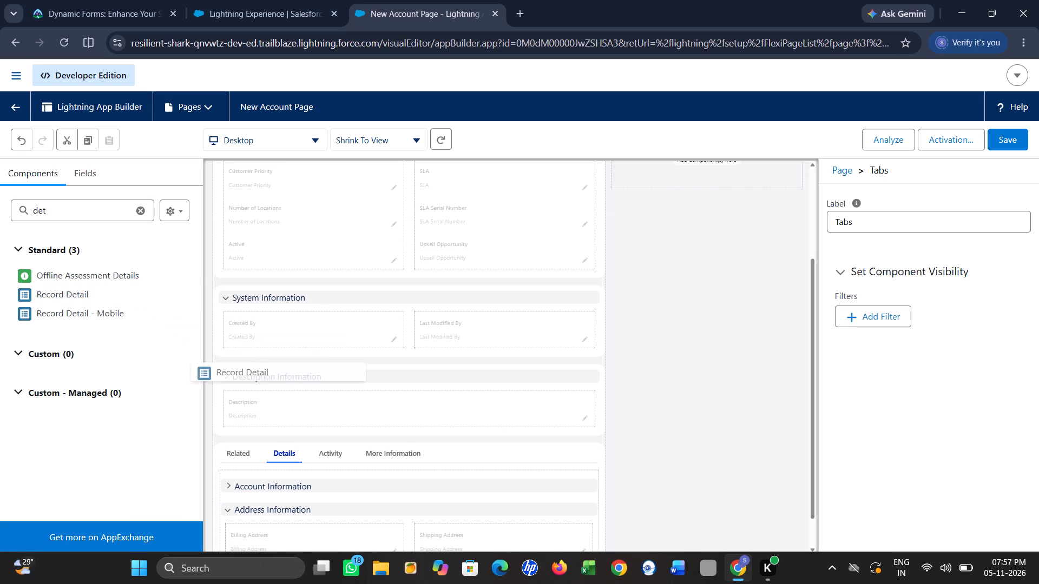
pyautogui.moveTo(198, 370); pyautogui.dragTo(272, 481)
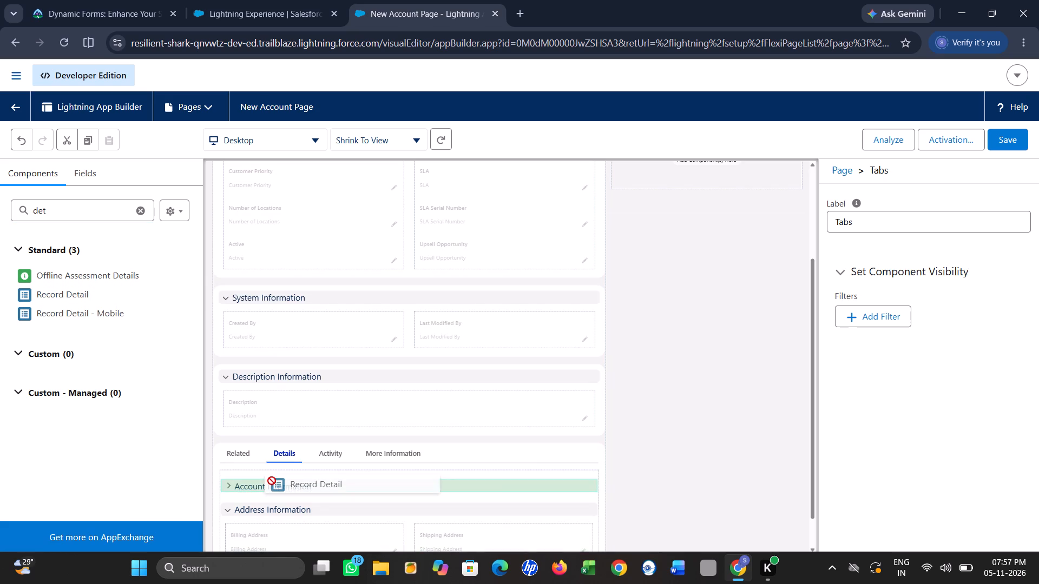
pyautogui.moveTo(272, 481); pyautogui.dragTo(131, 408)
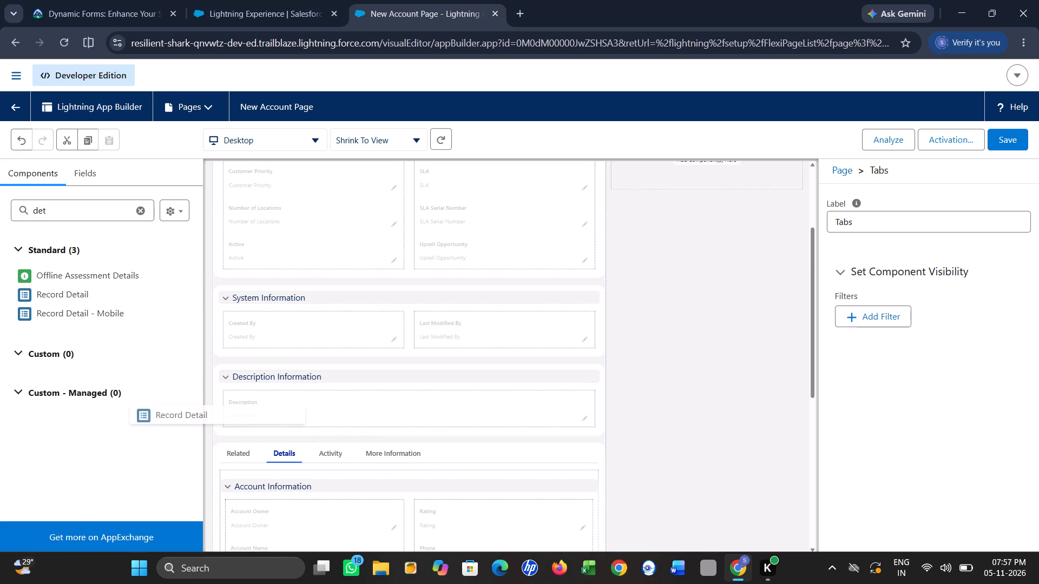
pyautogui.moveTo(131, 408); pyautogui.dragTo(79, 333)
# Add a Record Detail component at the top of the Details tab, above the Account Information section.
pyautogui.scroll(1, 255, 291)
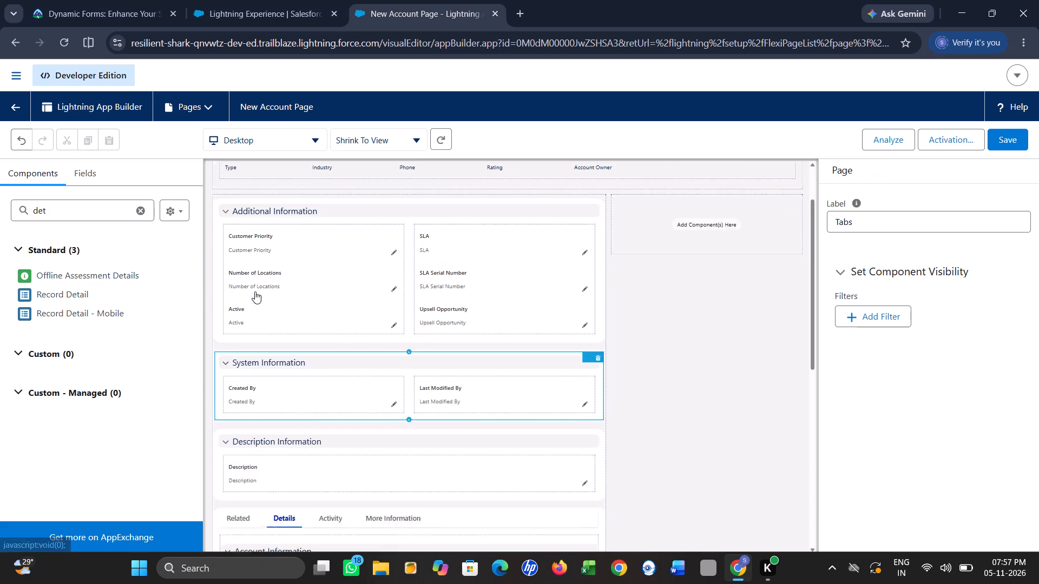
pyautogui.scroll(2, 255, 291)
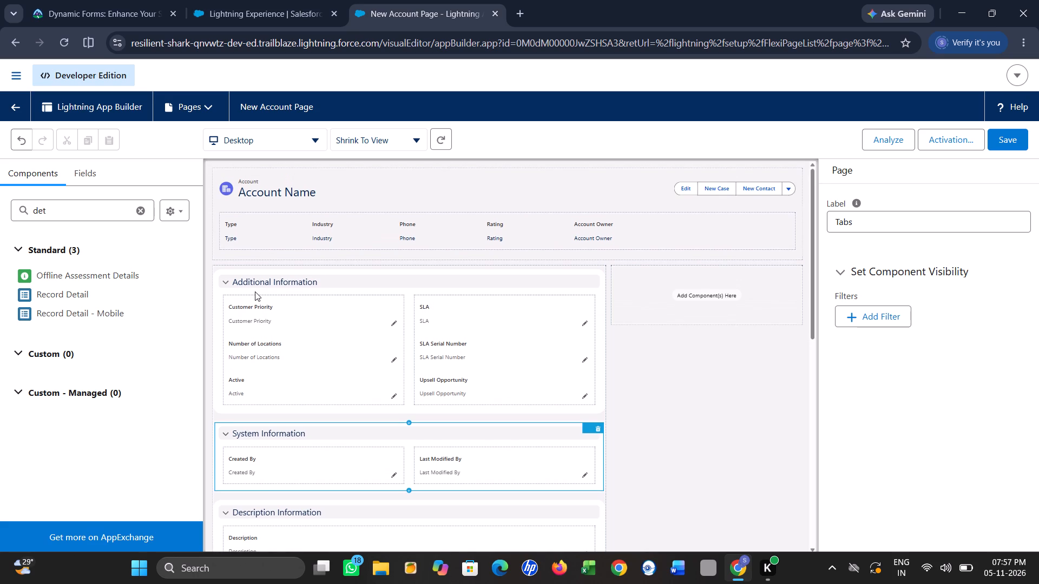
pyautogui.scroll(-2, 255, 291)
pyautogui.scroll(-1, 328, 294)
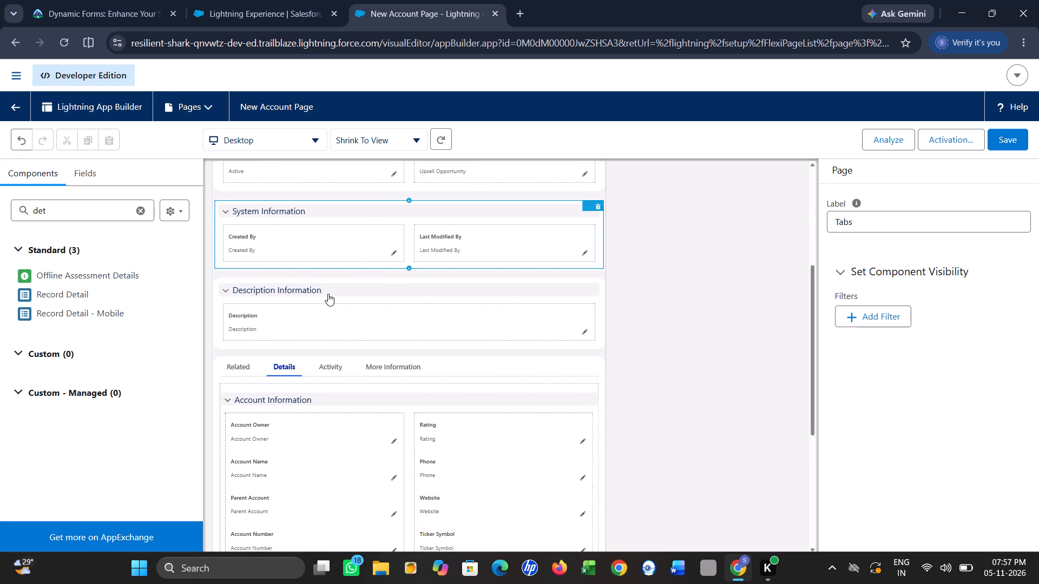
pyautogui.scroll(-1, 328, 294)
pyautogui.scroll(2, 328, 294)
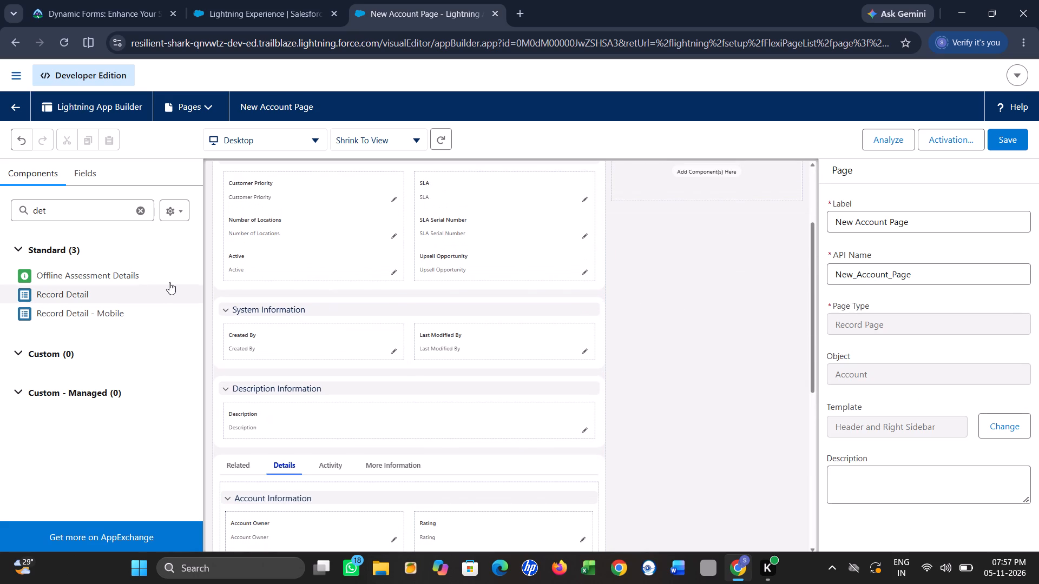
pyautogui.moveTo(152, 293); pyautogui.dragTo(312, 460)
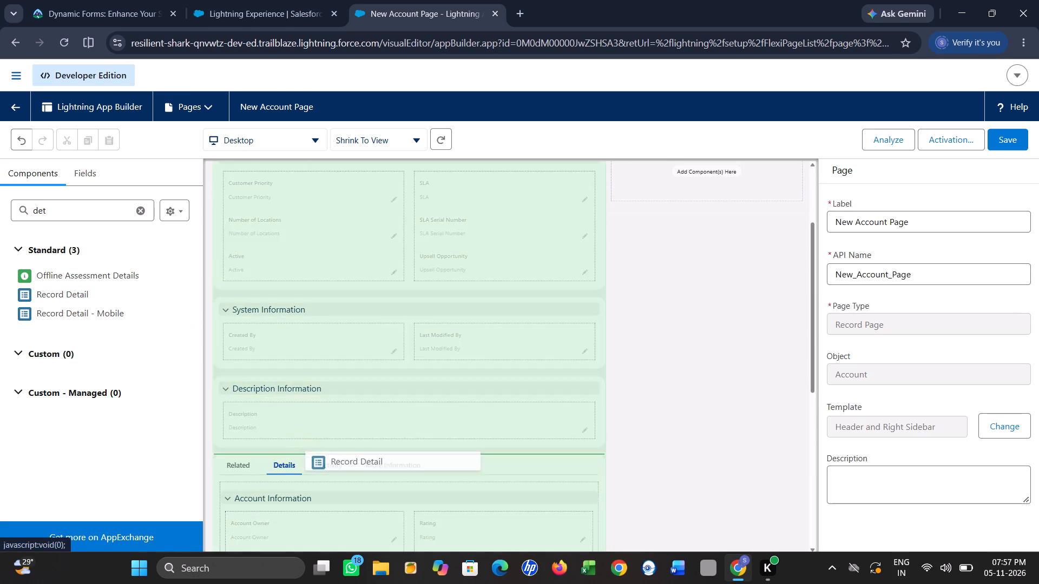
pyautogui.moveTo(312, 460); pyautogui.dragTo(303, 502)
# Look over the Details tab's contents around the added Record Detail component and the Account Information section.
pyautogui.scroll(-3, 303, 502)
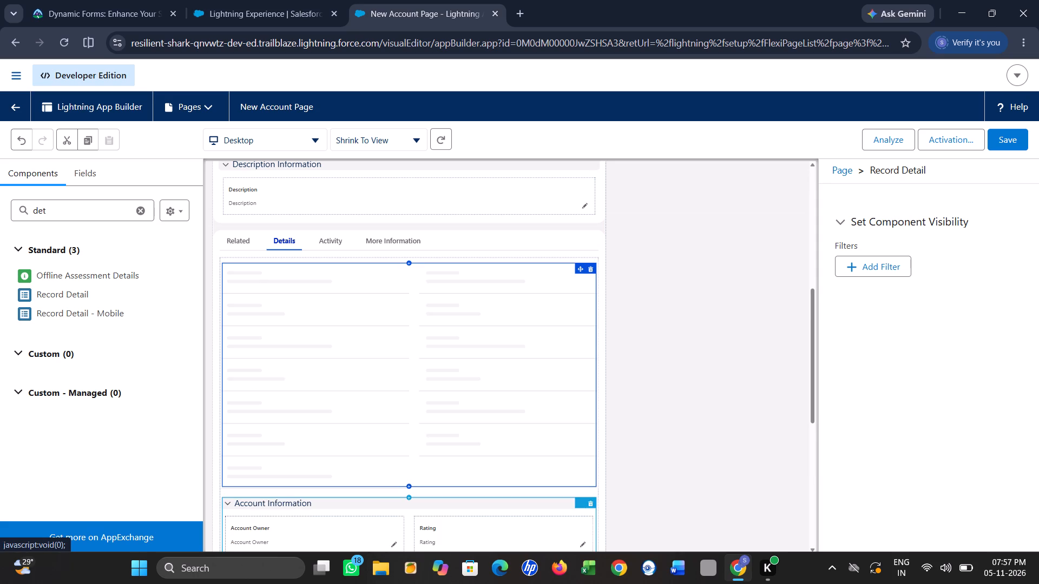
pyautogui.scroll(-1, 358, 467)
pyautogui.scroll(-1, 390, 400)
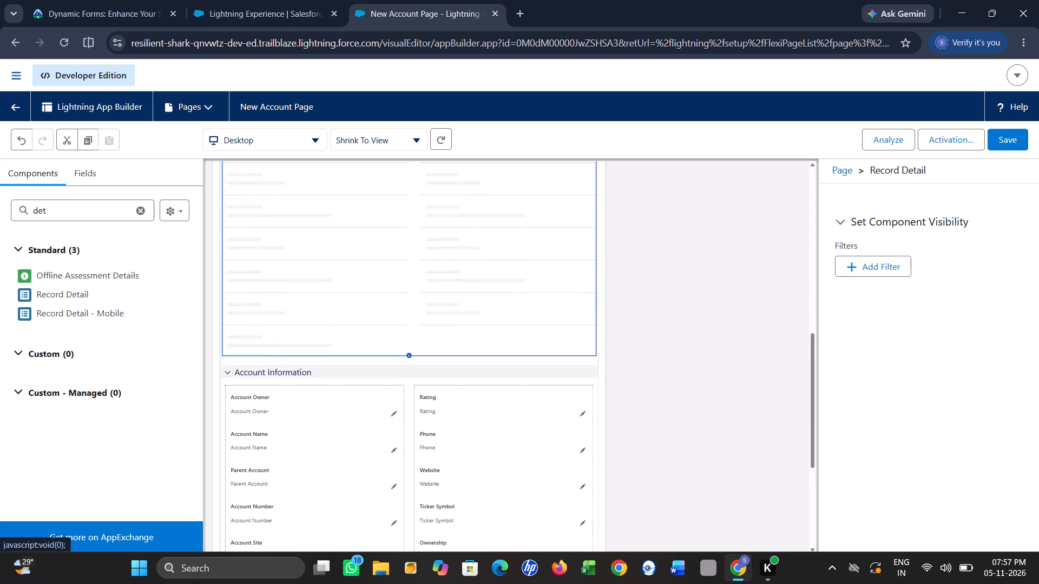
pyautogui.scroll(-3, 390, 400)
pyautogui.scroll(4, 390, 400)
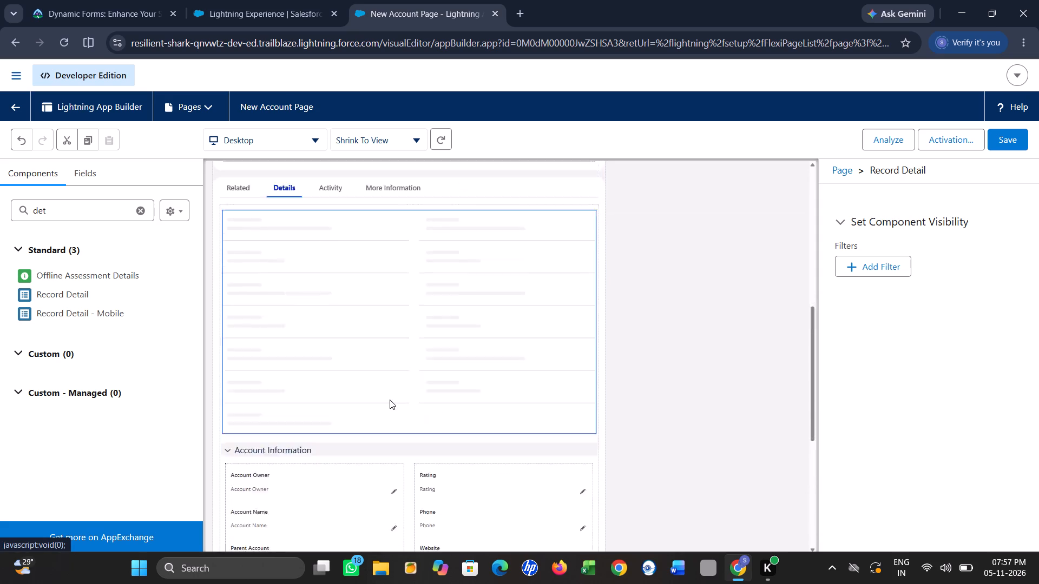
pyautogui.scroll(1, 390, 400)
pyautogui.scroll(-1, 390, 400)
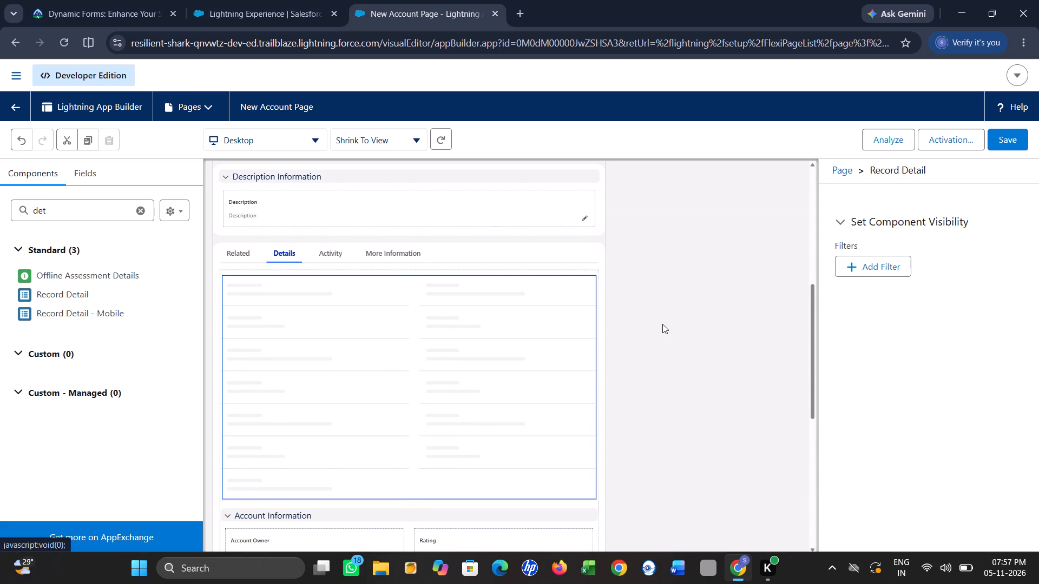
# Check the contents of the More Information and Activity tabs, and the record fields on the Details tab.
pyautogui.click(662, 324)
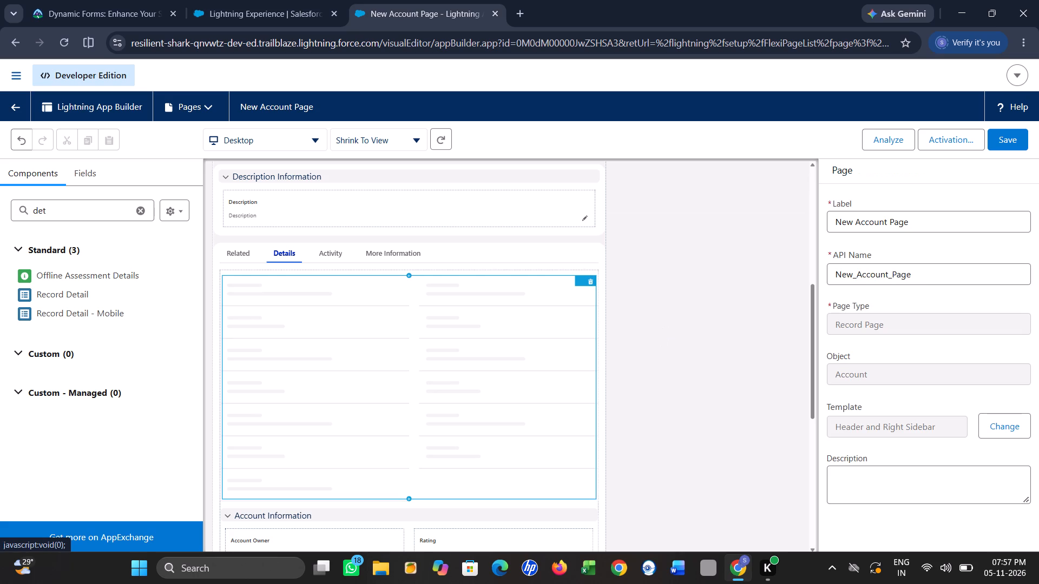
pyautogui.click(388, 255)
pyautogui.scroll(-1, 388, 255)
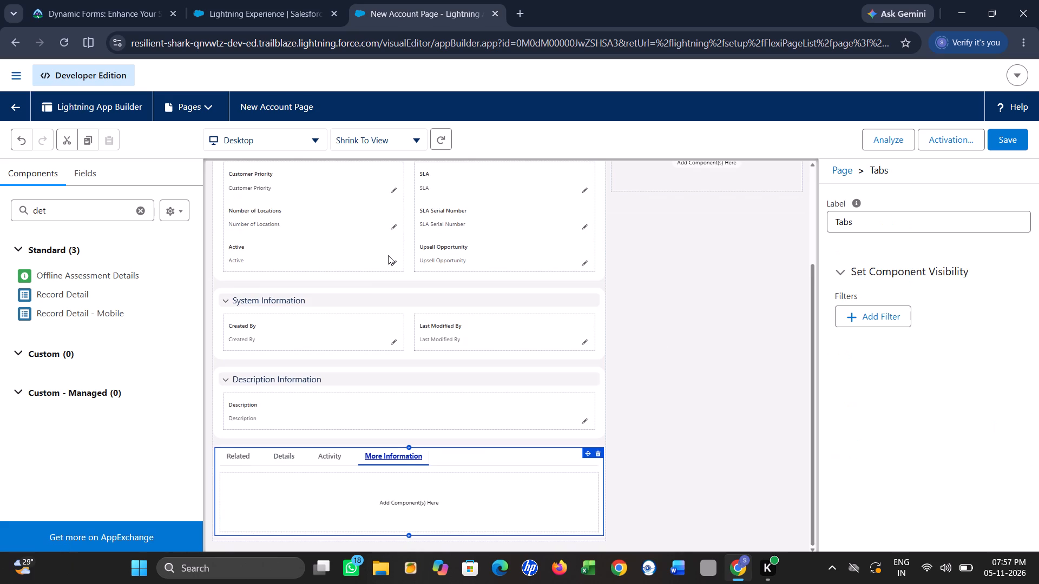
pyautogui.scroll(-3, 388, 255)
pyautogui.scroll(-2, 400, 360)
pyautogui.click(333, 457)
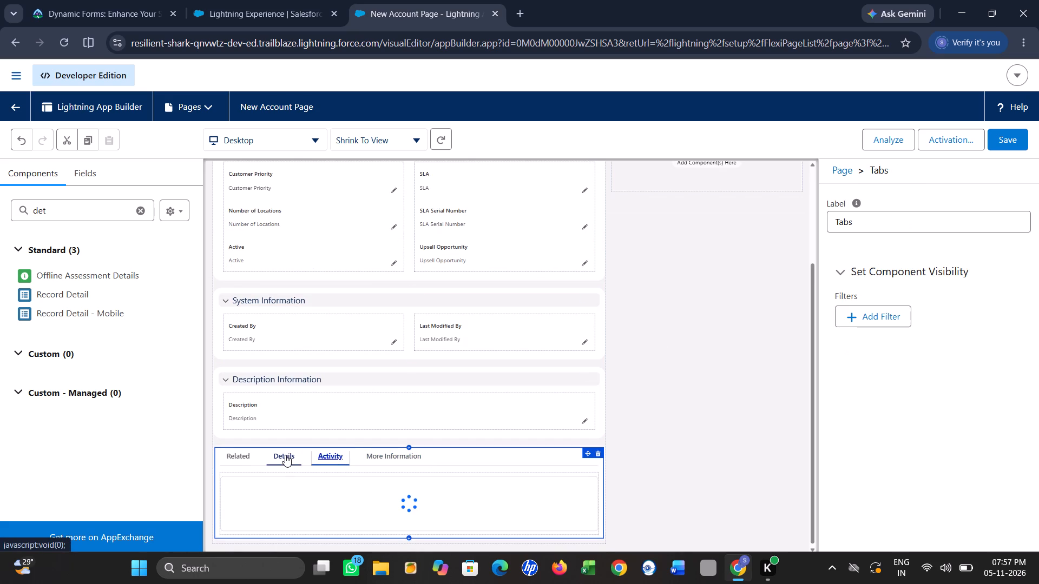
pyautogui.click(285, 455)
pyautogui.scroll(-4, 285, 455)
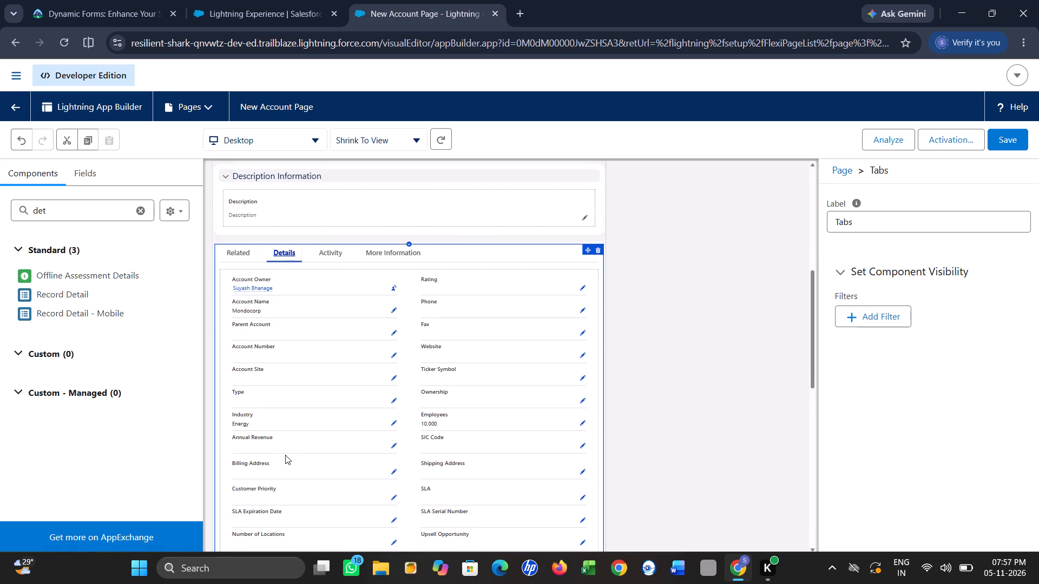
pyautogui.scroll(-1, 285, 455)
# Start upgrading the Details tab's Record Detail component to Dynamic Forms, choosing Account Layout as the source page layout.
pyautogui.click(415, 293)
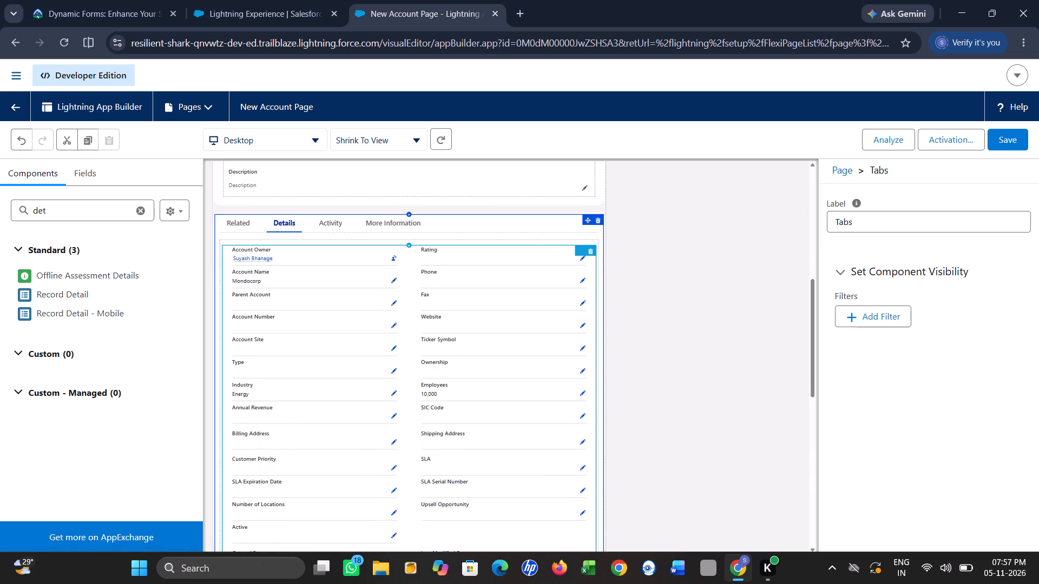
pyautogui.click(413, 274)
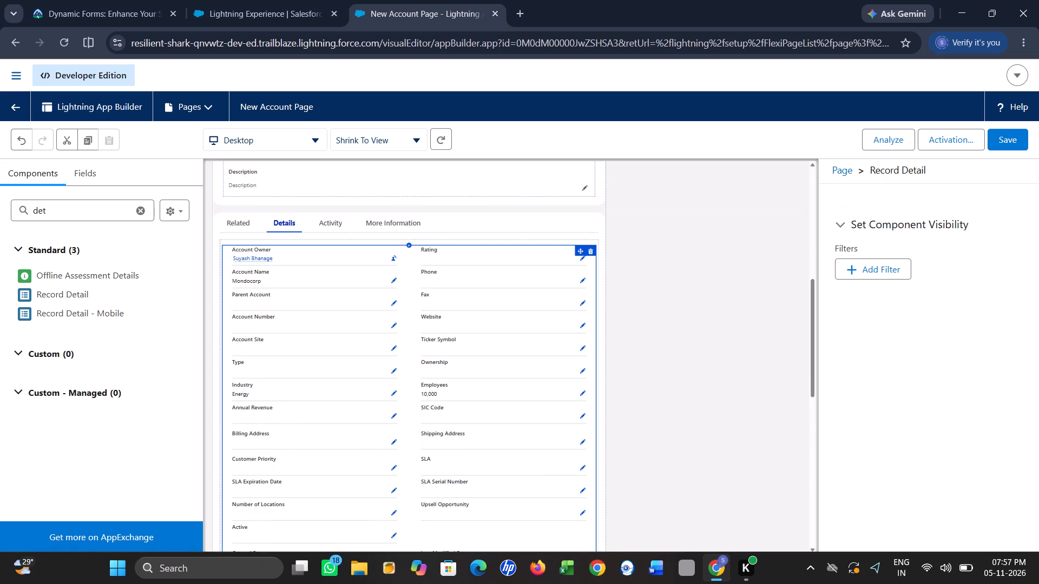
pyautogui.click(413, 274)
pyautogui.click(413, 297)
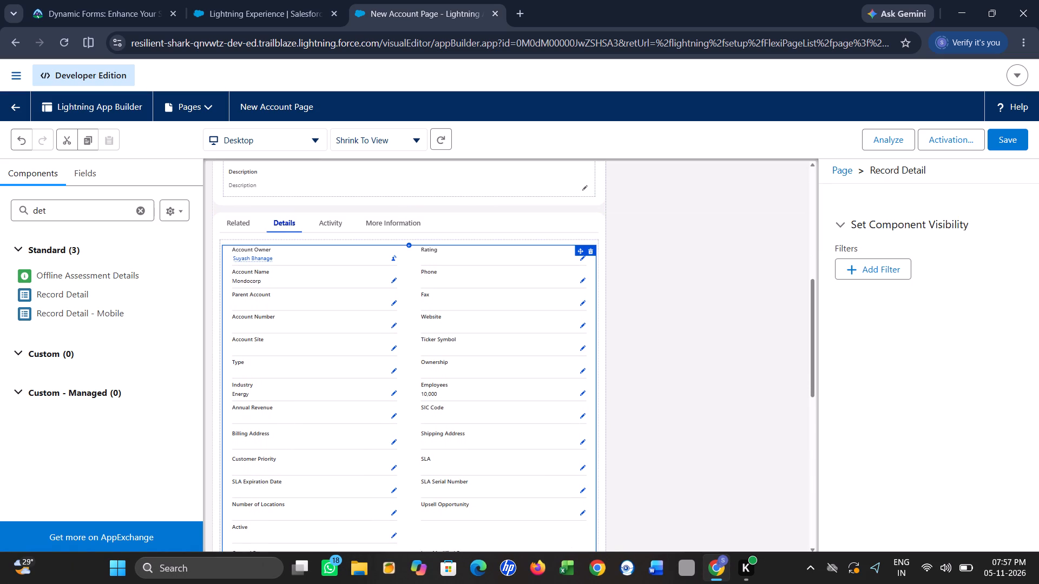
pyautogui.doubleClick(411, 309)
pyautogui.click(411, 309)
pyautogui.click(411, 309)
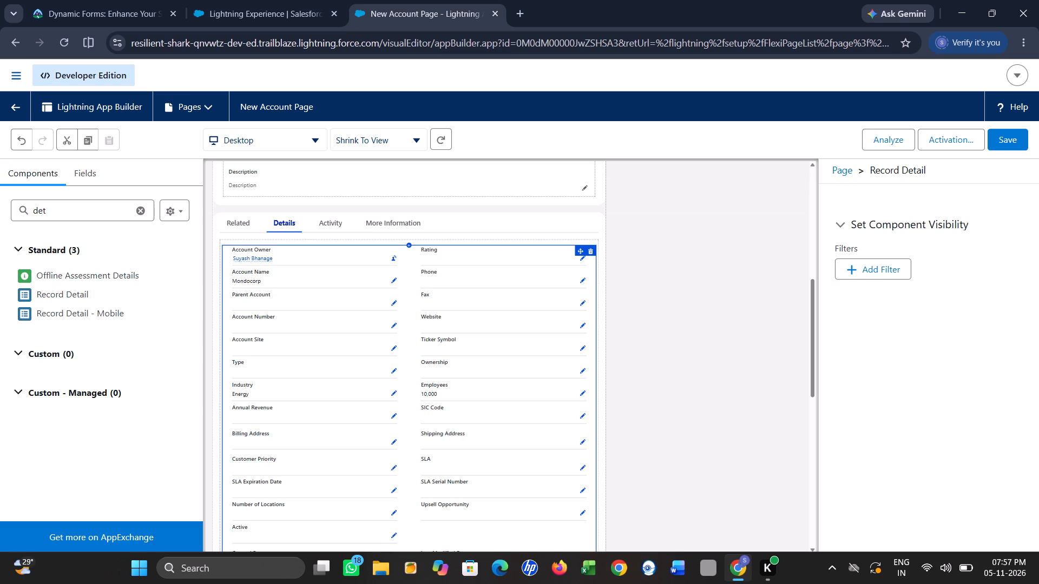
pyautogui.scroll(-1, 411, 309)
pyautogui.click(413, 326)
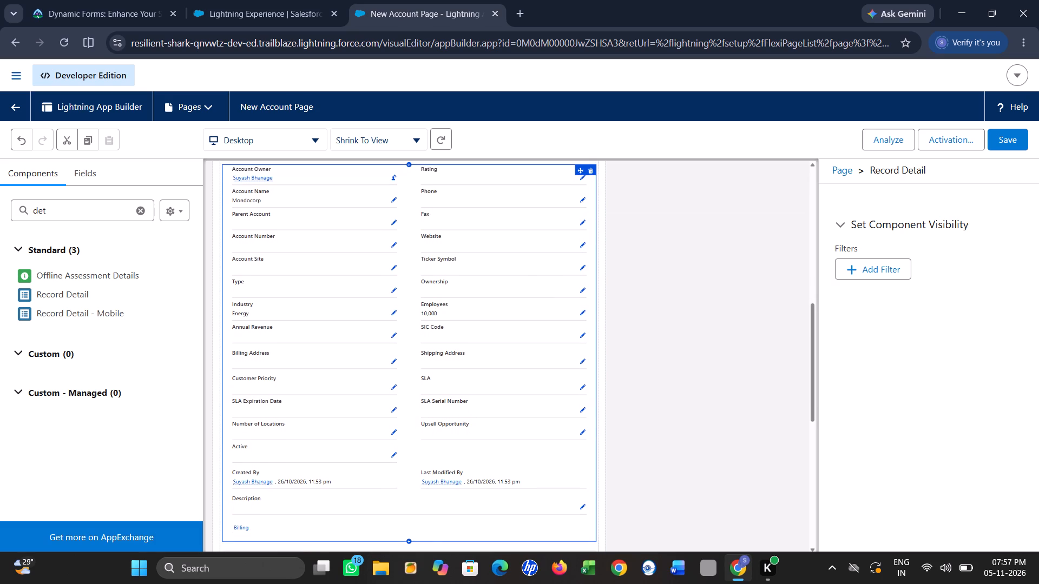
pyautogui.click(413, 373)
pyautogui.click(871, 226)
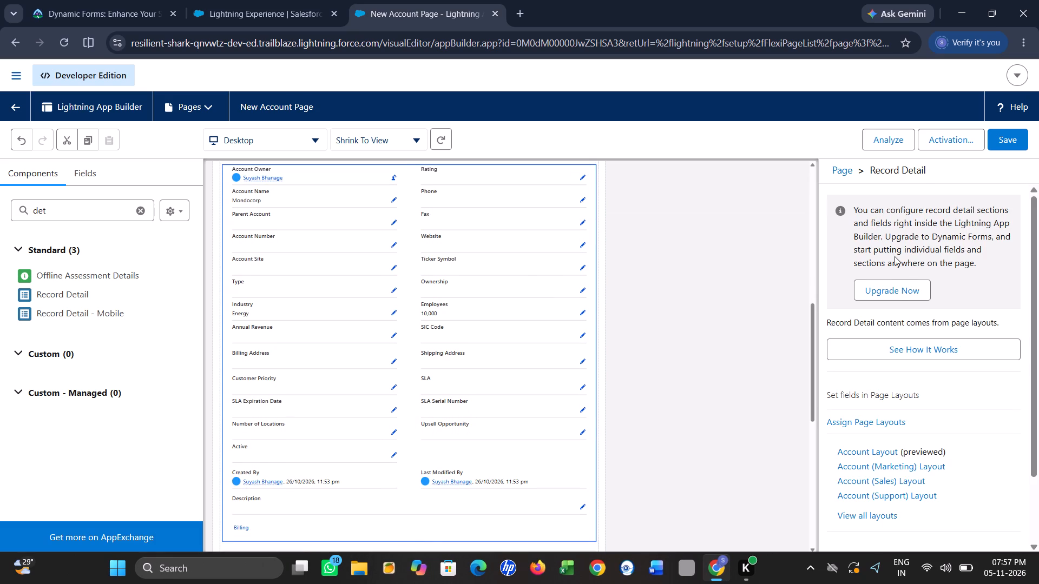
pyautogui.click(897, 291)
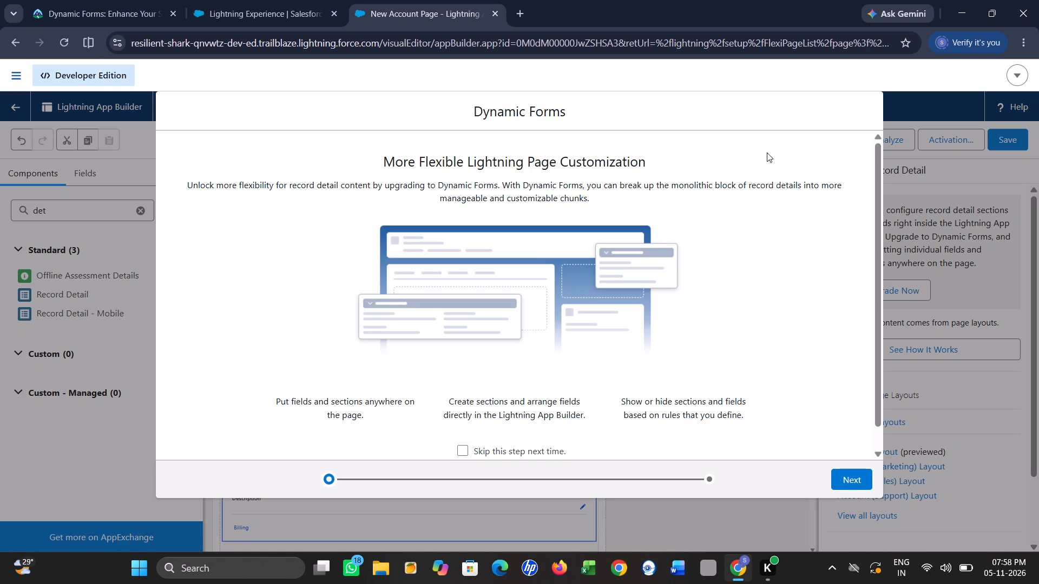
pyautogui.scroll(-4, 683, 308)
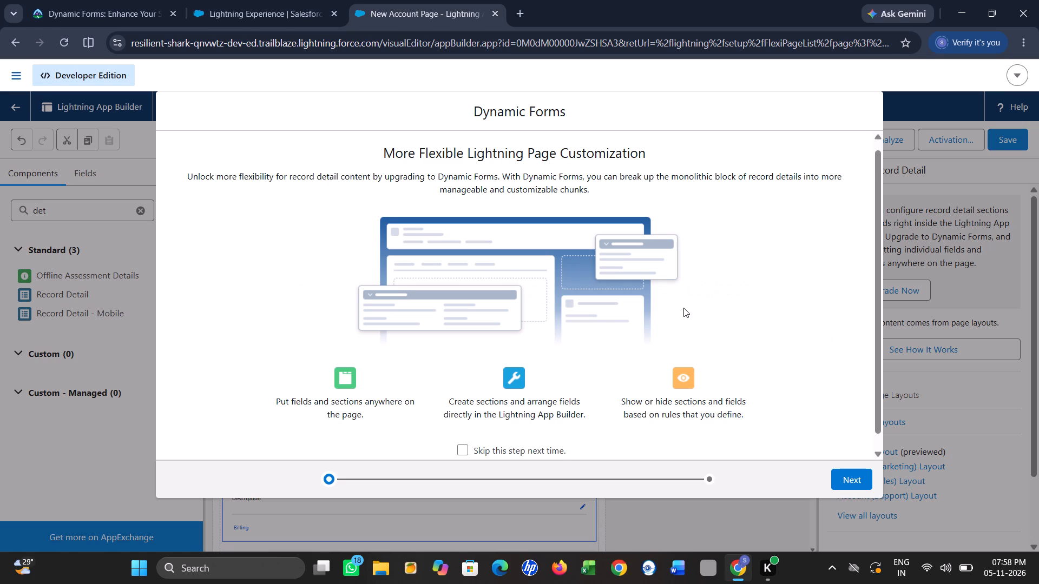
pyautogui.scroll(3, 683, 308)
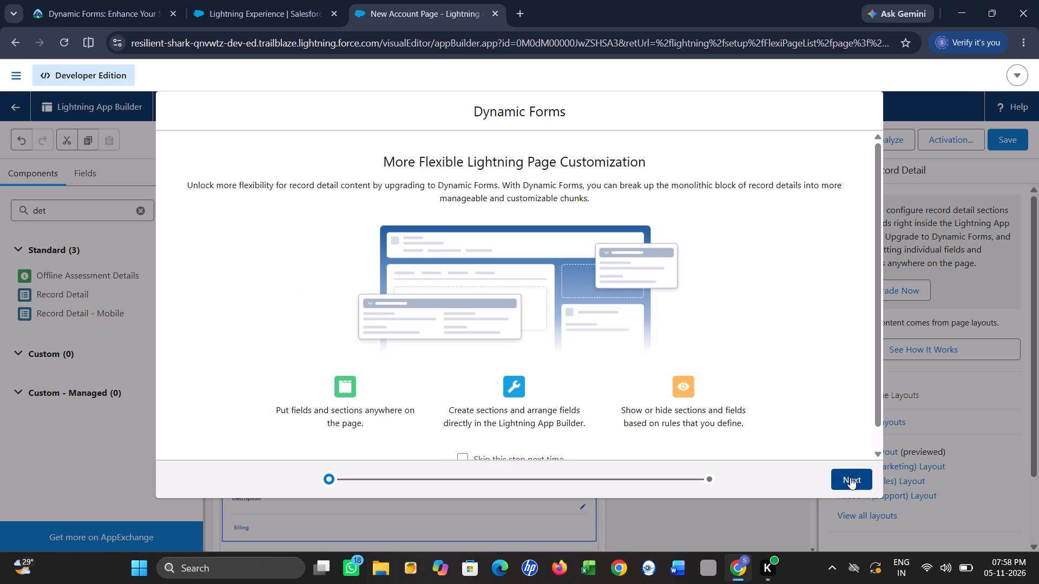
pyautogui.click(850, 477)
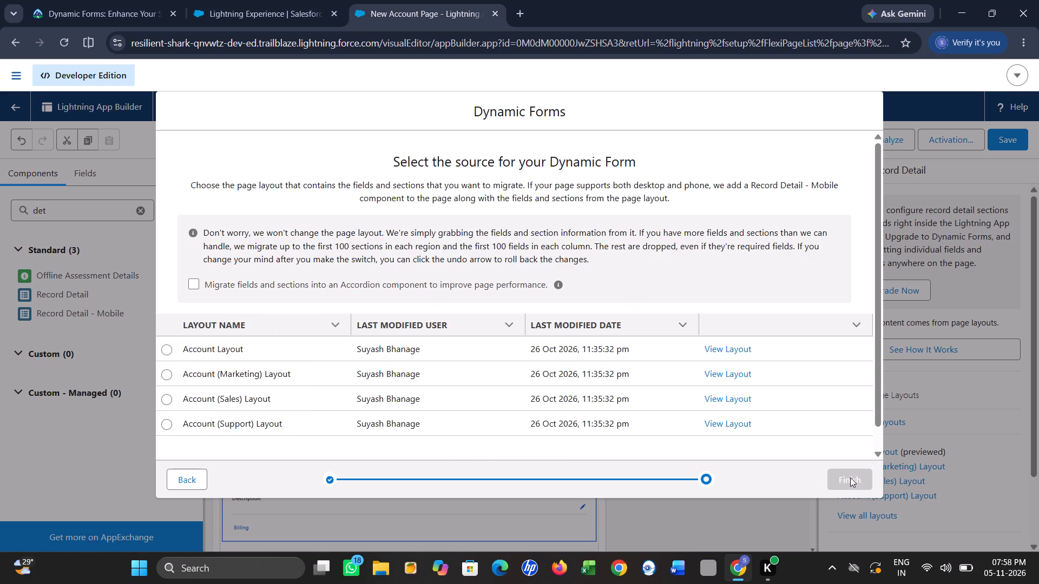
pyautogui.click(169, 347)
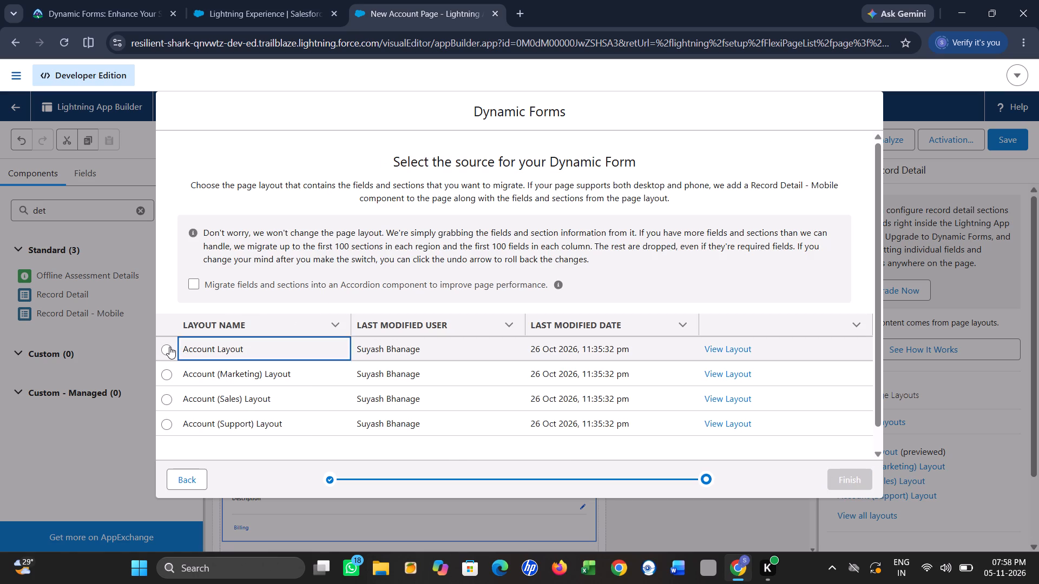
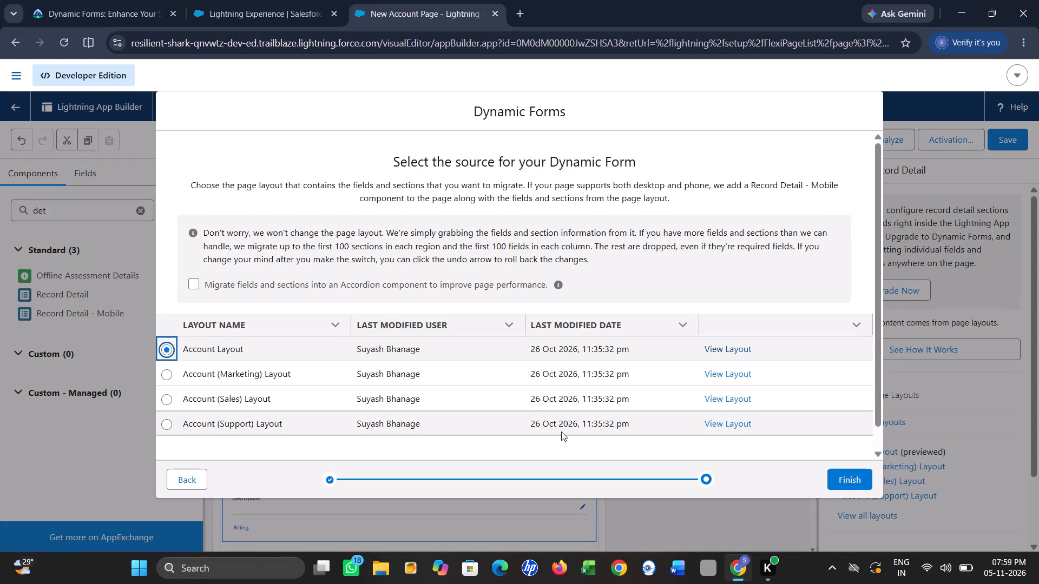
# Finish the Dynamic Forms upgrade, migrating the fields and sections from the selected Account Layout without using an Accordion component.
pyautogui.click(854, 480)
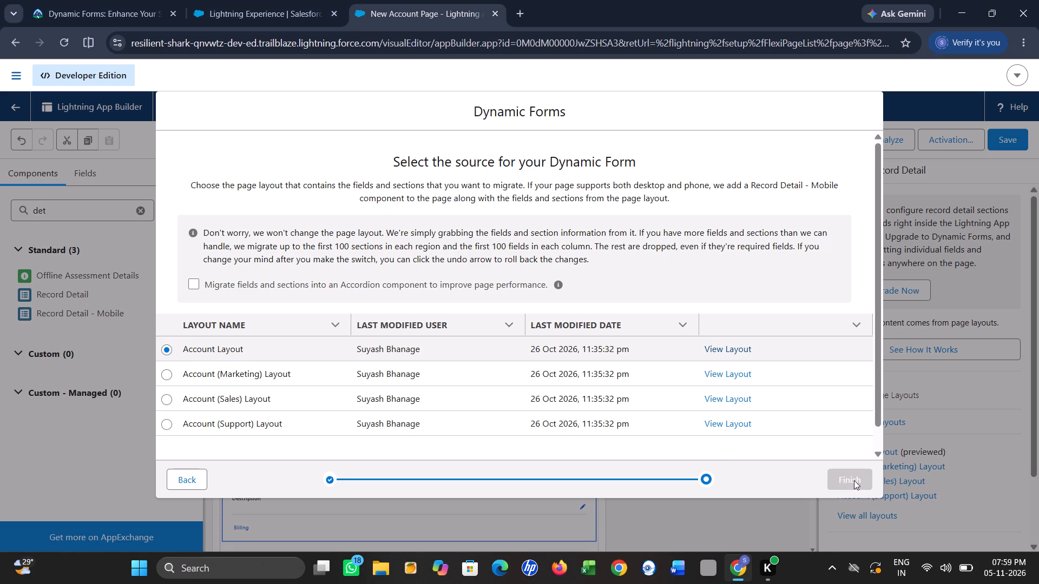
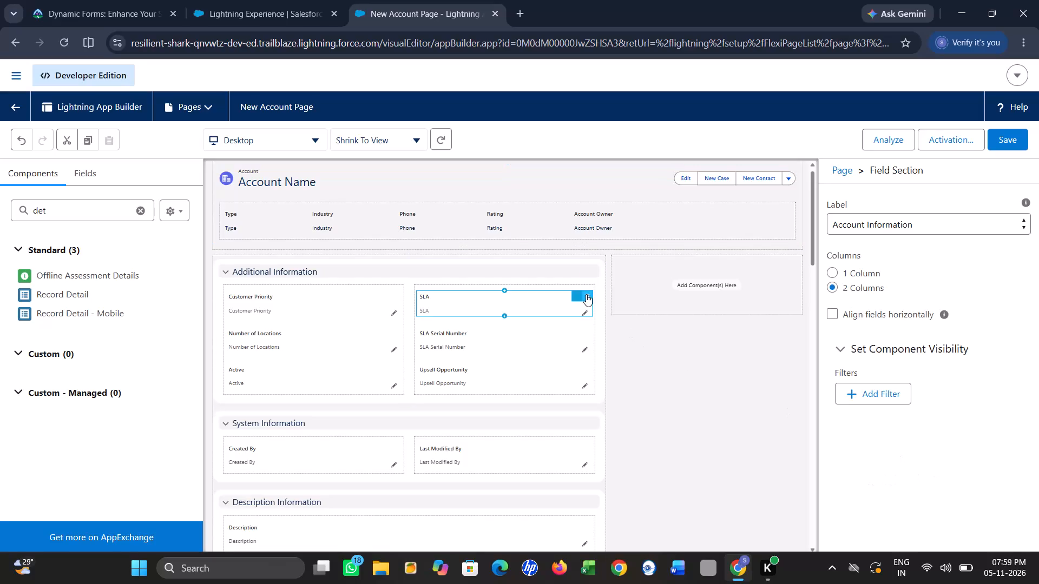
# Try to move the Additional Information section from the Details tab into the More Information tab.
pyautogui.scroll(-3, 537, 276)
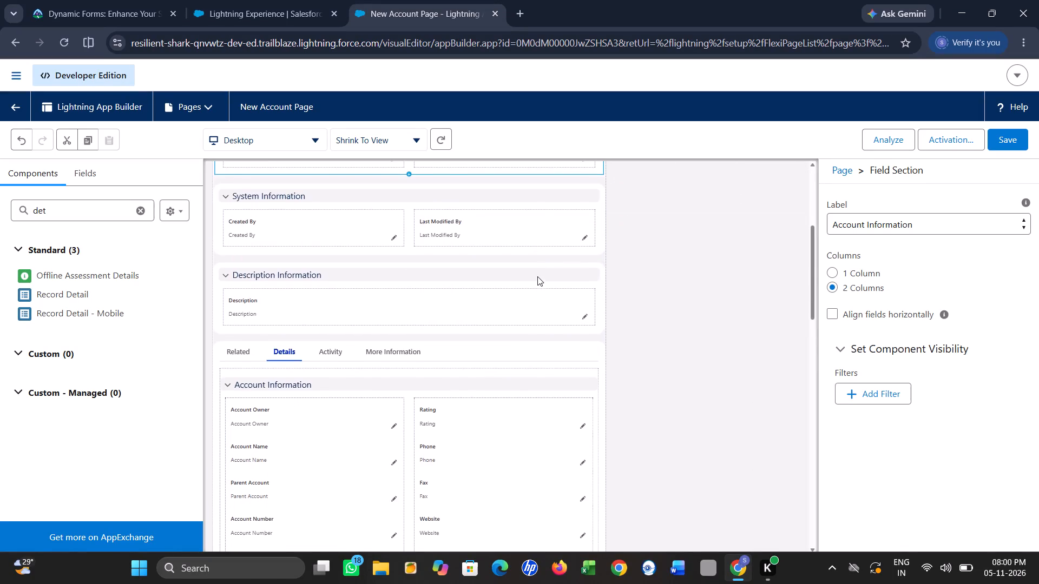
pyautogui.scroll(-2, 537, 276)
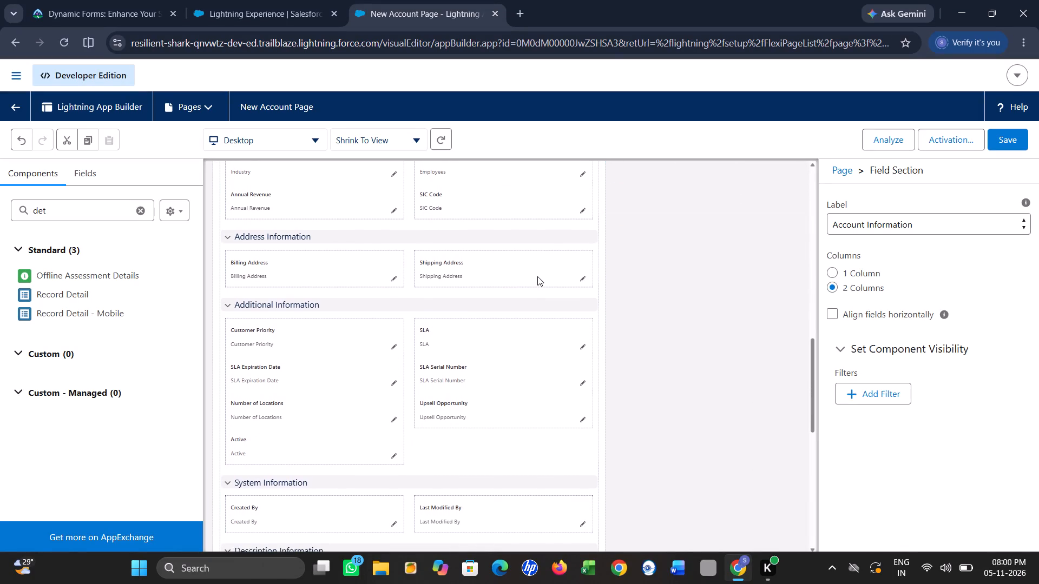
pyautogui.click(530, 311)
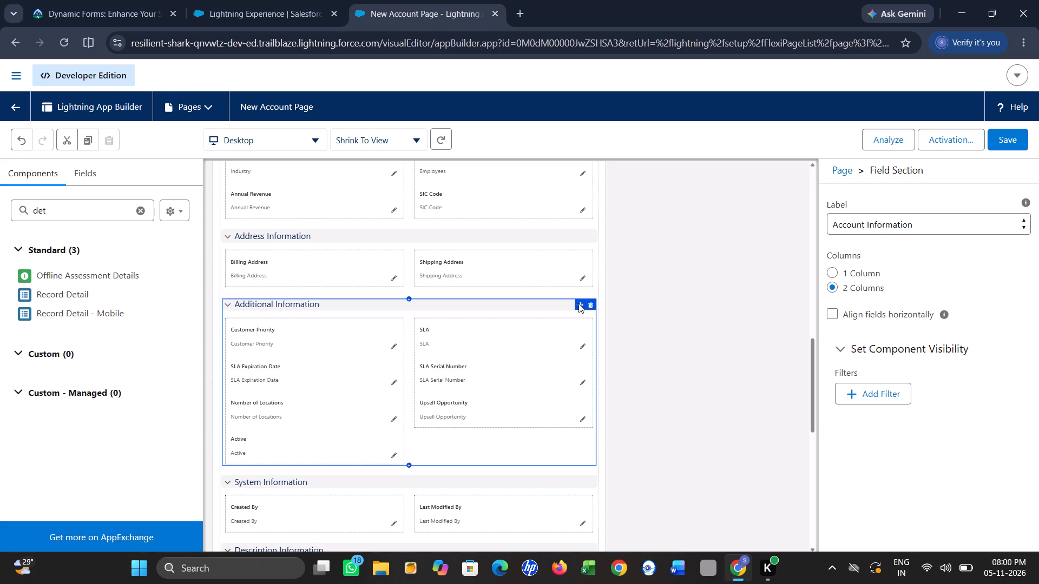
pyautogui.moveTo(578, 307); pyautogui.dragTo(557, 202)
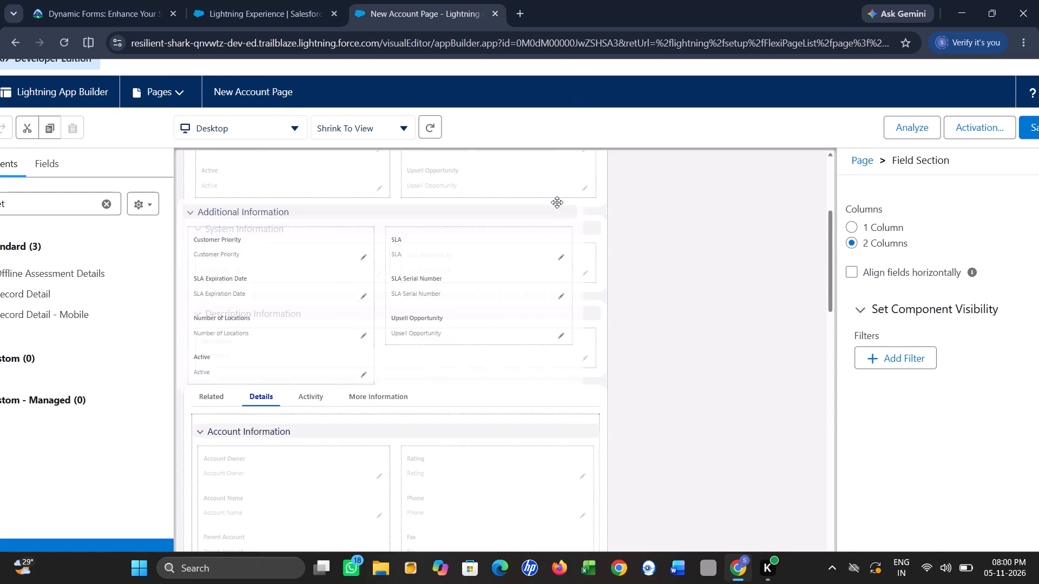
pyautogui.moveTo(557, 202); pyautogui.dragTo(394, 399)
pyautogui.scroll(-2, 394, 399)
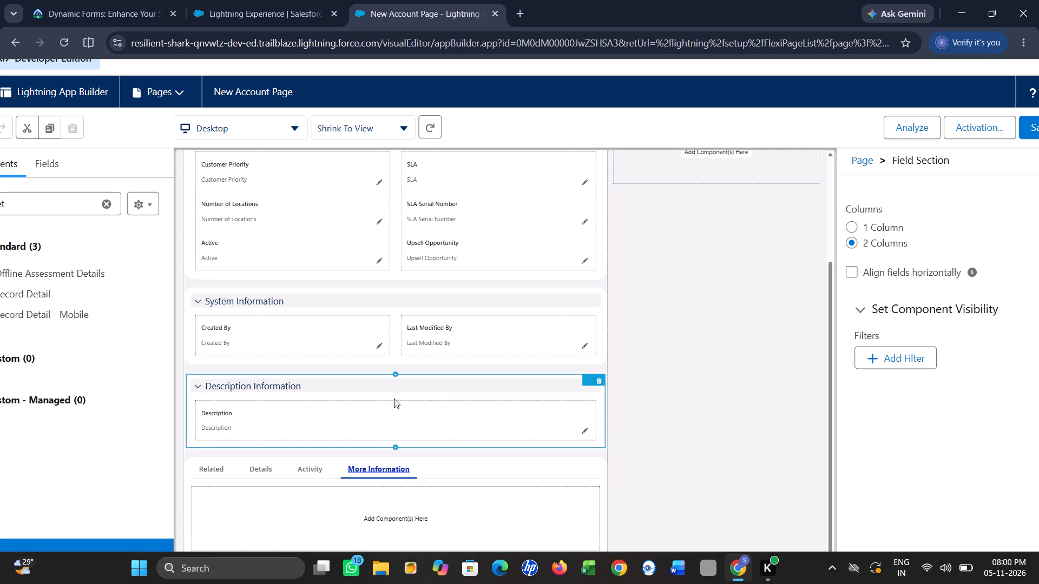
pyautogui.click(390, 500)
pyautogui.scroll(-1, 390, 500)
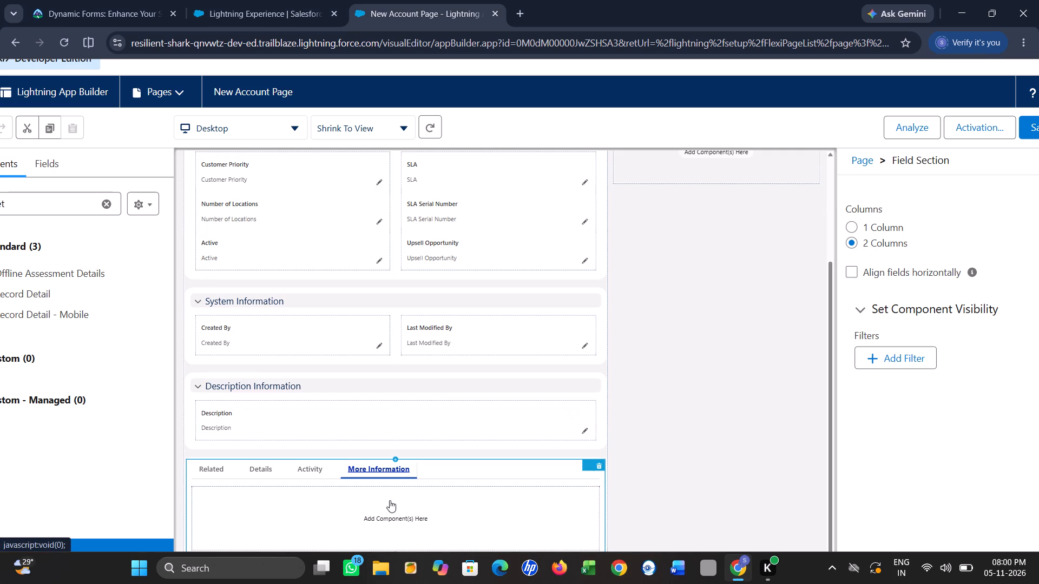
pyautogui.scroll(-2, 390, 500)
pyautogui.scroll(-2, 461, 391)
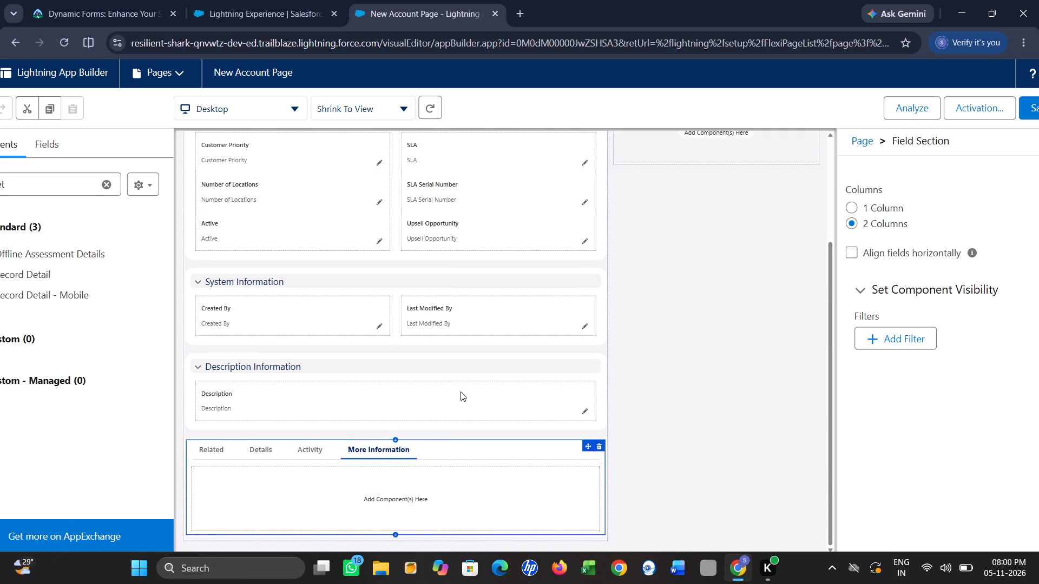
# Move the Additional Information section from the Details tab into the empty More Information tab.
pyautogui.click(315, 451)
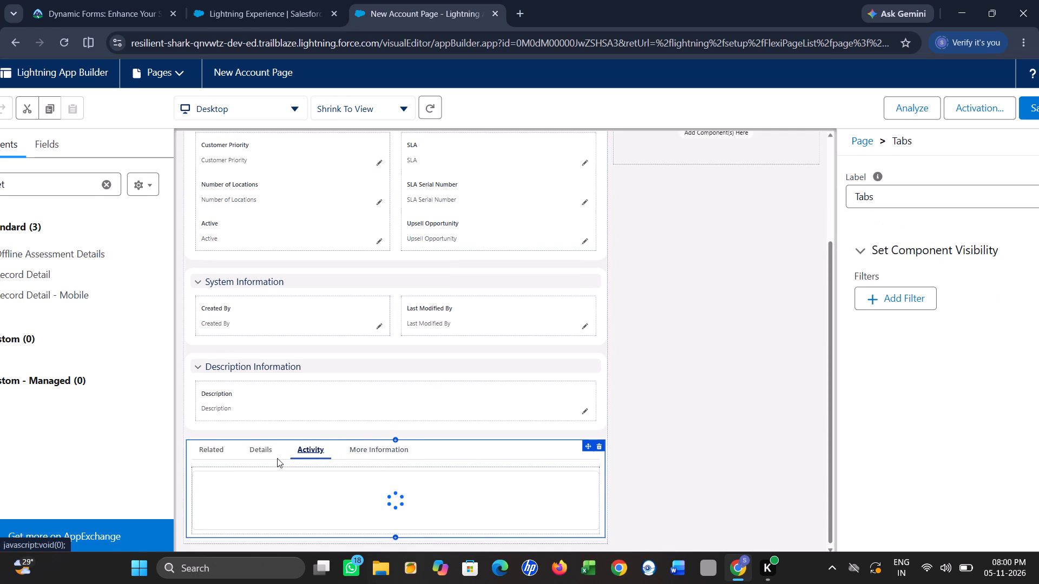
pyautogui.click(268, 449)
pyautogui.scroll(-3, 268, 449)
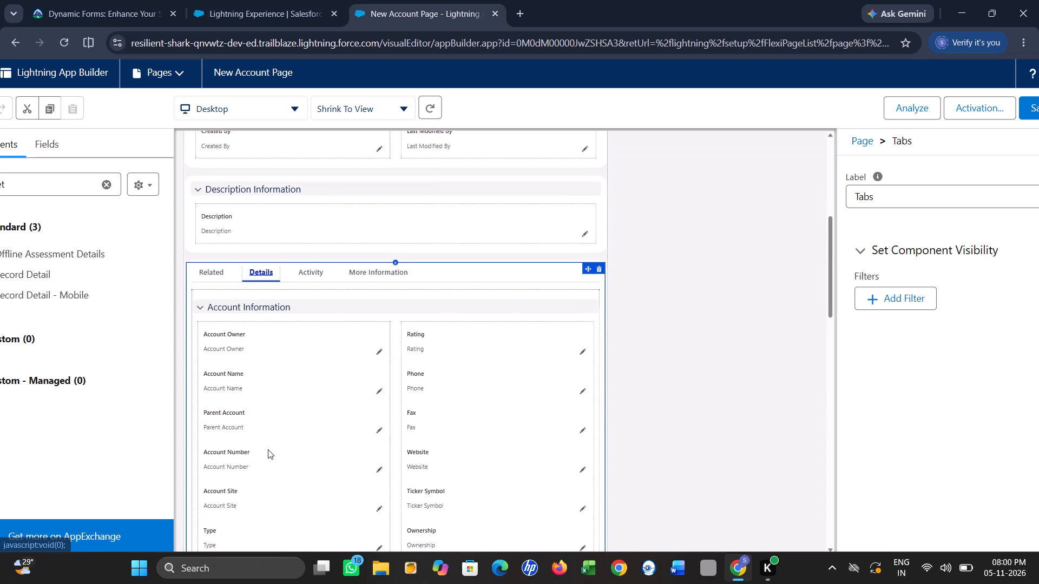
pyautogui.scroll(-1, 268, 449)
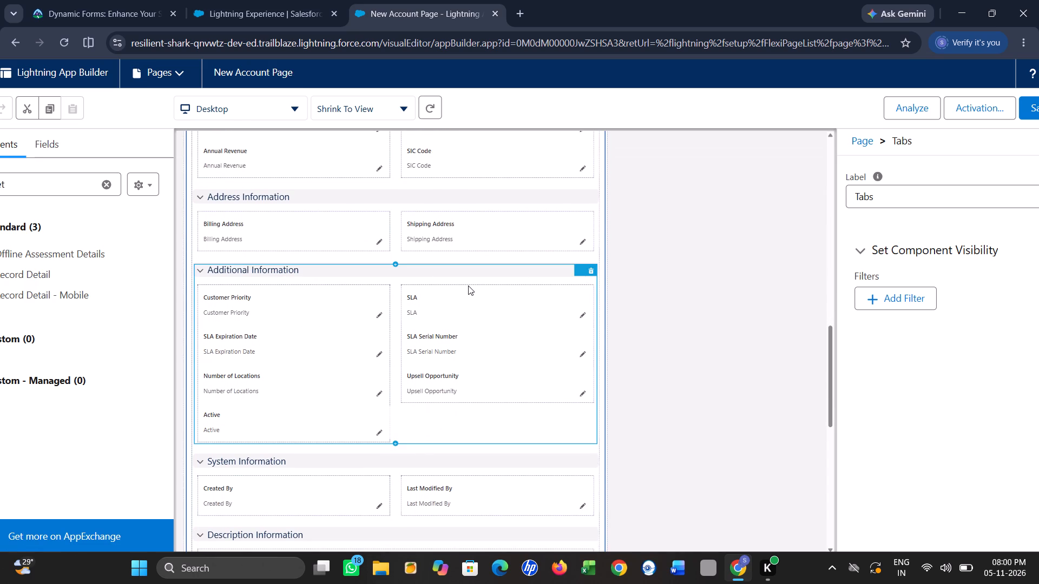
pyautogui.moveTo(578, 271); pyautogui.dragTo(516, 219)
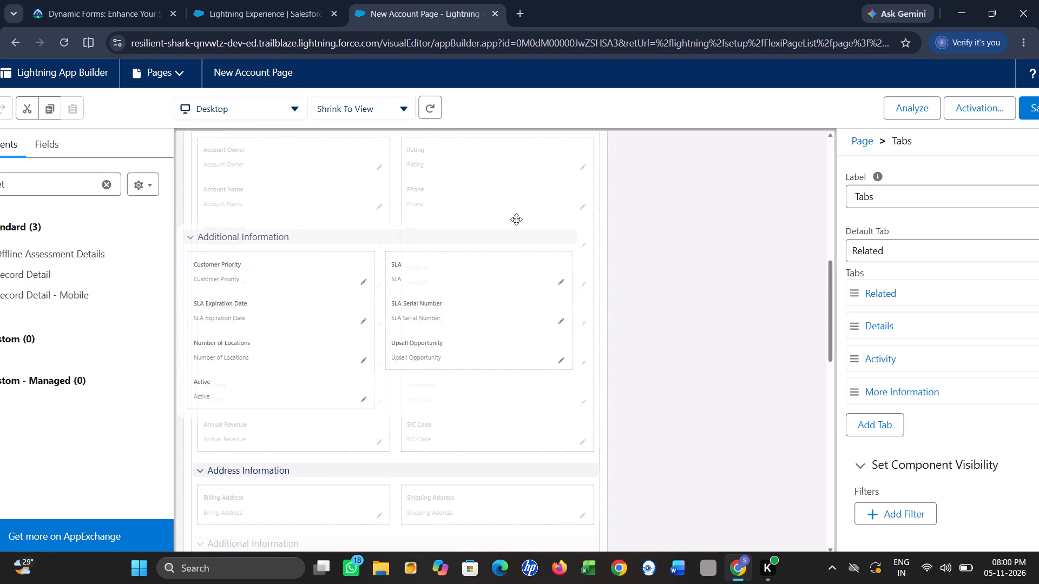
pyautogui.moveTo(516, 219); pyautogui.dragTo(504, 175)
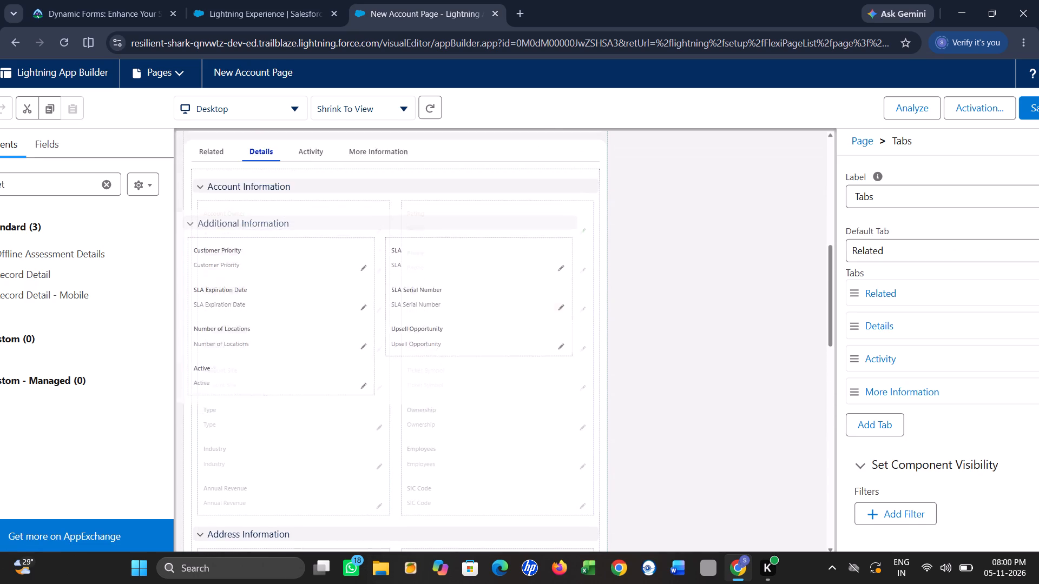
pyautogui.moveTo(504, 175); pyautogui.dragTo(378, 156)
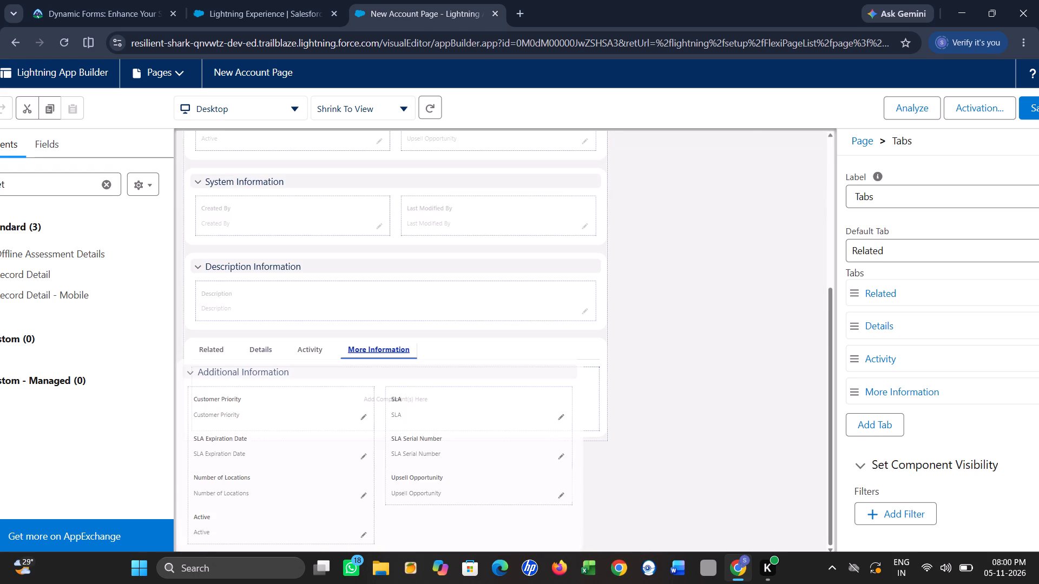
pyautogui.moveTo(378, 156); pyautogui.dragTo(381, 319)
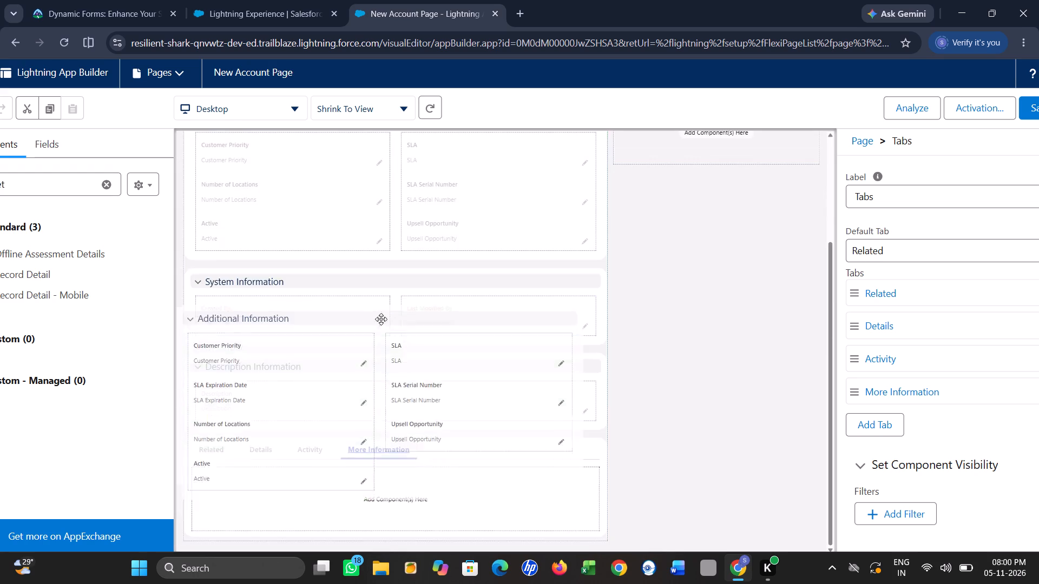
pyautogui.moveTo(381, 319); pyautogui.dragTo(391, 316)
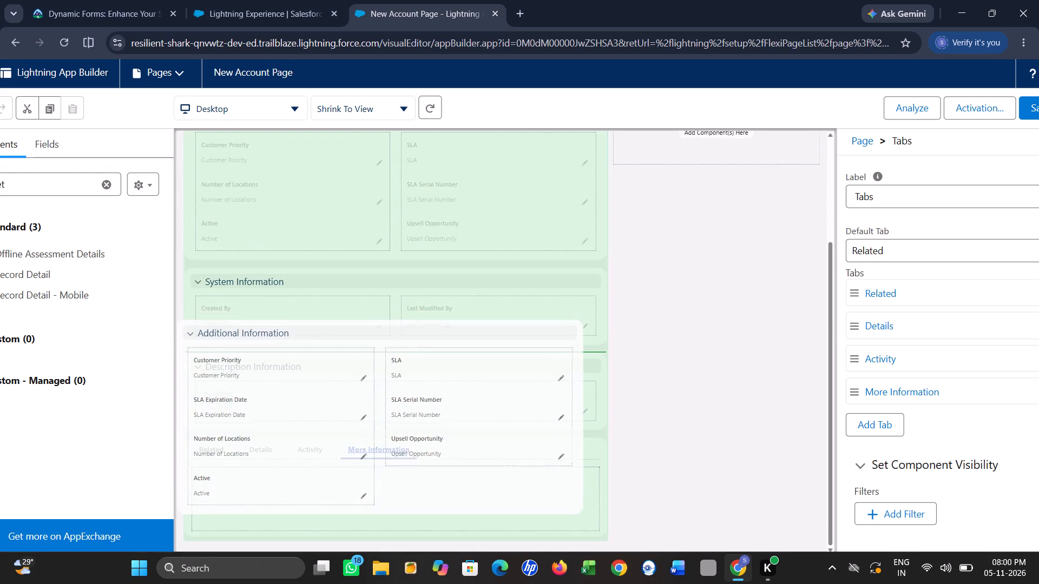
pyautogui.moveTo(391, 316); pyautogui.dragTo(382, 361)
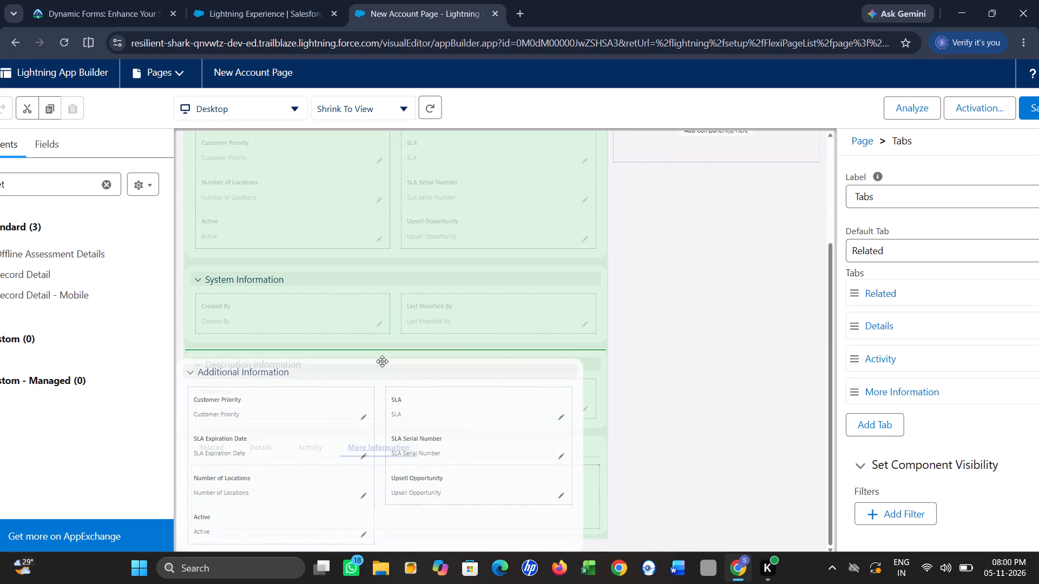
pyautogui.moveTo(382, 361); pyautogui.dragTo(384, 367)
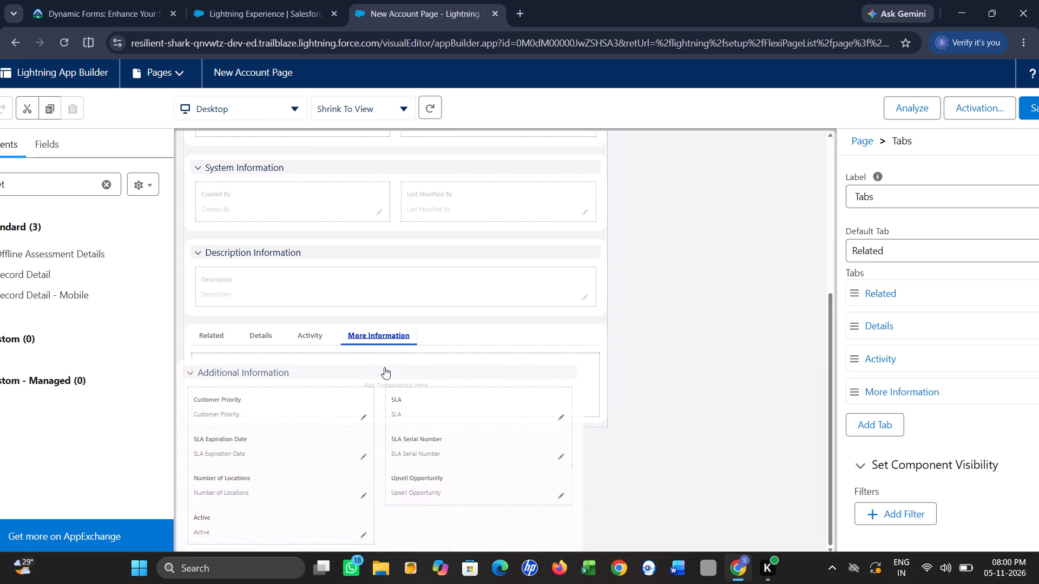
pyautogui.moveTo(384, 367); pyautogui.dragTo(389, 340)
# Move the System Information section from the Details tab into More Information, below the Additional Information section.
pyautogui.scroll(-2, 389, 340)
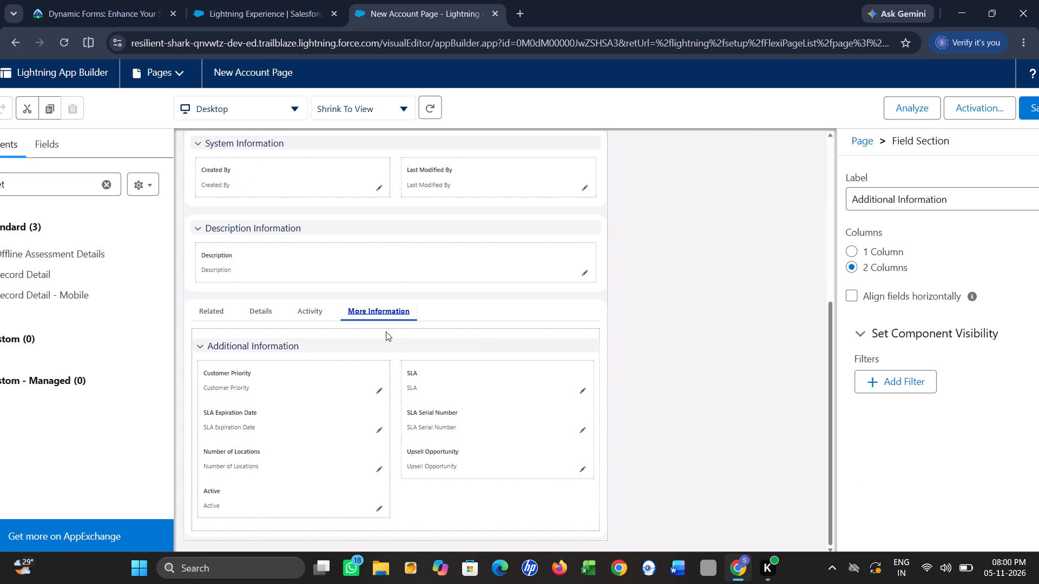
pyautogui.click(262, 306)
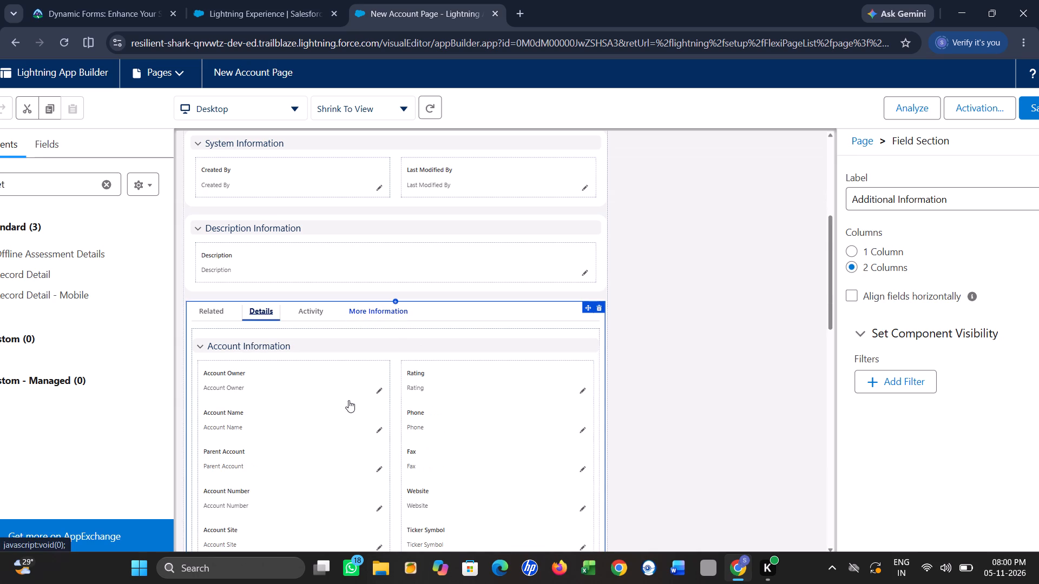
pyautogui.scroll(-7, 348, 400)
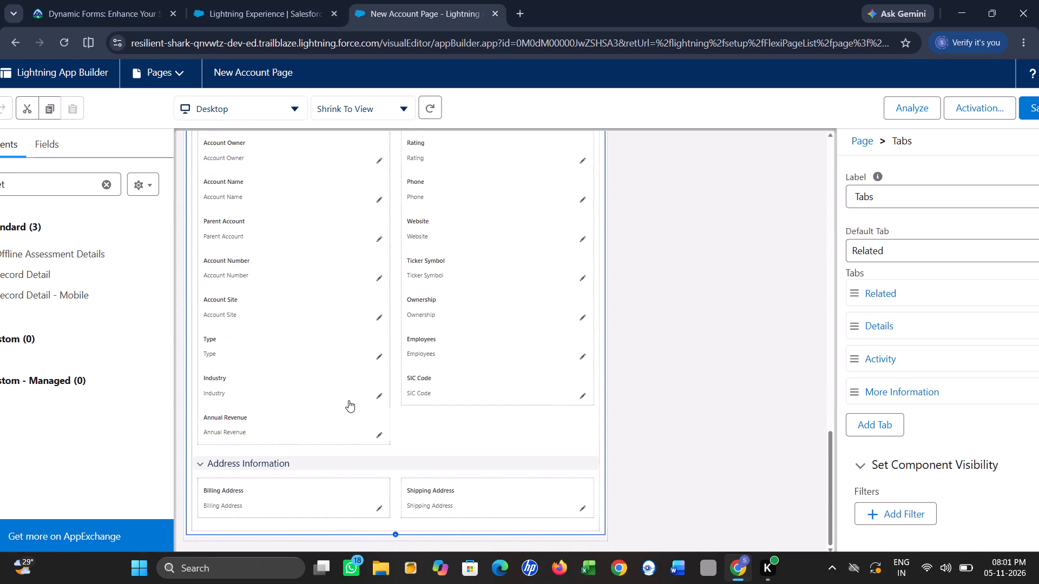
pyautogui.scroll(-1, 348, 400)
pyautogui.scroll(2, 422, 397)
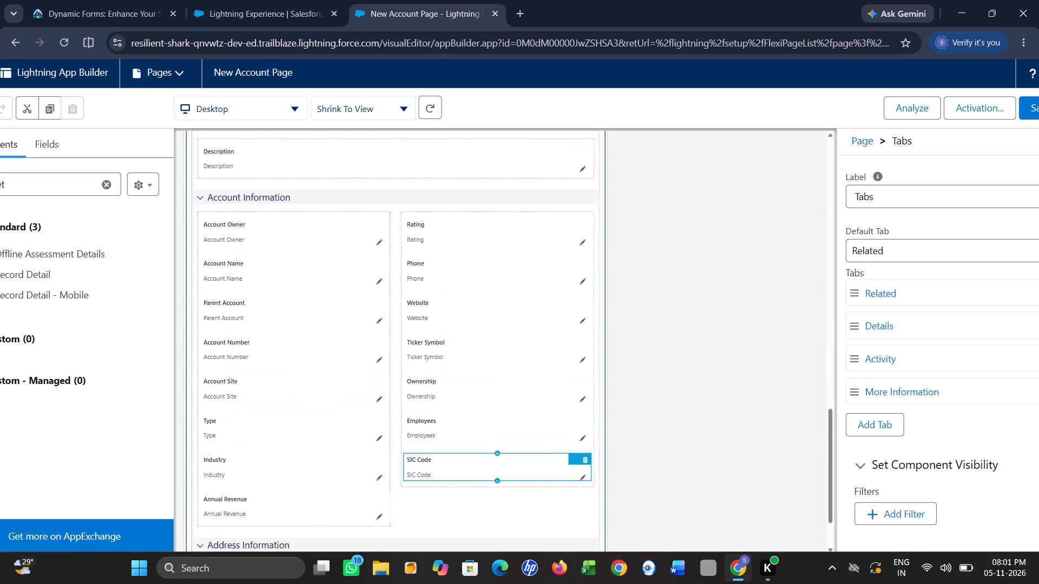
pyautogui.scroll(2, 422, 397)
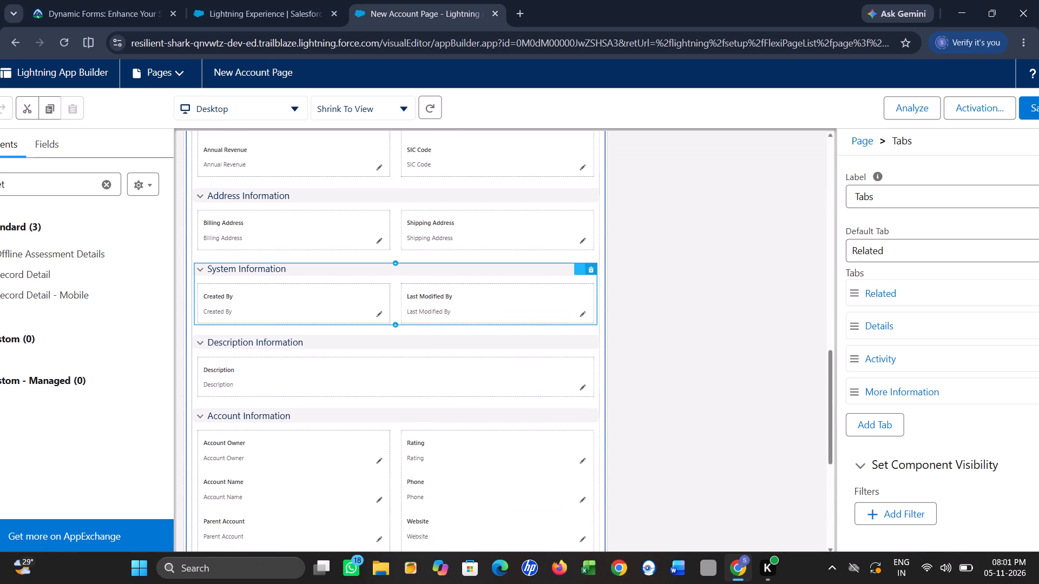
pyautogui.moveTo(577, 272); pyautogui.dragTo(545, 192)
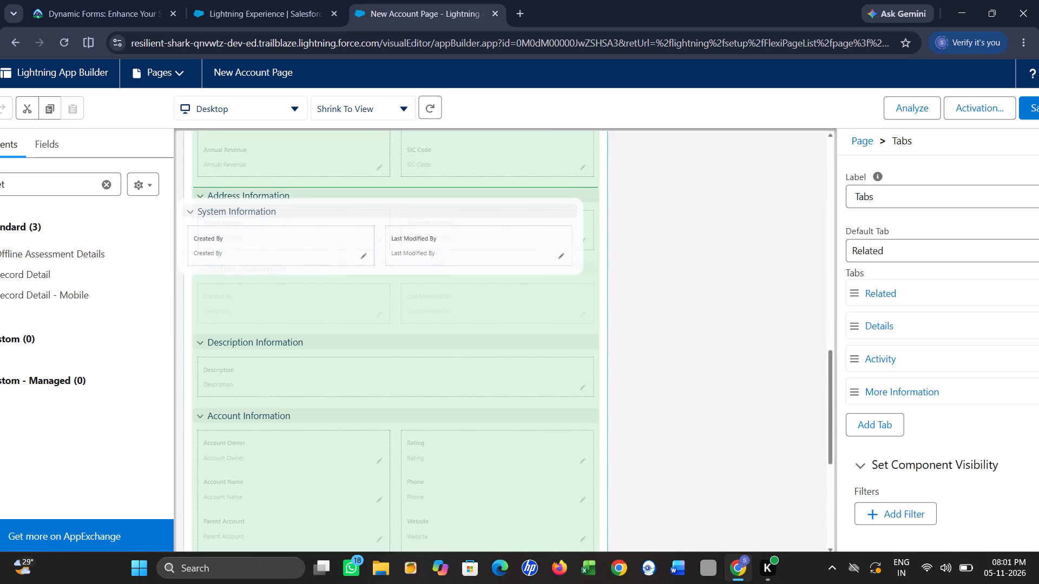
pyautogui.moveTo(545, 192); pyautogui.dragTo(557, 131)
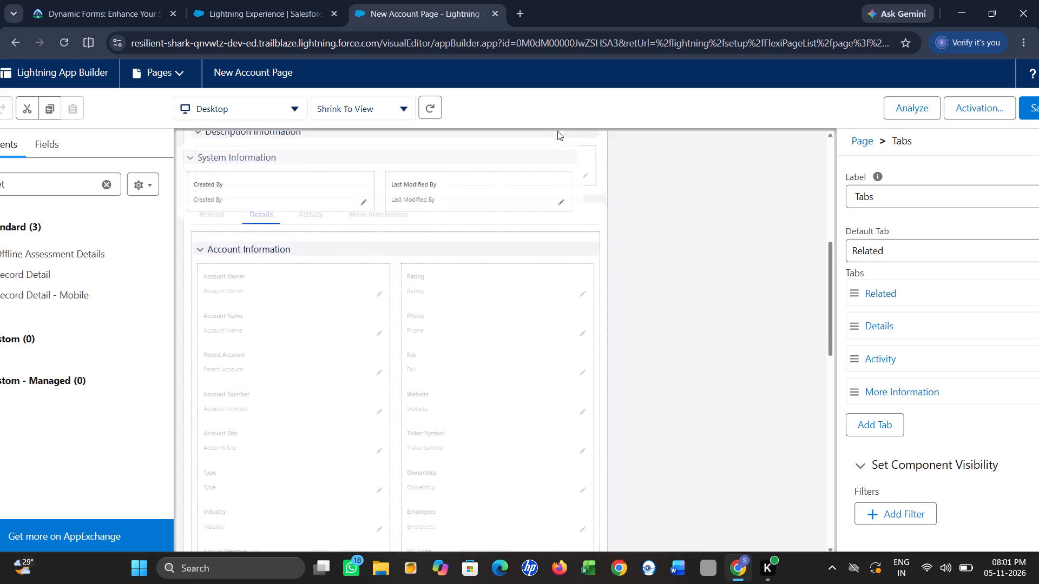
pyautogui.moveTo(557, 131); pyautogui.dragTo(395, 280)
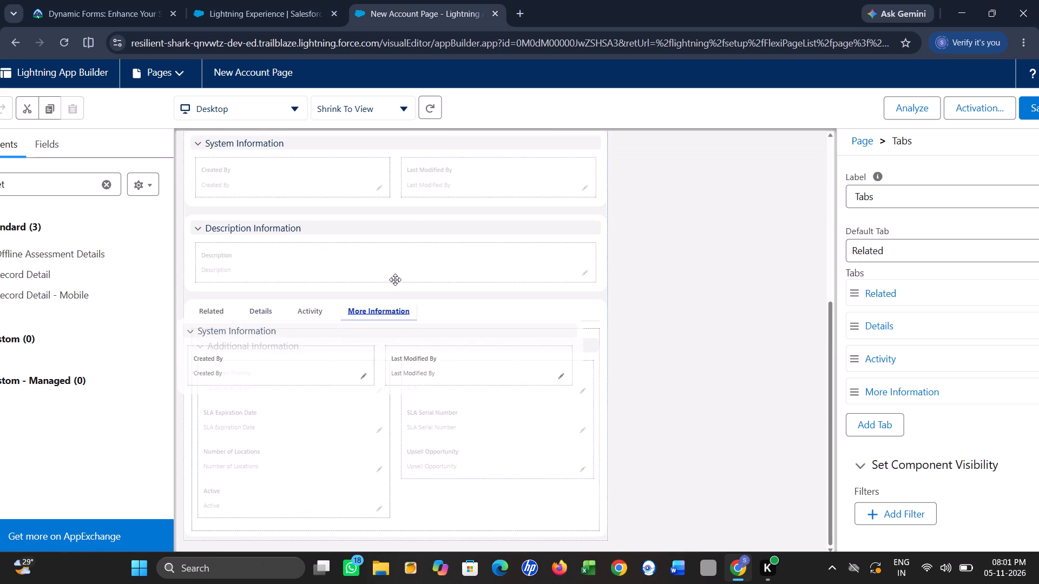
pyautogui.moveTo(395, 280); pyautogui.dragTo(419, 454)
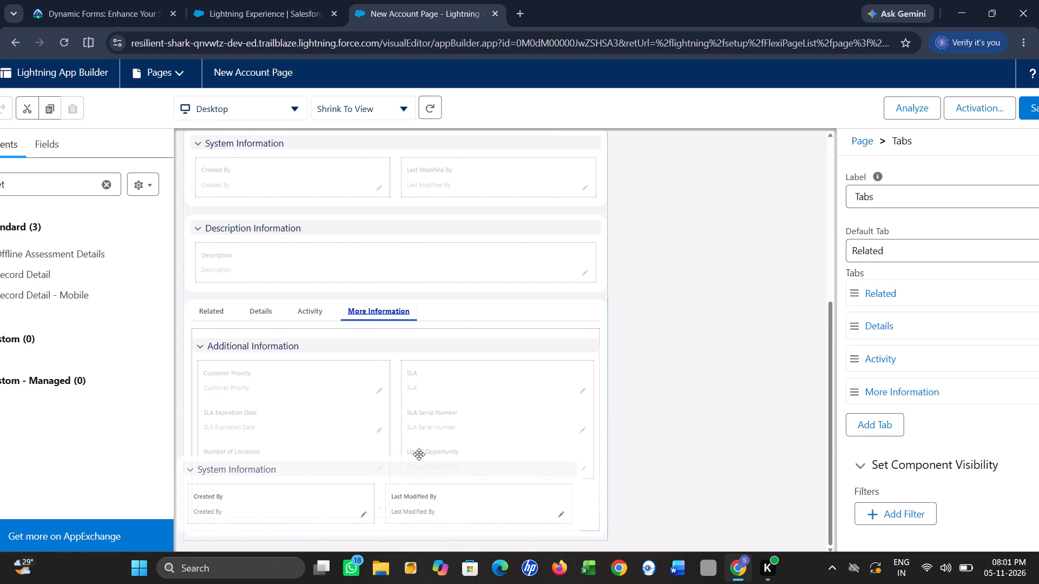
pyautogui.moveTo(419, 454); pyautogui.dragTo(431, 481)
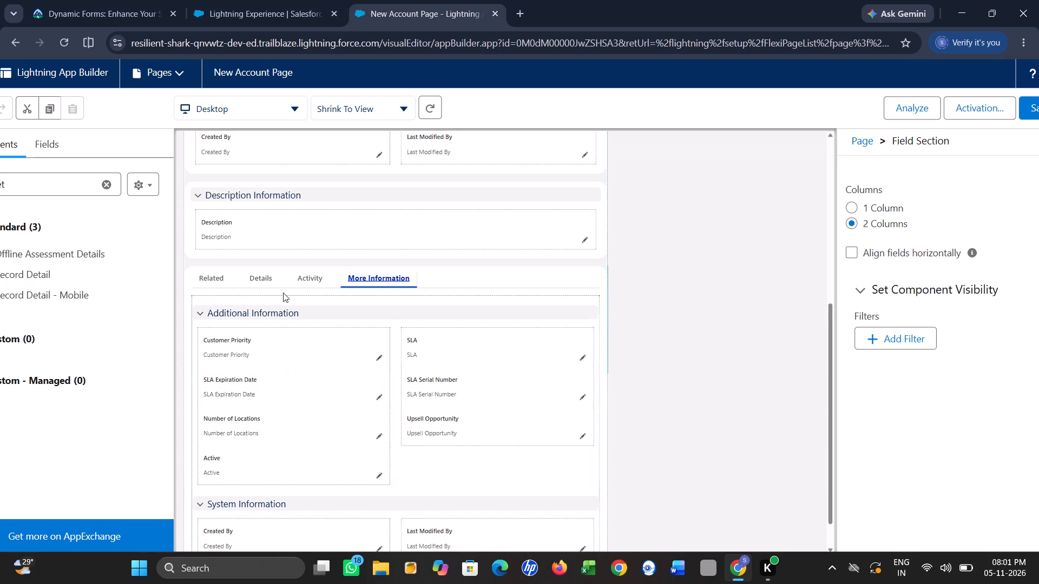
# Move the Description Information section from the Details tab into More Information, between the Additional Information and System Information sections.
pyautogui.click(267, 280)
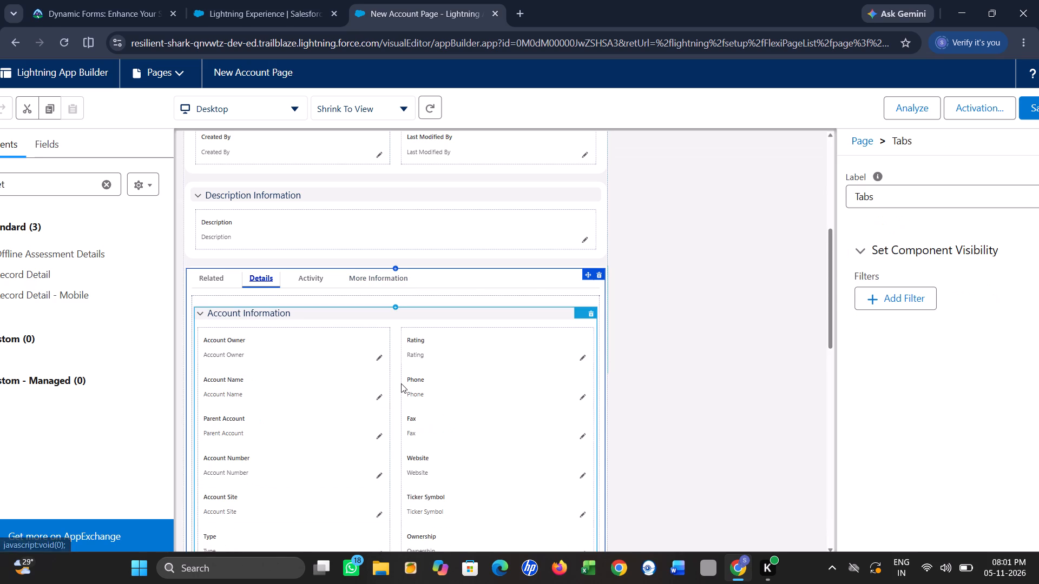
pyautogui.scroll(-3, 434, 467)
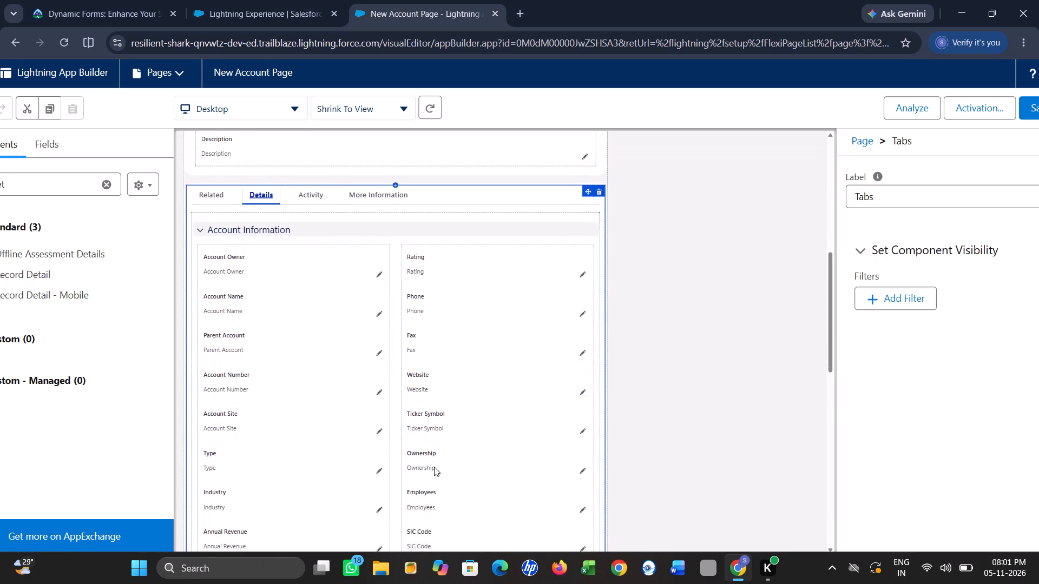
pyautogui.scroll(-2, 434, 467)
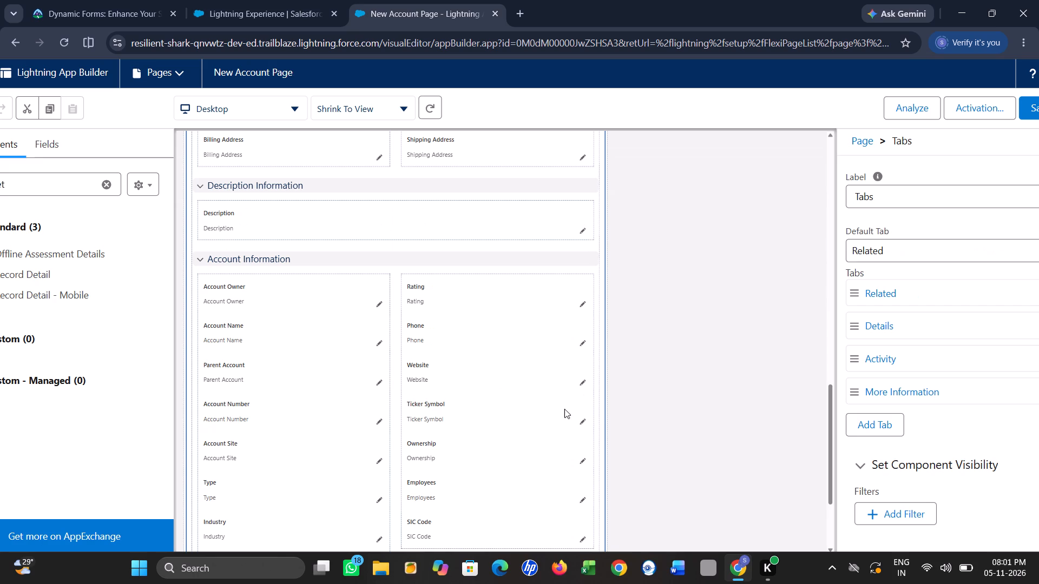
pyautogui.scroll(-2, 672, 416)
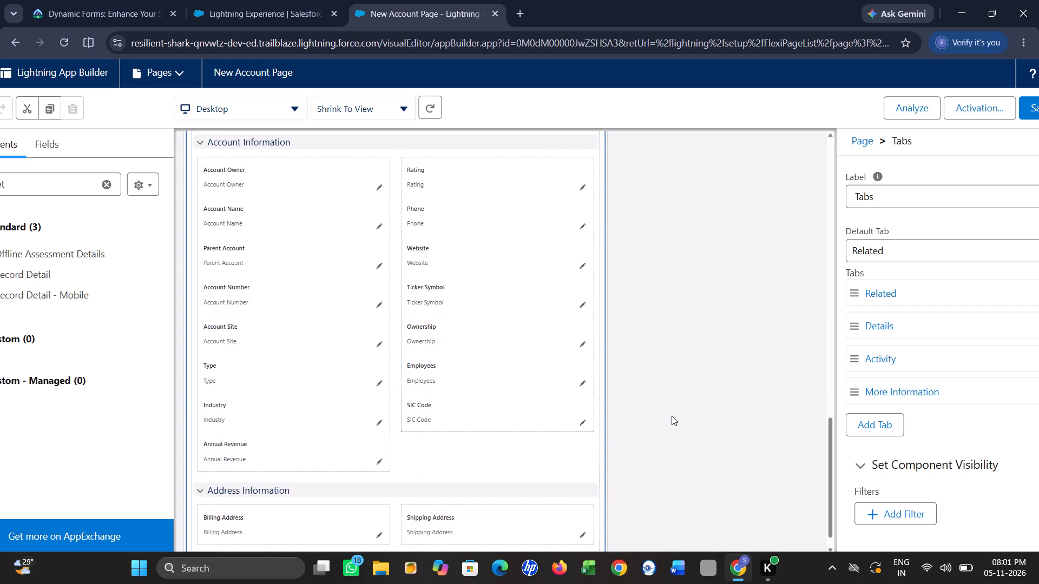
pyautogui.scroll(-3, 666, 499)
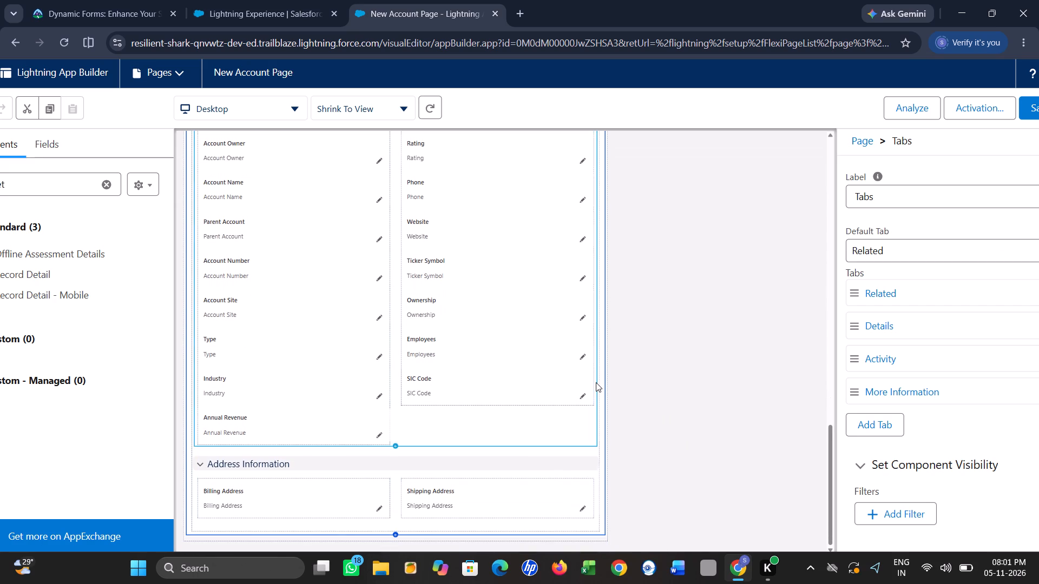
pyautogui.scroll(3, 470, 407)
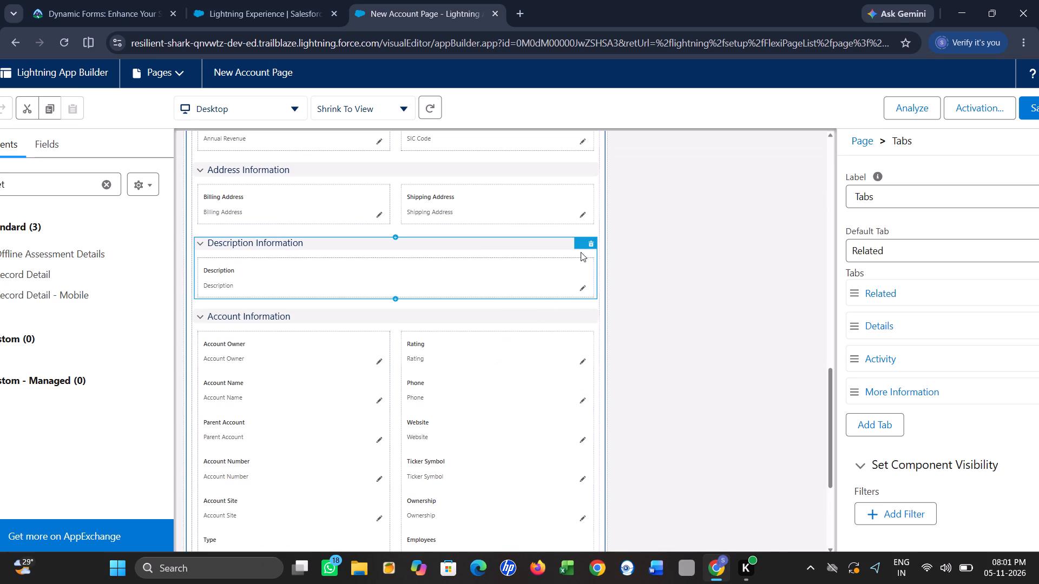
pyautogui.moveTo(580, 245); pyautogui.dragTo(557, 99)
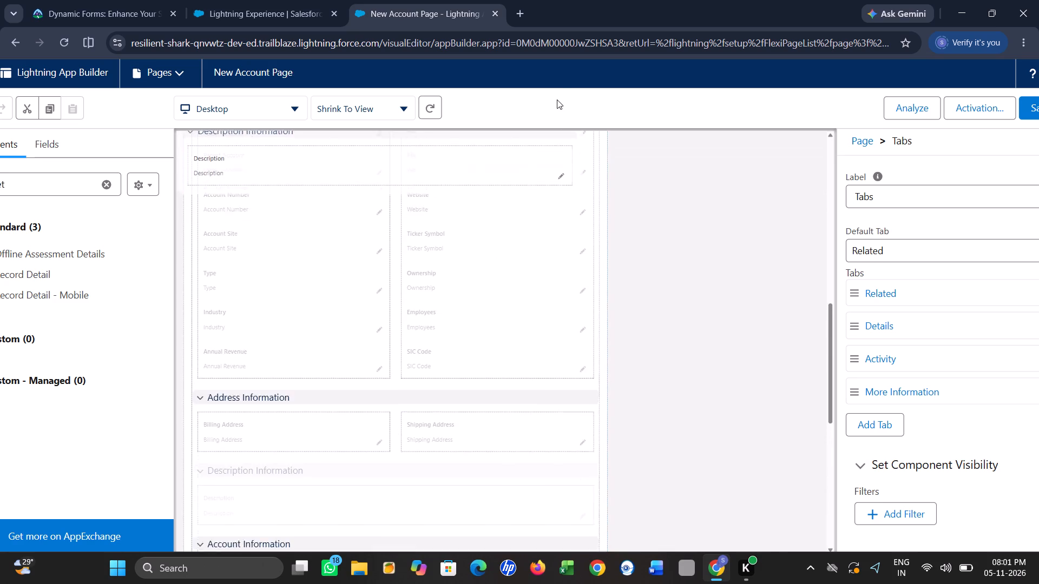
pyautogui.moveTo(557, 99); pyautogui.dragTo(392, 266)
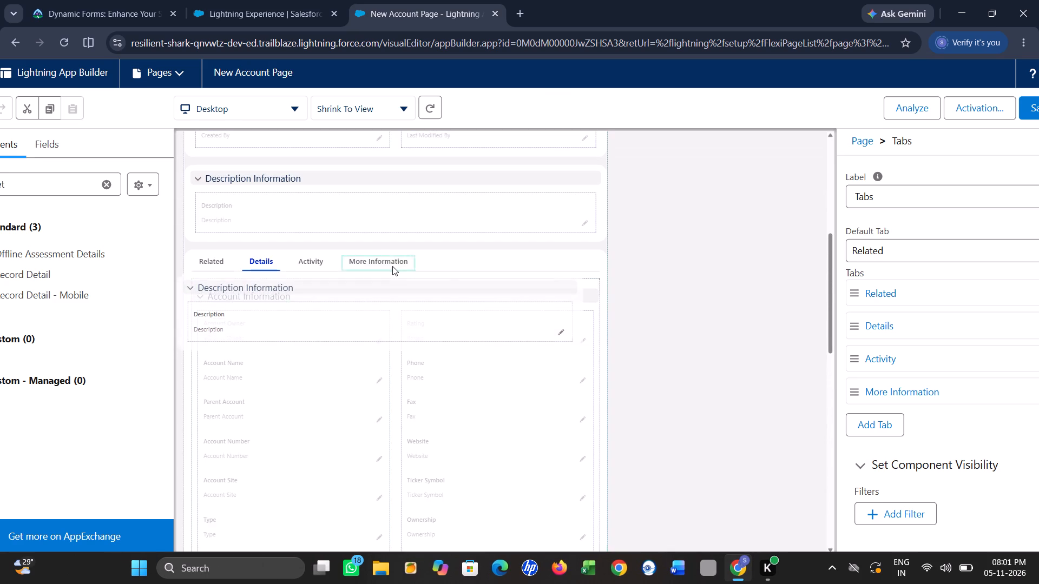
pyautogui.moveTo(392, 266); pyautogui.dragTo(427, 495)
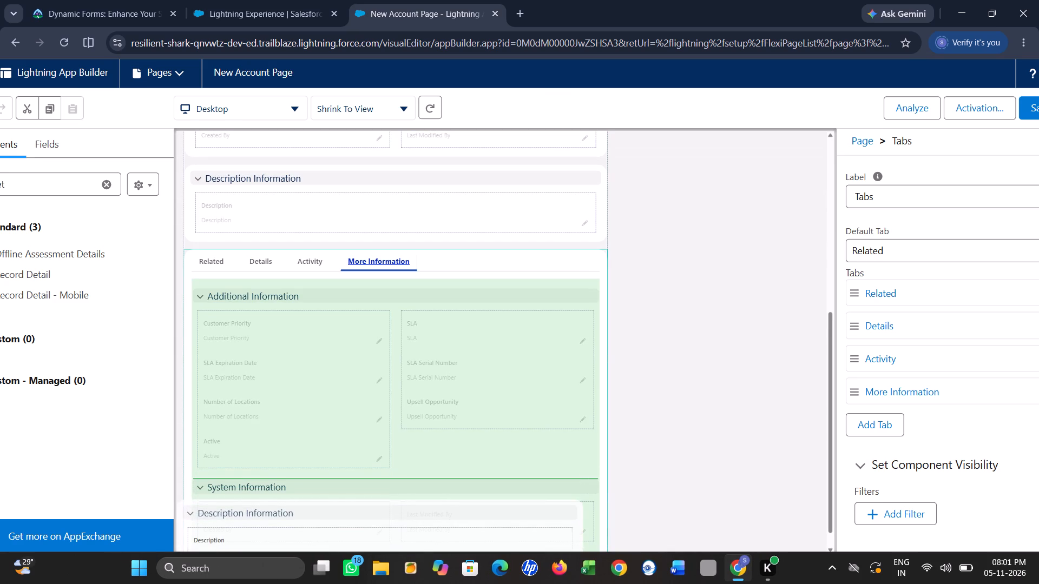
pyautogui.moveTo(427, 495); pyautogui.dragTo(457, 386)
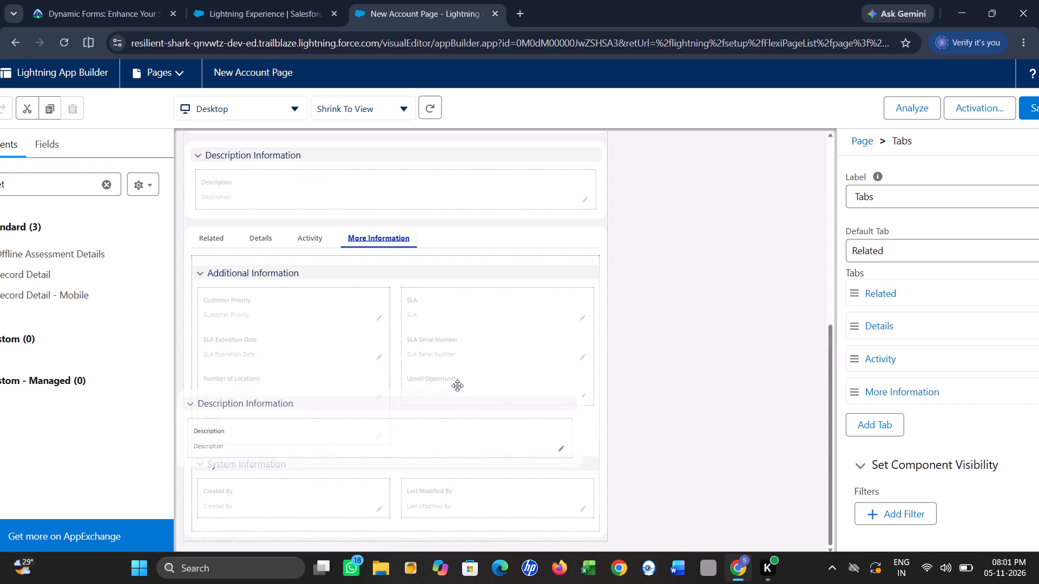
pyautogui.moveTo(457, 386); pyautogui.dragTo(470, 464)
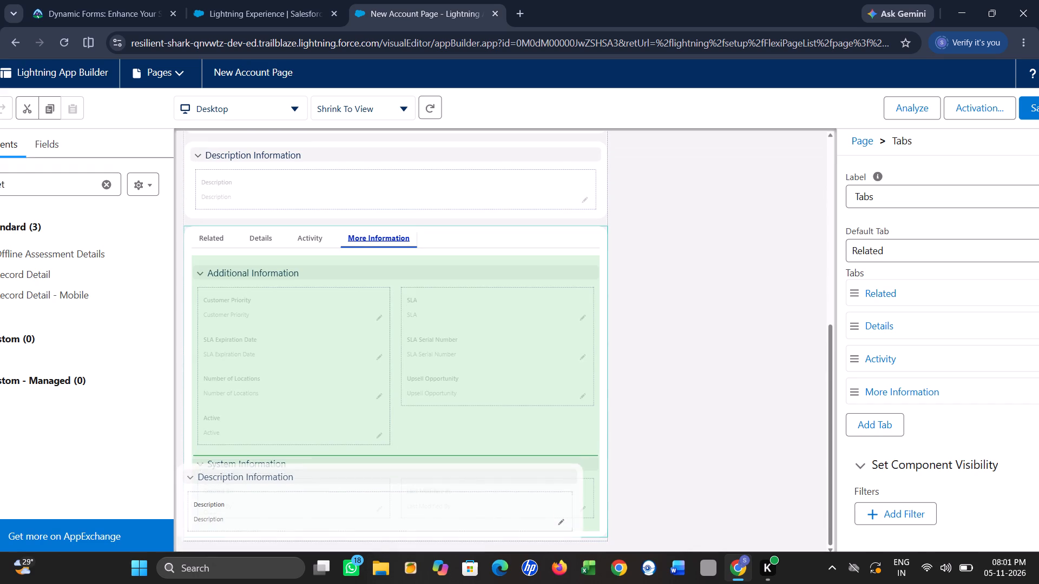
pyautogui.moveTo(470, 464); pyautogui.dragTo(466, 458)
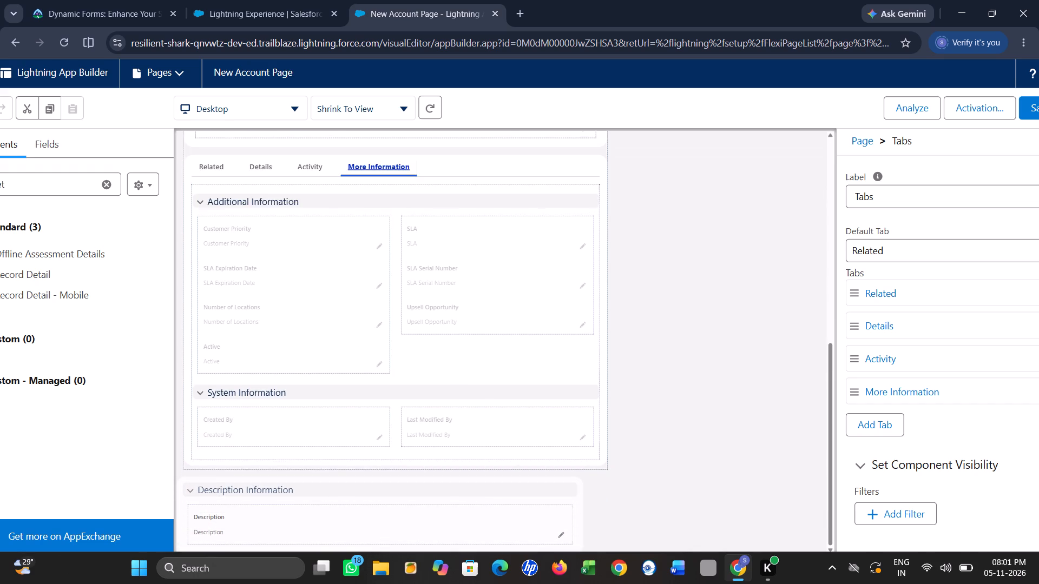
pyautogui.moveTo(466, 458); pyautogui.dragTo(466, 459)
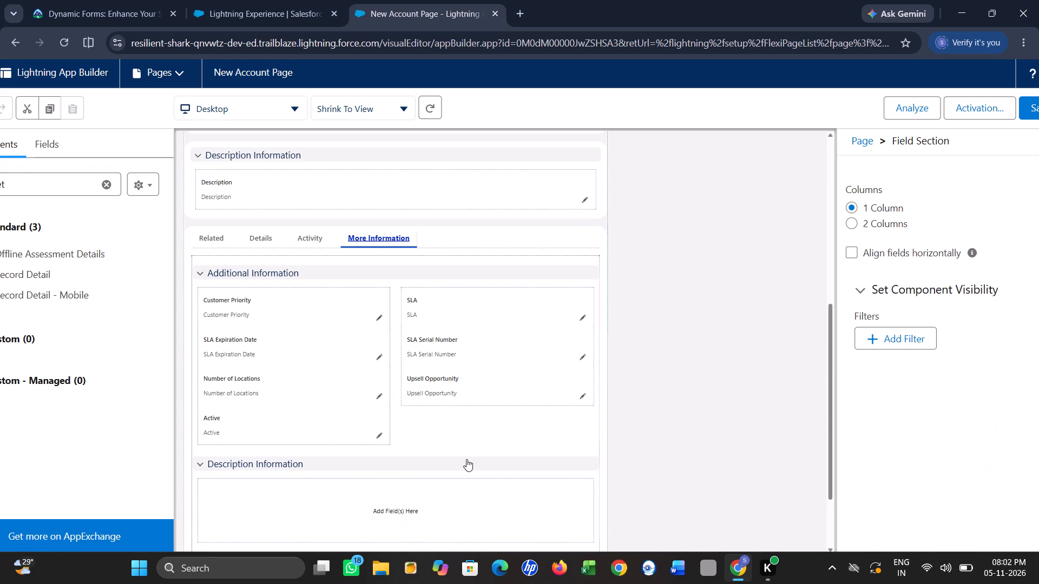
# Reorder the More Information sections by moving System Information above Description Information.
pyautogui.scroll(-2, 428, 523)
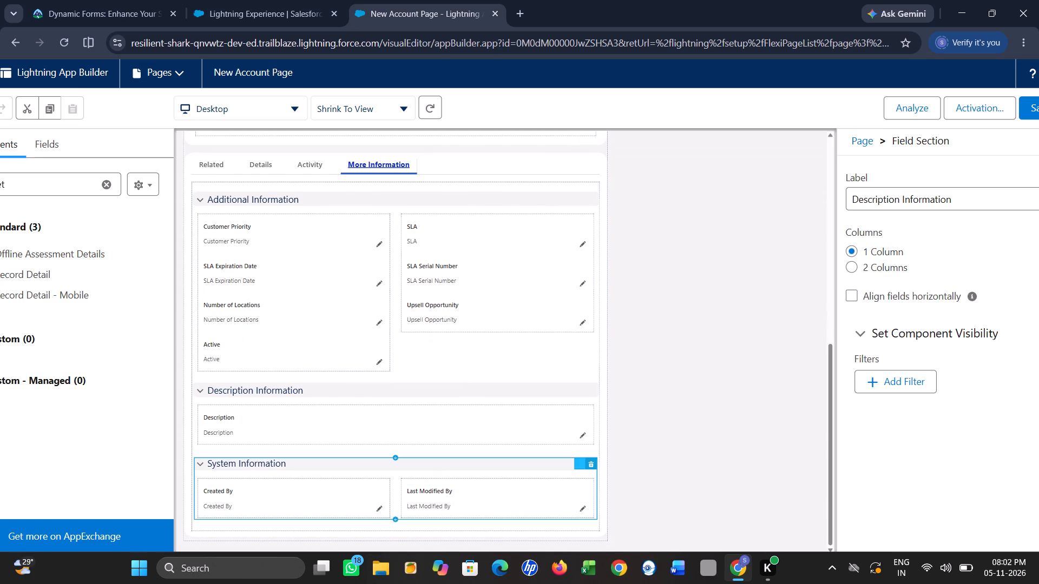
pyautogui.moveTo(575, 469); pyautogui.dragTo(570, 407)
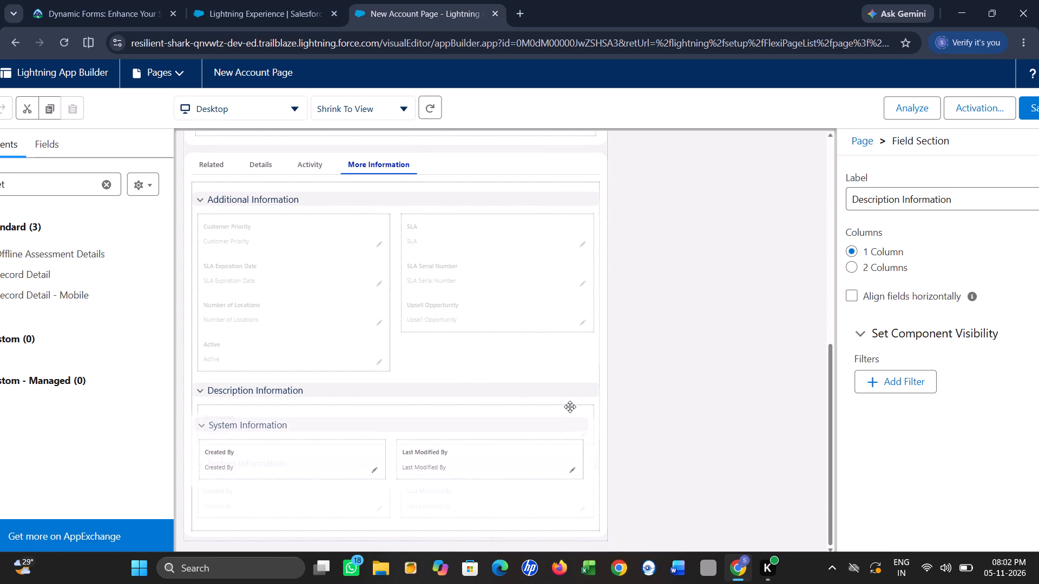
pyautogui.moveTo(570, 407); pyautogui.dragTo(562, 374)
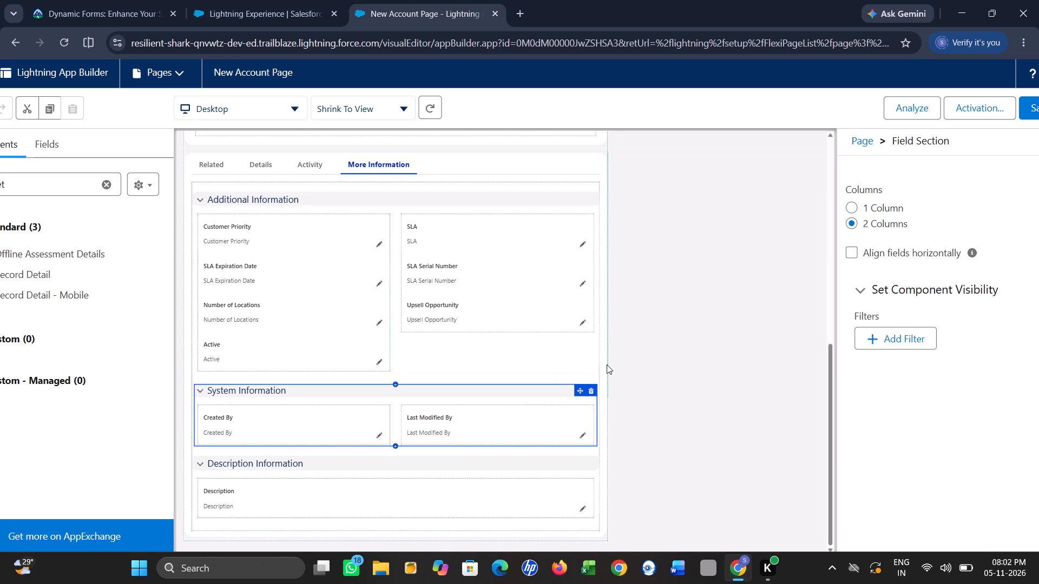
# Remove the Fax field from the first Account Information section of the Details tab.
pyautogui.click(270, 165)
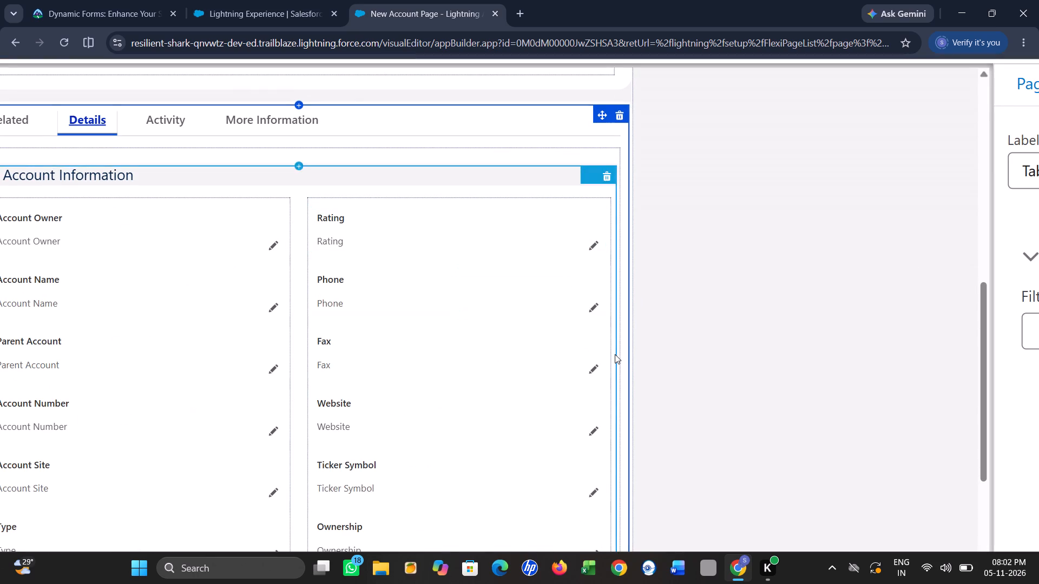
pyautogui.click(598, 345)
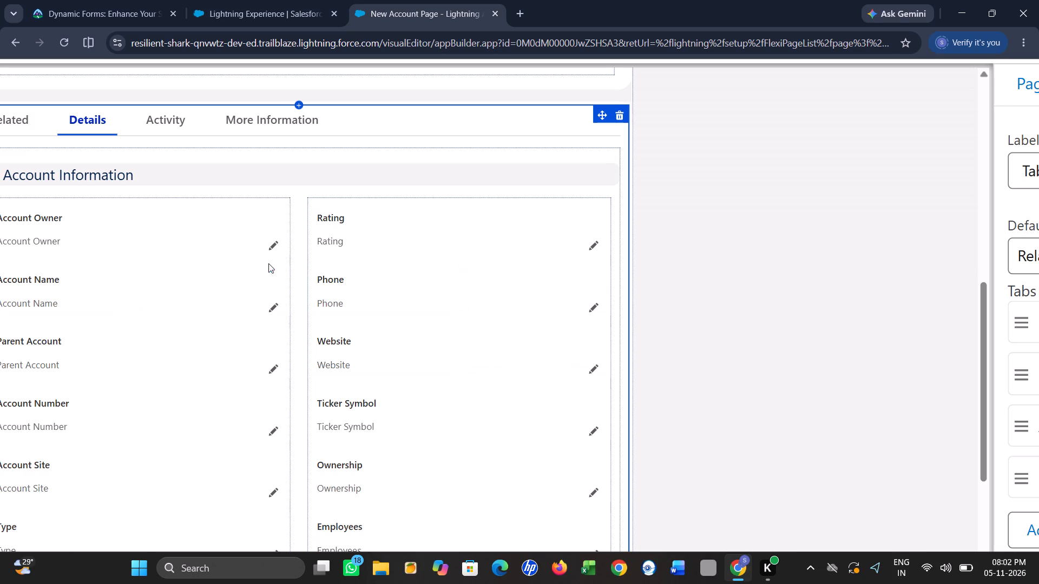
# Remove the SLA Expiration Date field from the Additional Information section of the More Information tab.
pyautogui.click(264, 121)
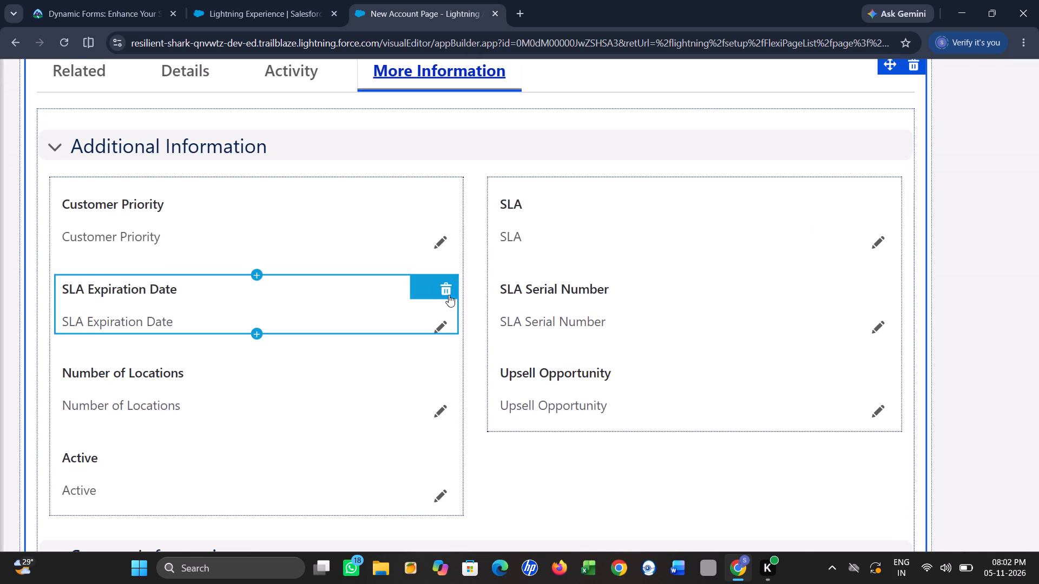
pyautogui.click(445, 287)
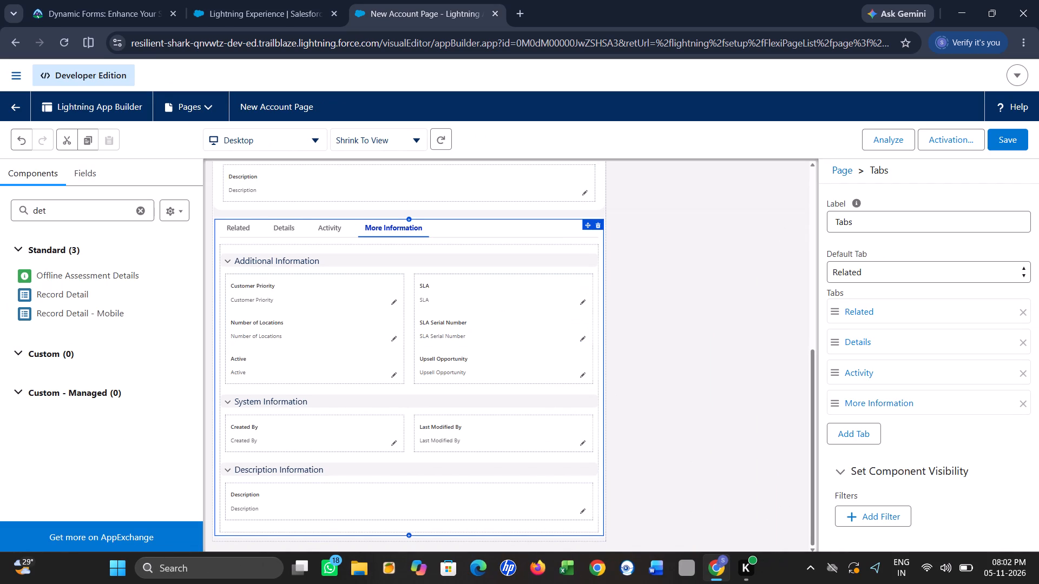
# Examine the field sections placed above the tabs on the New Account Page.
pyautogui.scroll(2, 439, 331)
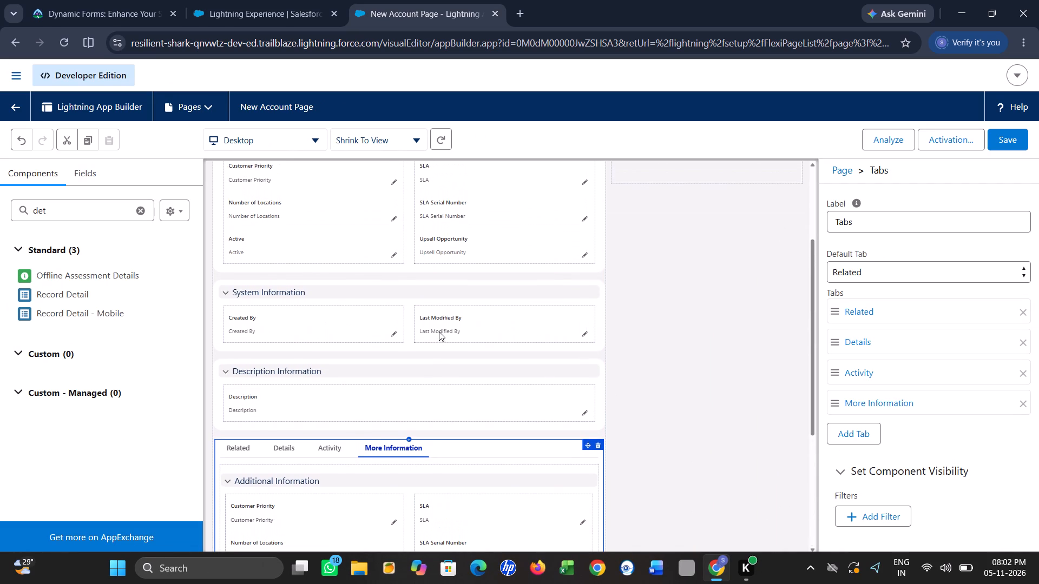
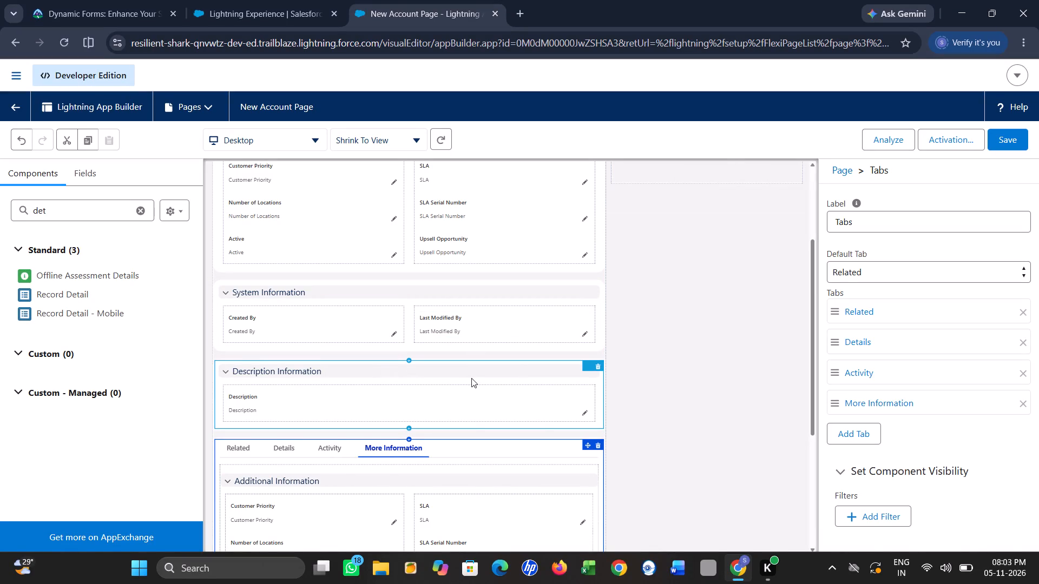
# Delete the existing Highlights Panel from the header region of the New Account Page.
pyautogui.scroll(3, 488, 381)
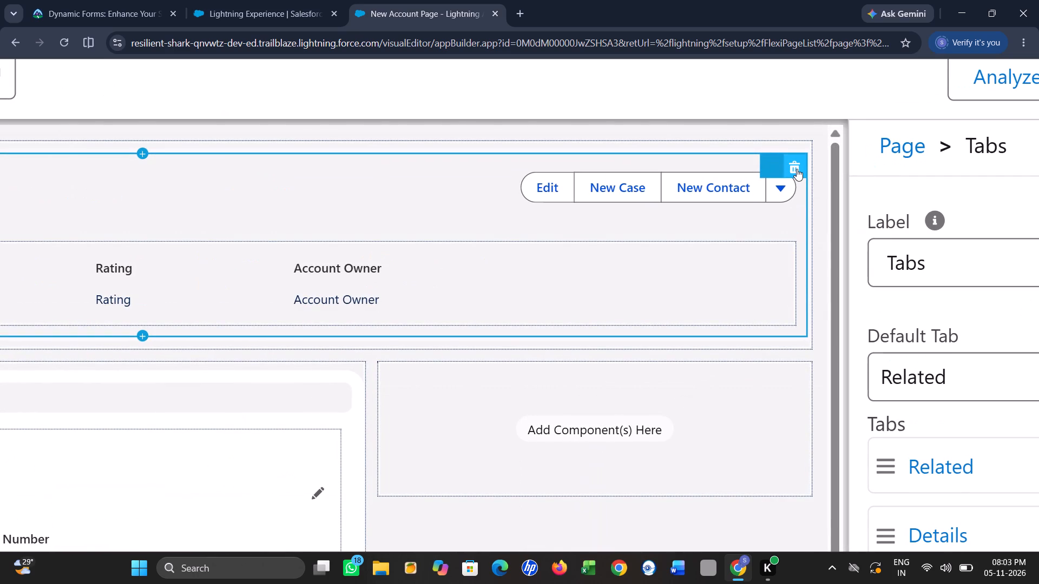
pyautogui.click(797, 169)
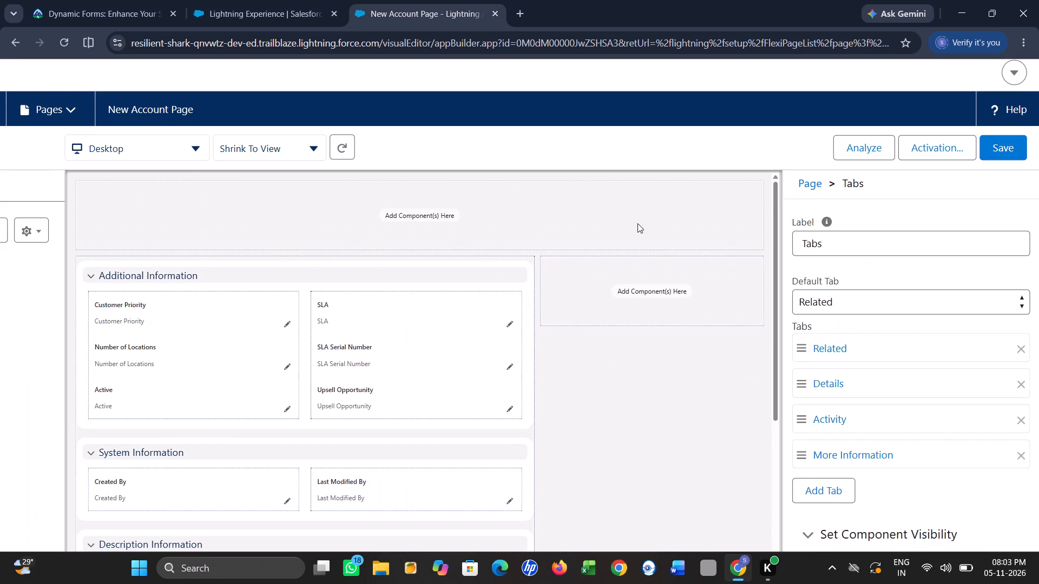
# Find the Dynamic Highlights Panel component and place it in the empty header region of the page.
pyautogui.click(141, 215)
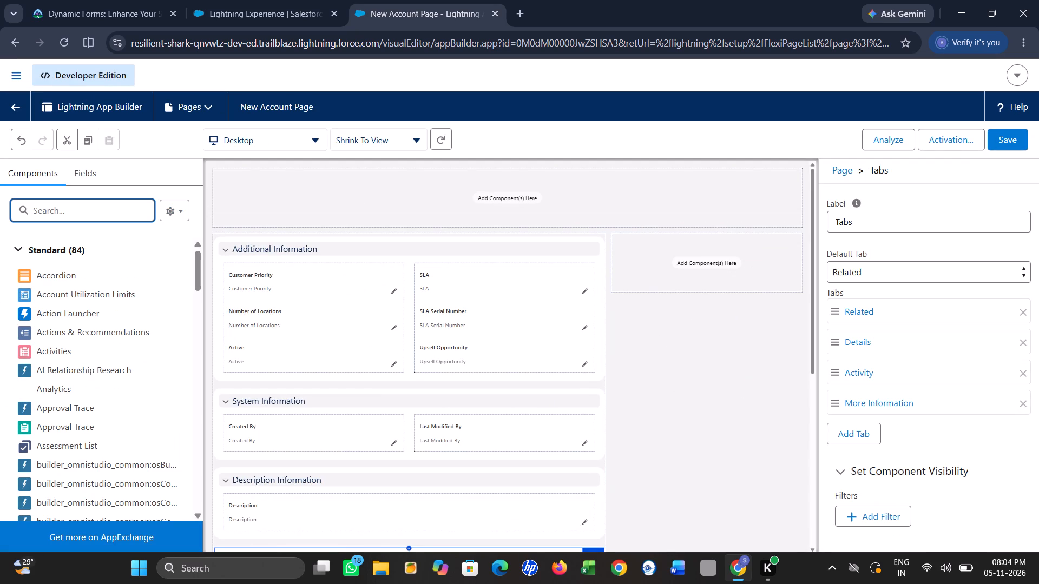
pyautogui.write('dy')
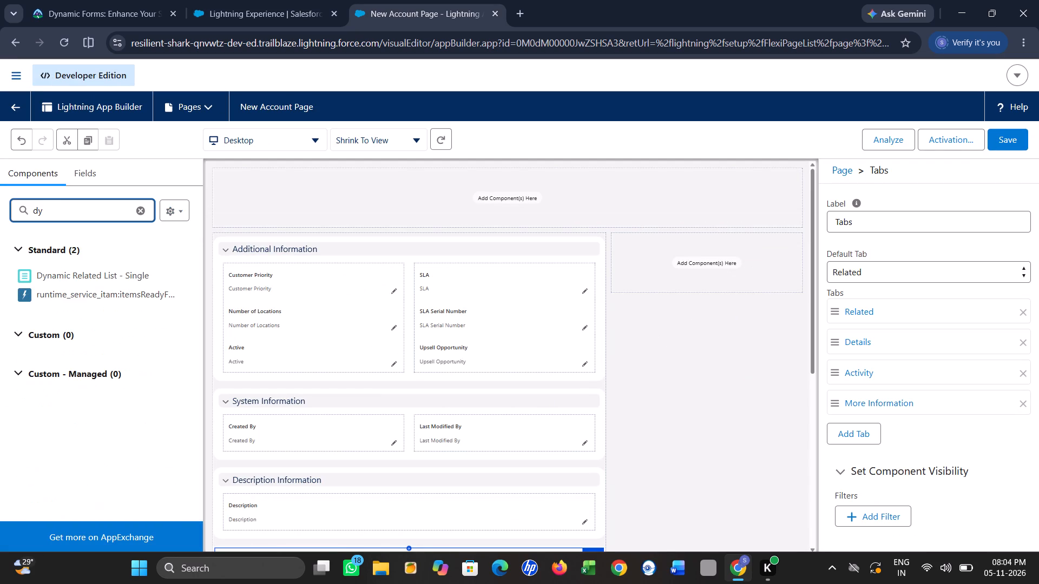
pyautogui.press('n')
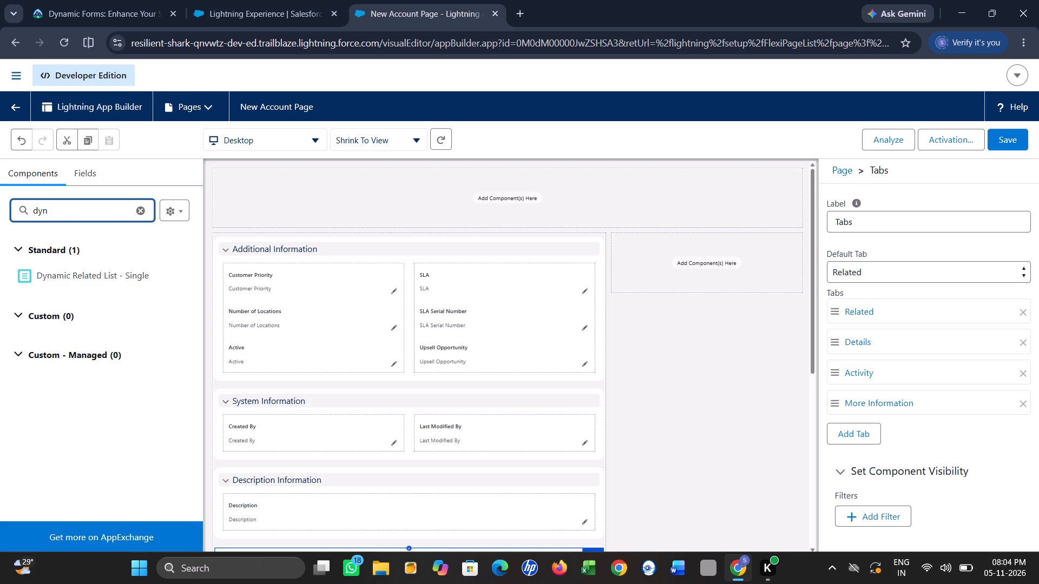
pyautogui.click(88, 172)
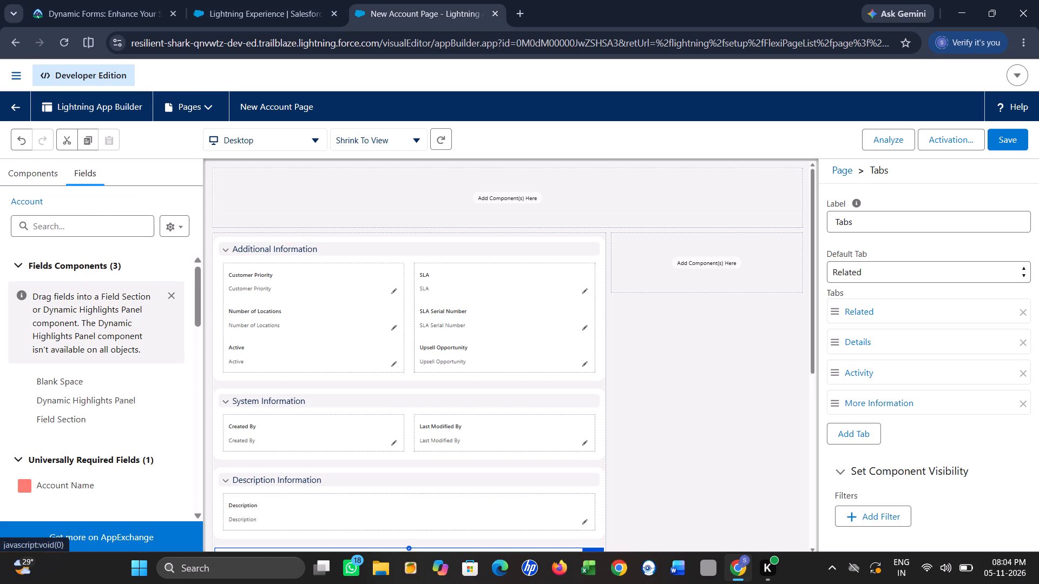
pyautogui.click(84, 224)
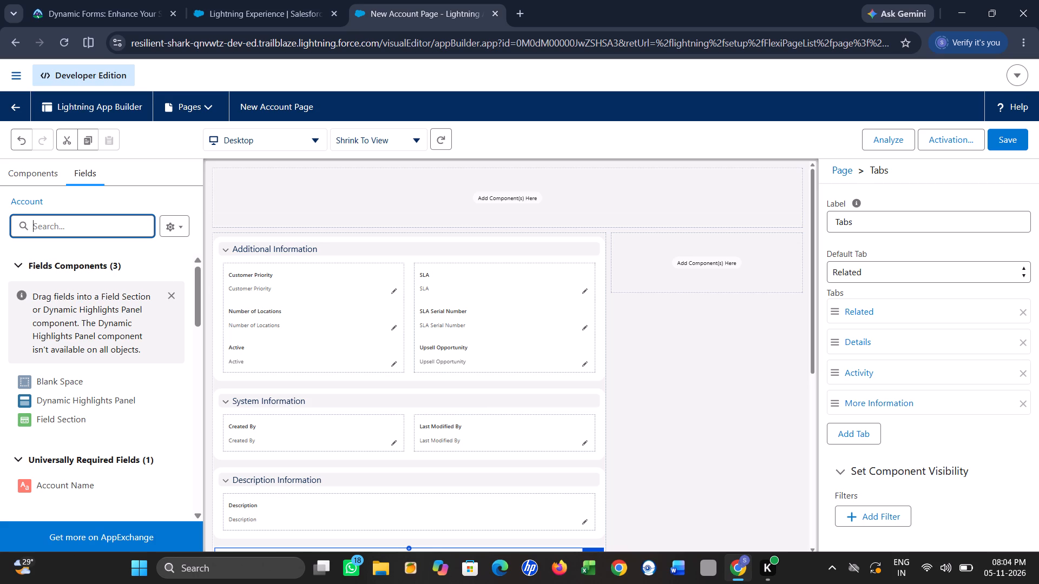
pyautogui.moveTo(120, 397); pyautogui.dragTo(127, 384)
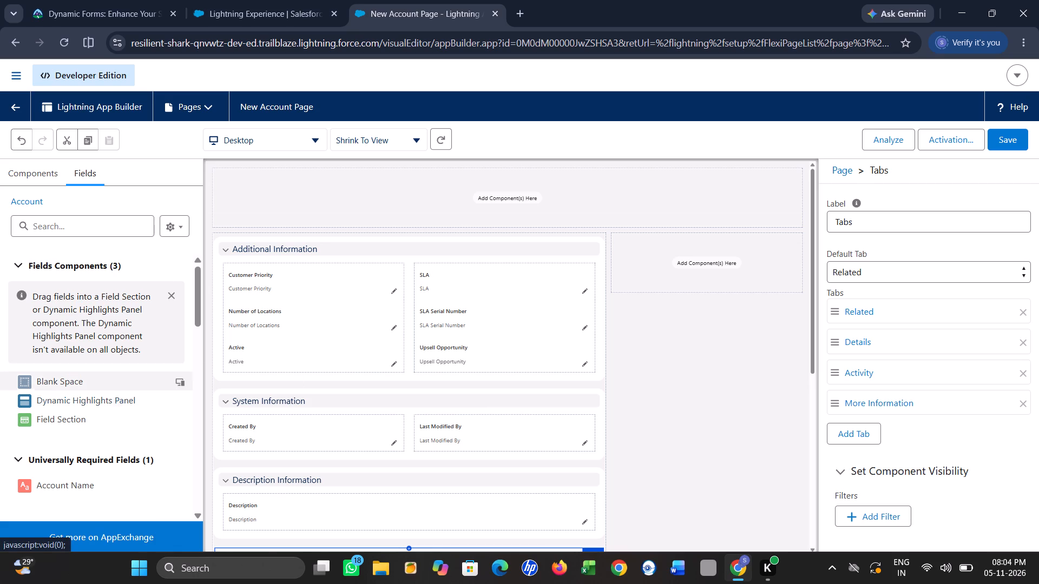
pyautogui.moveTo(127, 384); pyautogui.dragTo(281, 203)
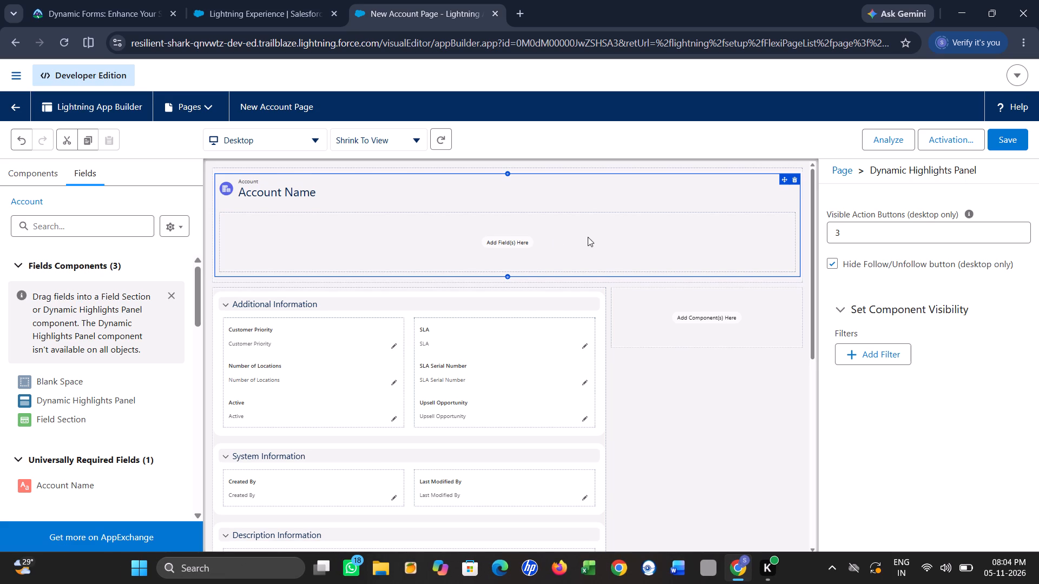
# Add the Type field to the empty field area of the Dynamic Highlights Panel.
pyautogui.click(521, 243)
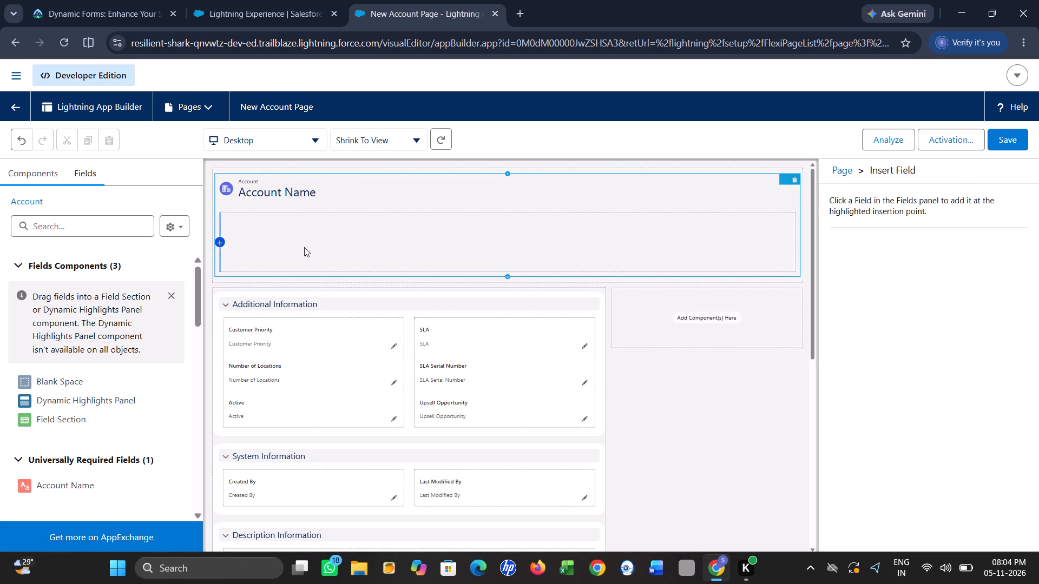
pyautogui.click(125, 230)
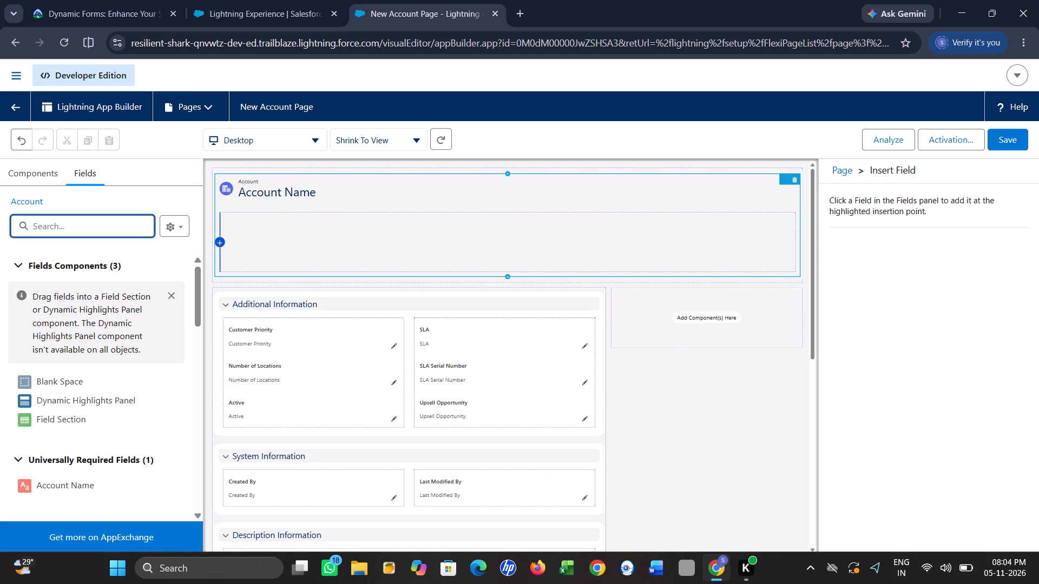
pyautogui.write('typ')
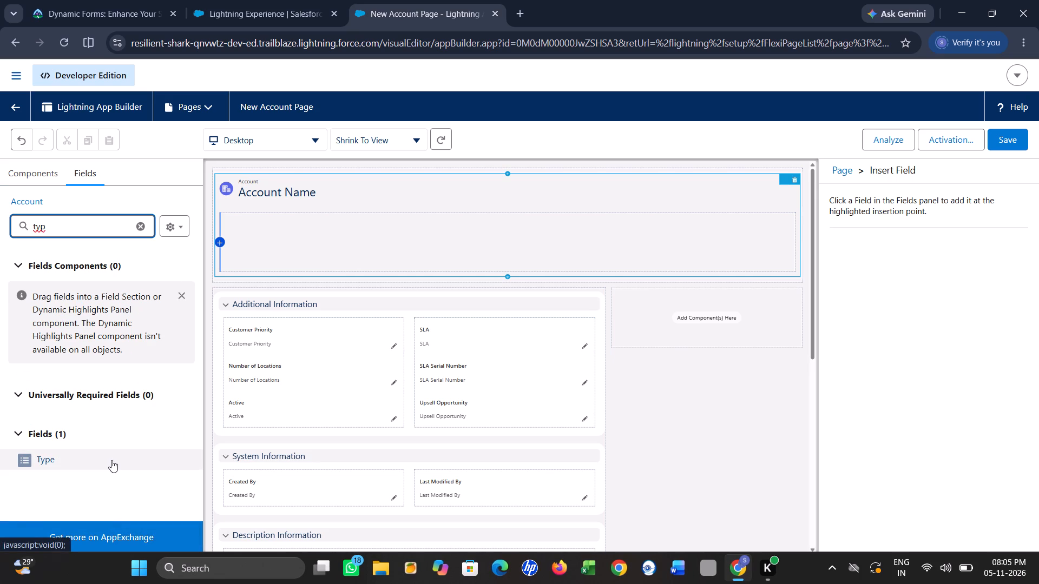
pyautogui.moveTo(111, 460); pyautogui.dragTo(183, 360)
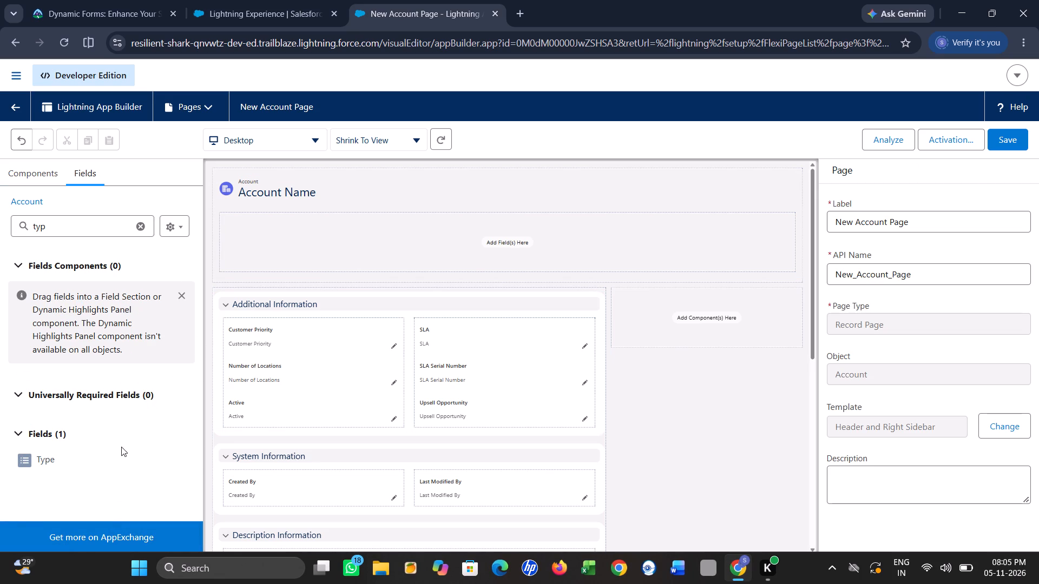
pyautogui.moveTo(114, 461); pyautogui.dragTo(228, 264)
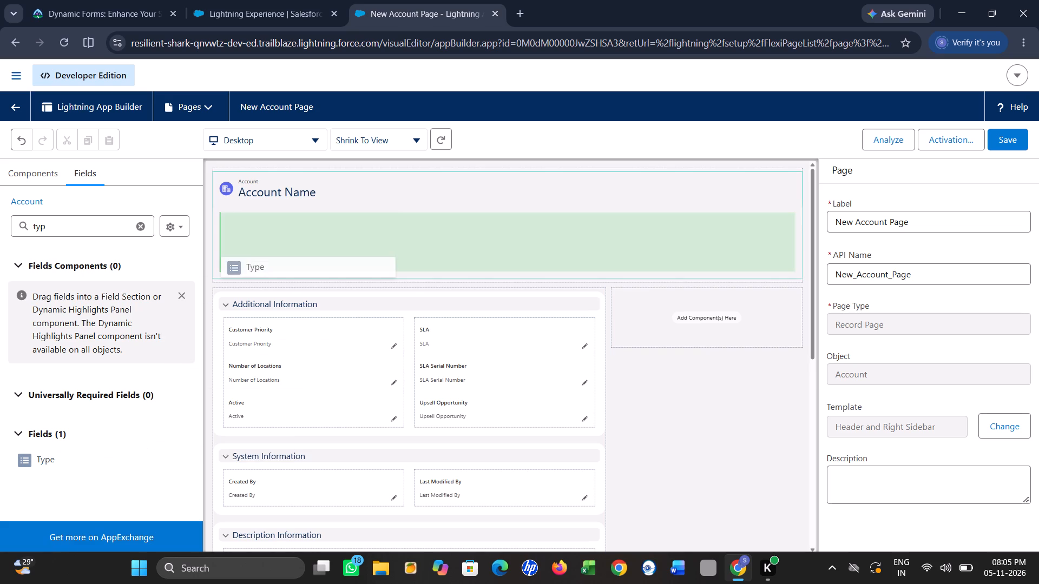
pyautogui.moveTo(228, 264); pyautogui.dragTo(228, 264)
pyautogui.doubleClick(228, 264)
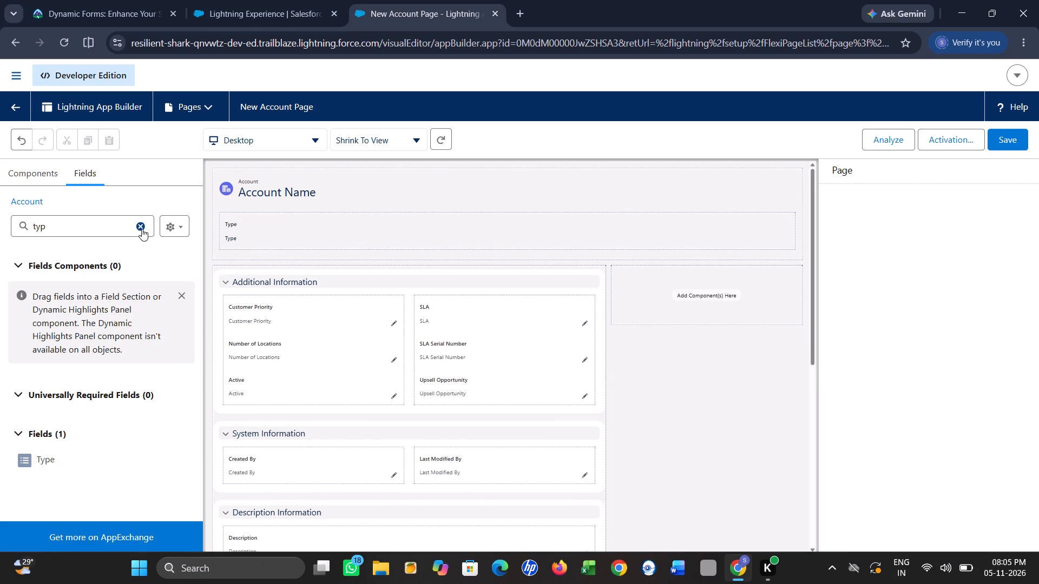
# Check the Trailhead challenge's field list and add the Industry field after Type in the Dynamic Highlights Panel.
pyautogui.click(142, 229)
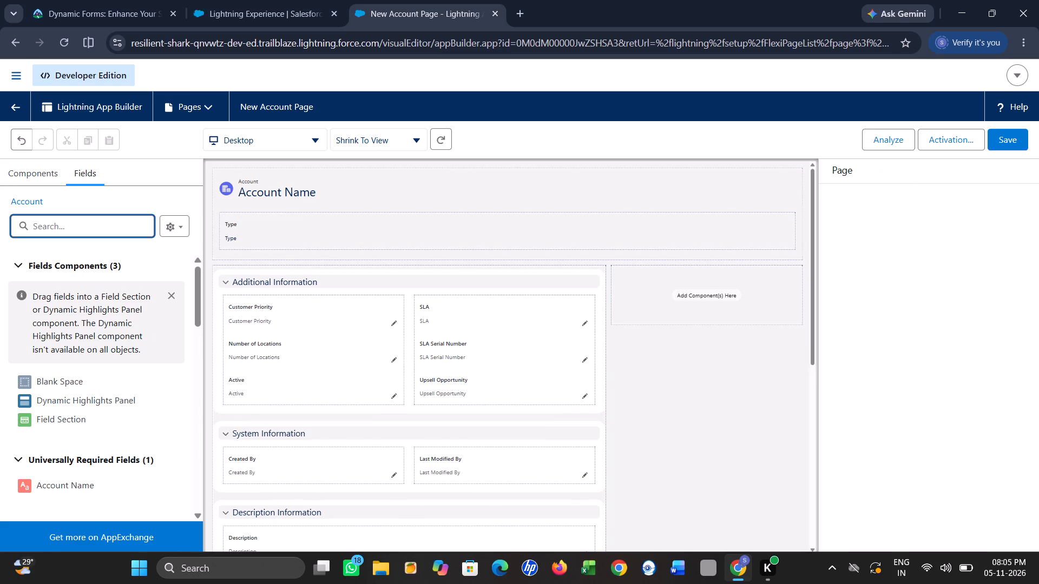
pyautogui.click(164, 0)
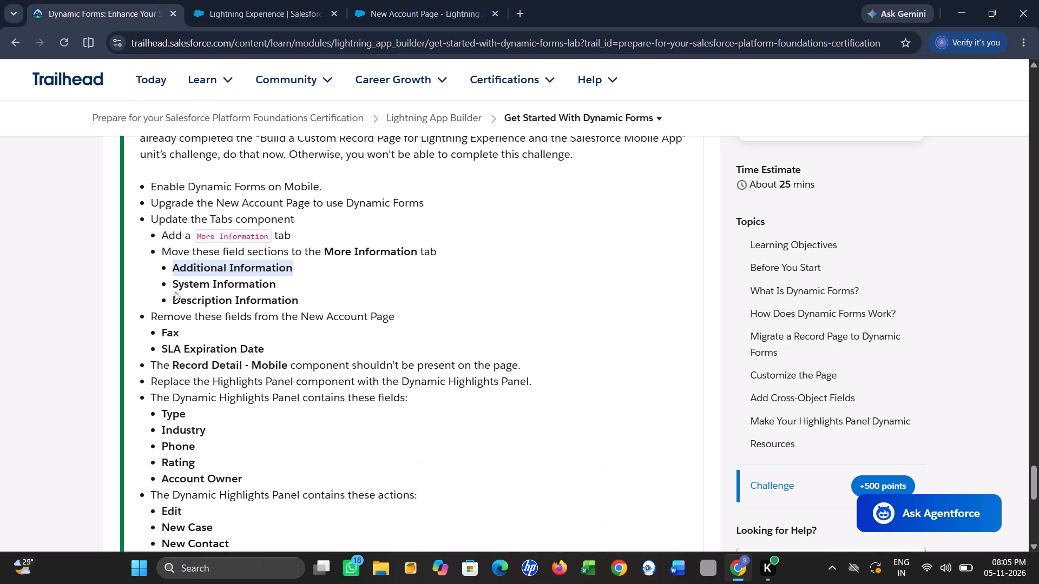
pyautogui.scroll(-1, 175, 291)
pyautogui.click(376, 0)
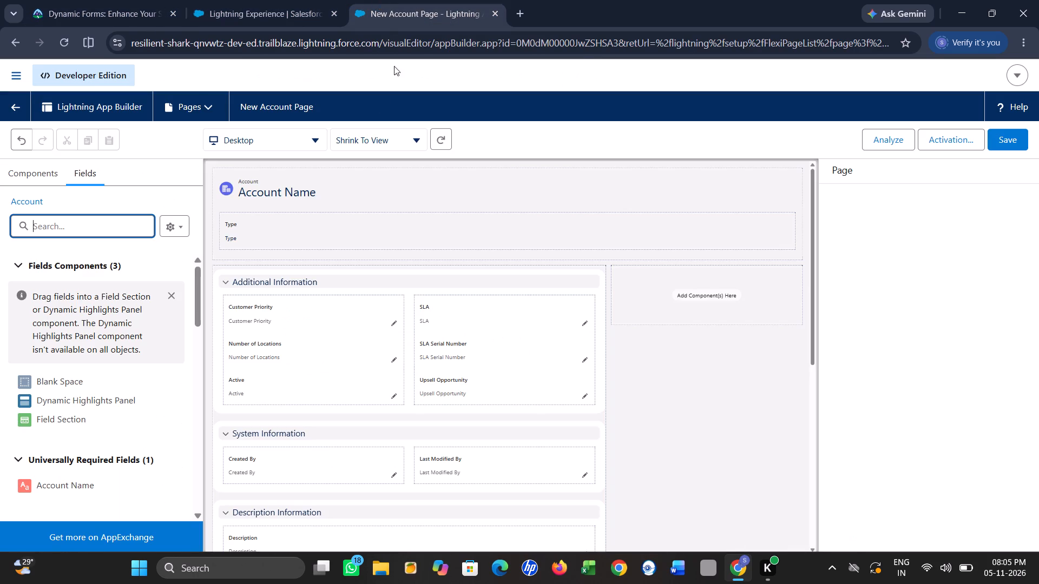
pyautogui.write('in')
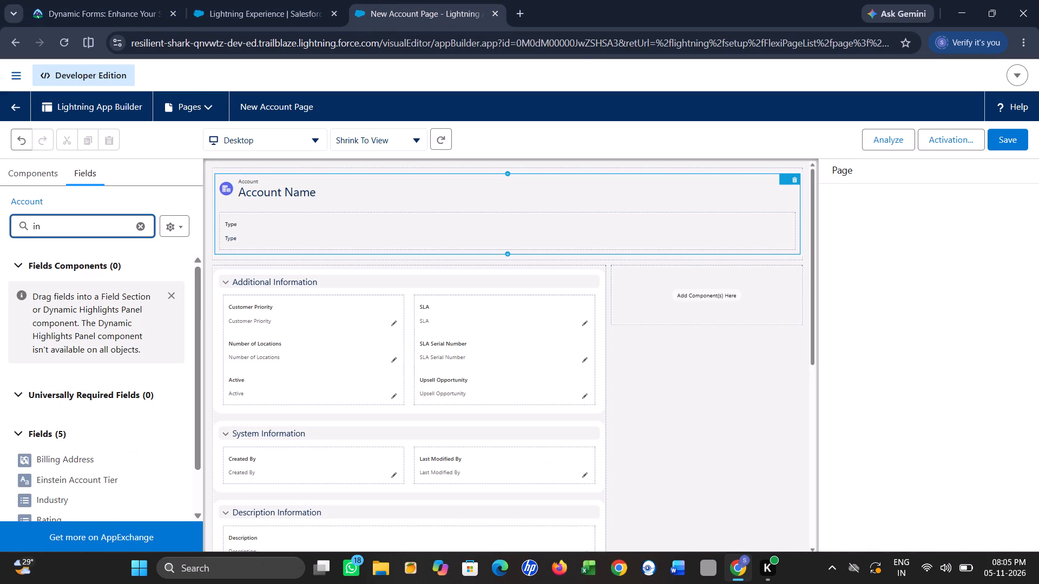
pyautogui.write('du')
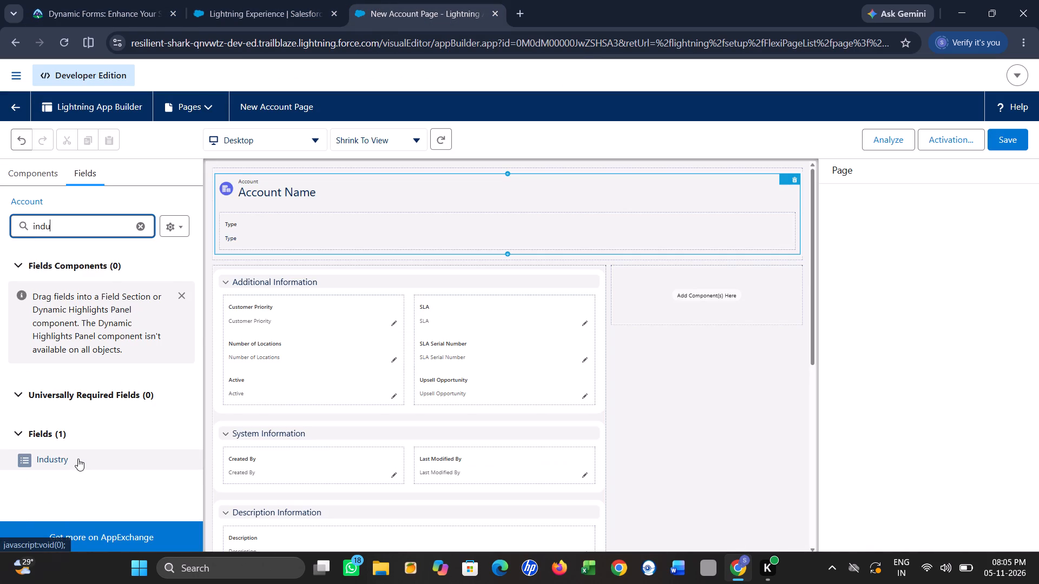
pyautogui.moveTo(78, 459); pyautogui.dragTo(218, 292)
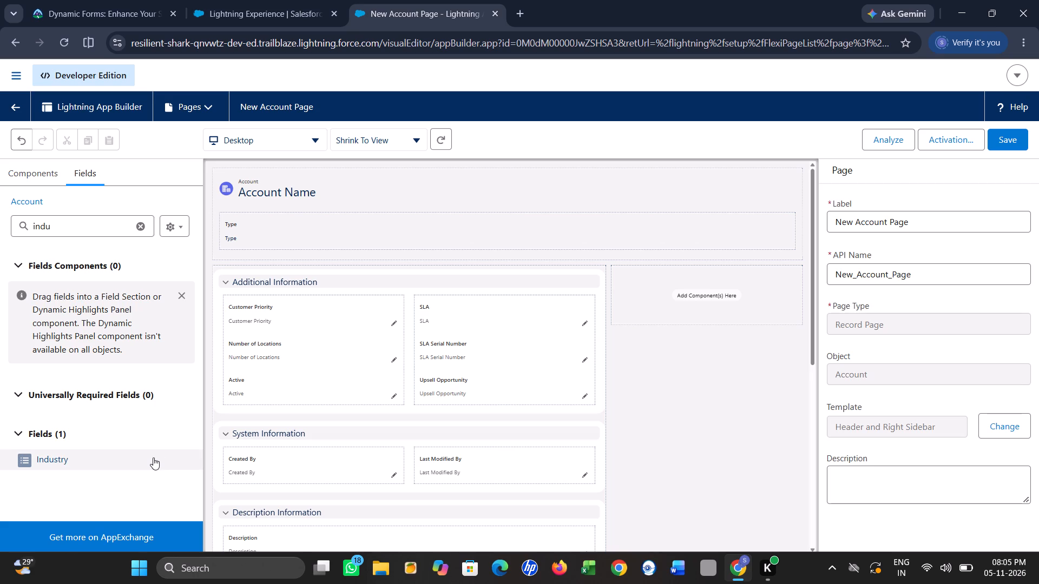
pyautogui.moveTo(153, 457); pyautogui.dragTo(303, 247)
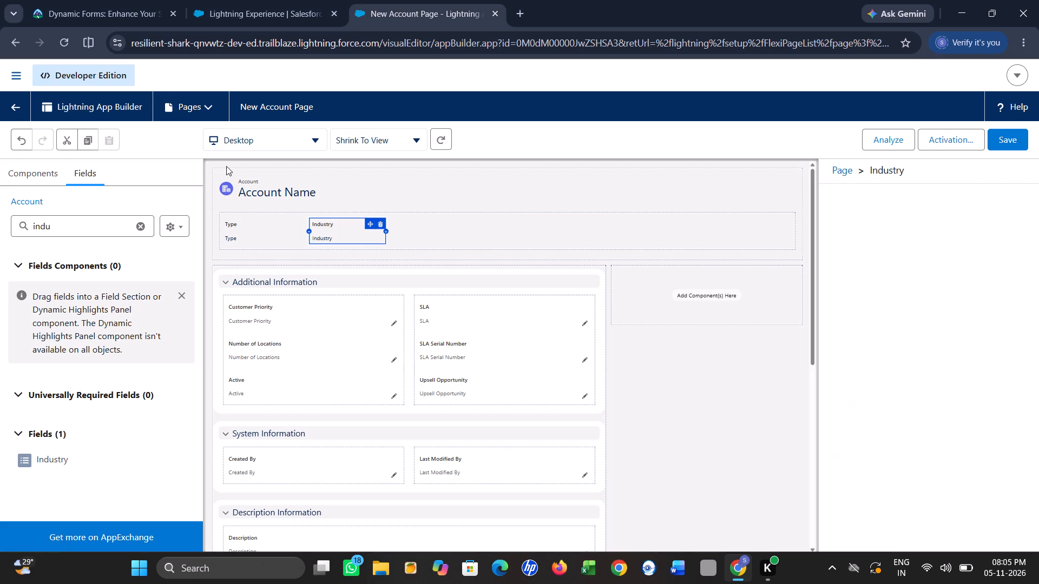
# Check the Trailhead challenge for the next highlights field and search the Account fields for phone.
pyautogui.click(120, 10)
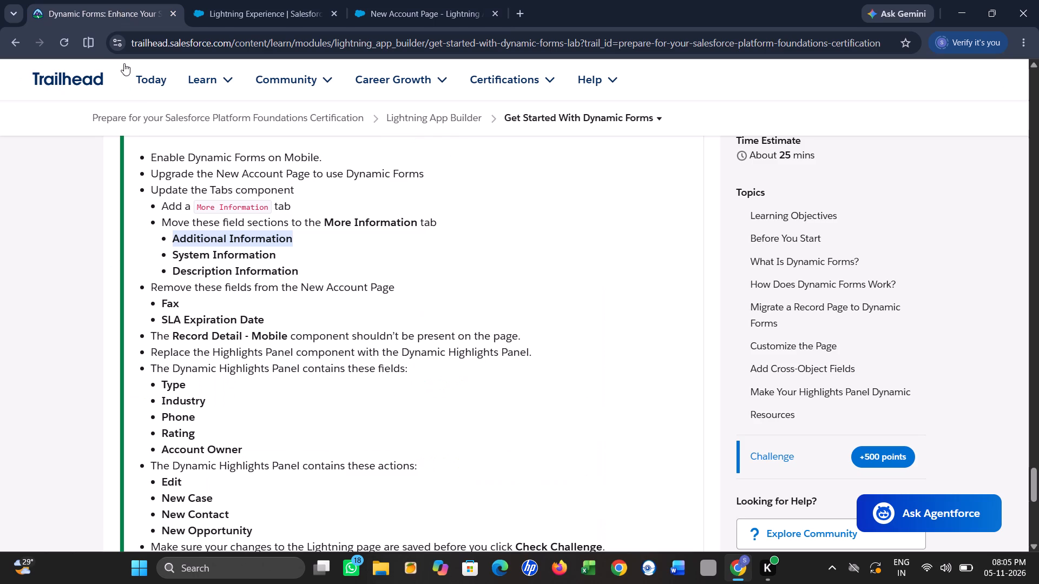
pyautogui.scroll(-1, 245, 216)
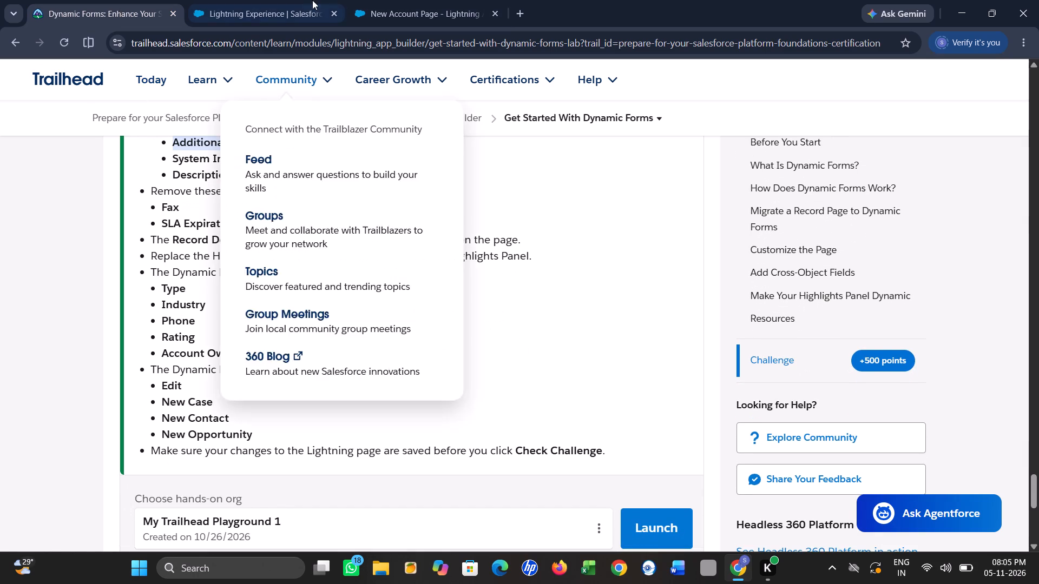
pyautogui.click(399, 0)
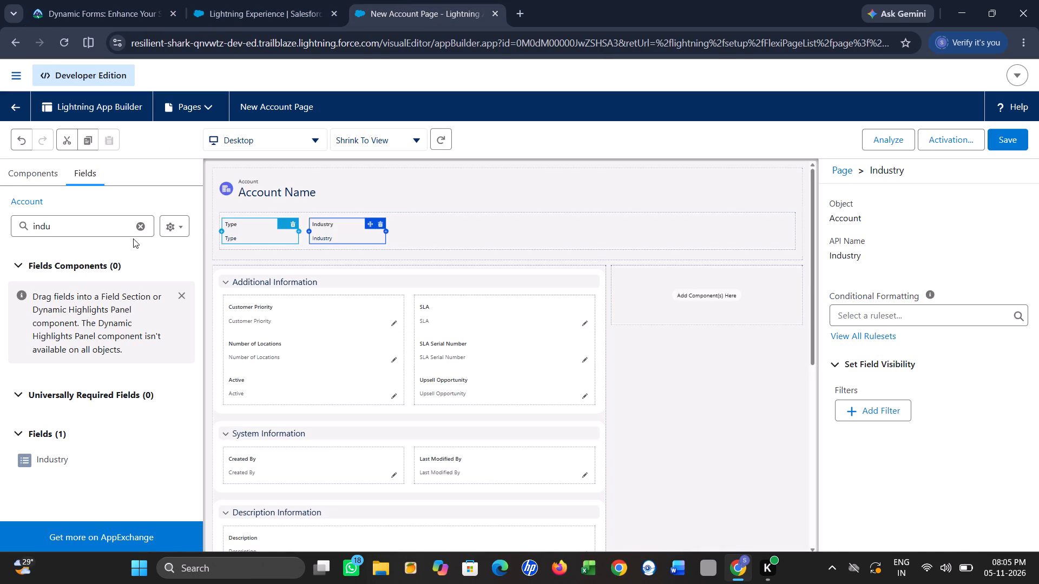
pyautogui.click(138, 227)
pyautogui.write('phone')
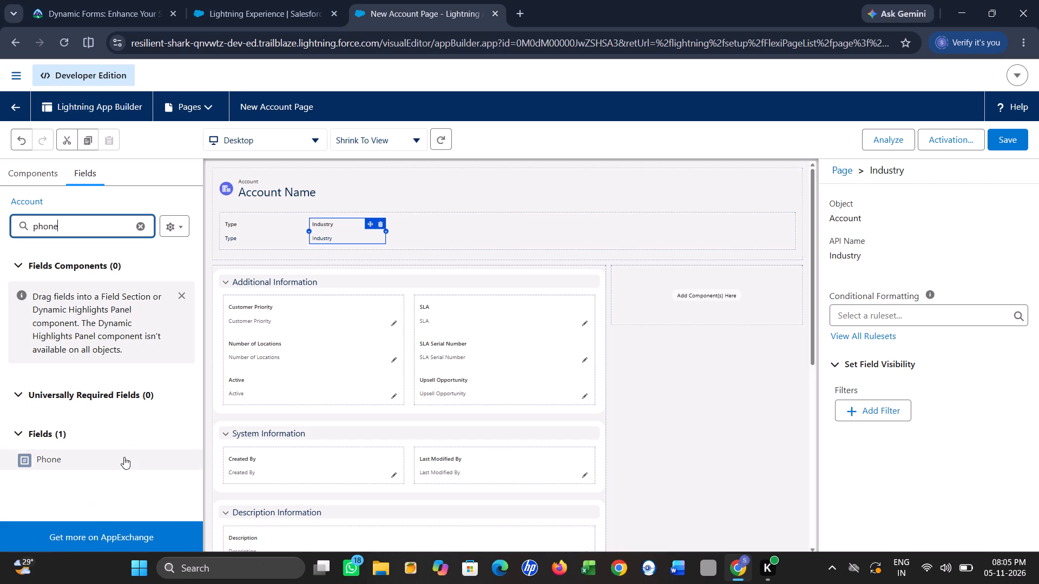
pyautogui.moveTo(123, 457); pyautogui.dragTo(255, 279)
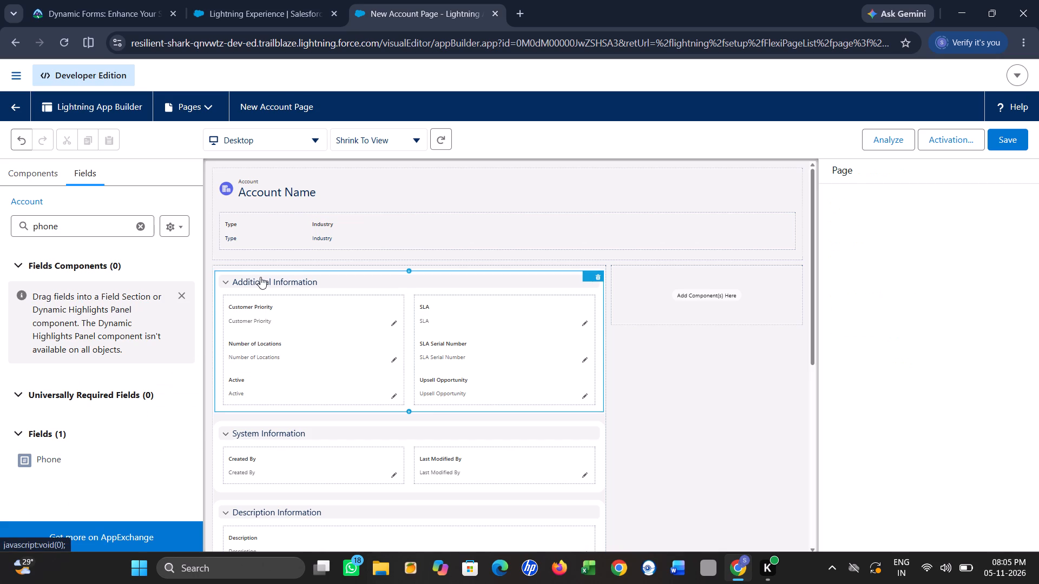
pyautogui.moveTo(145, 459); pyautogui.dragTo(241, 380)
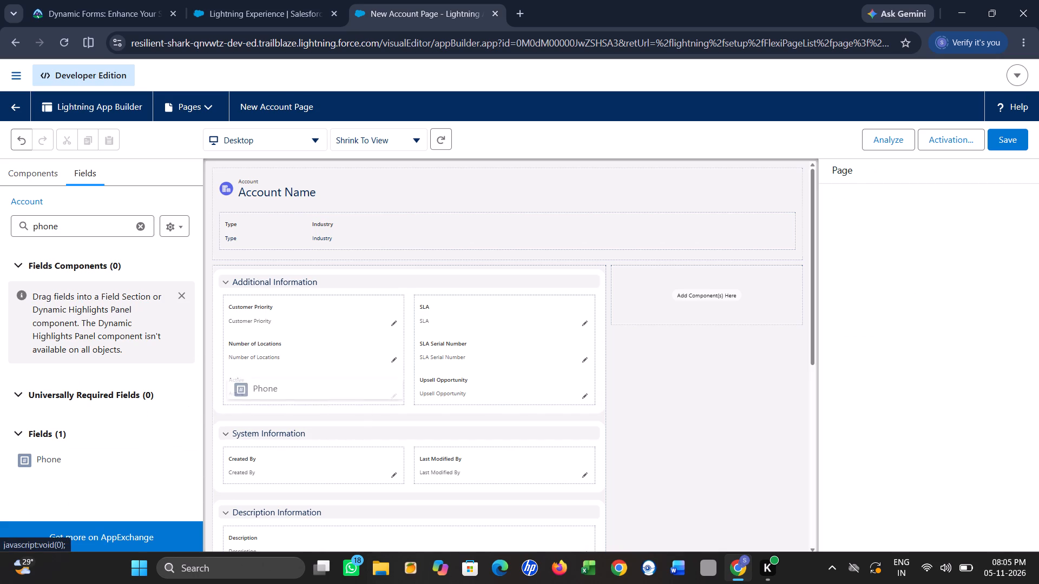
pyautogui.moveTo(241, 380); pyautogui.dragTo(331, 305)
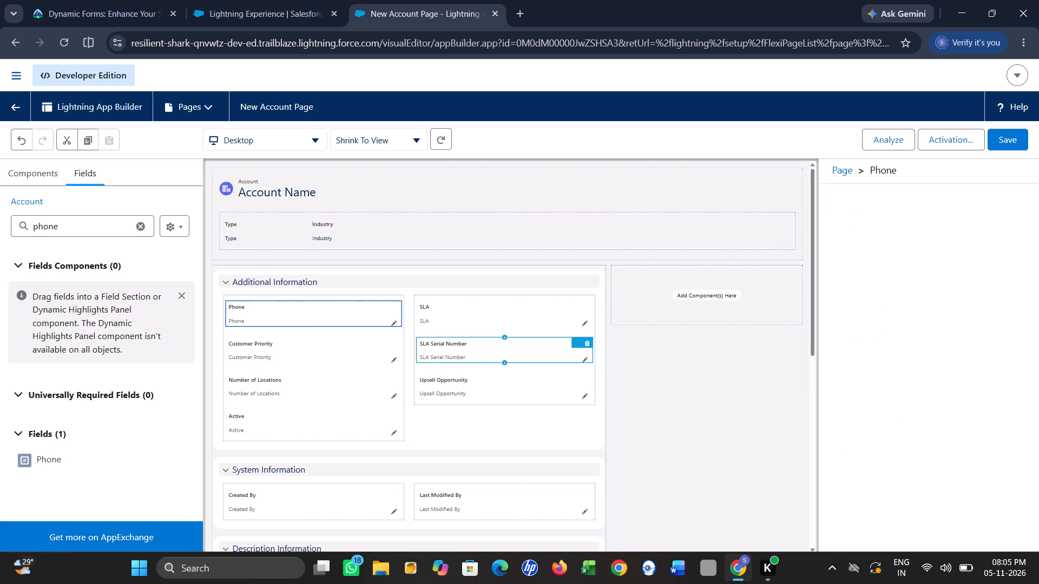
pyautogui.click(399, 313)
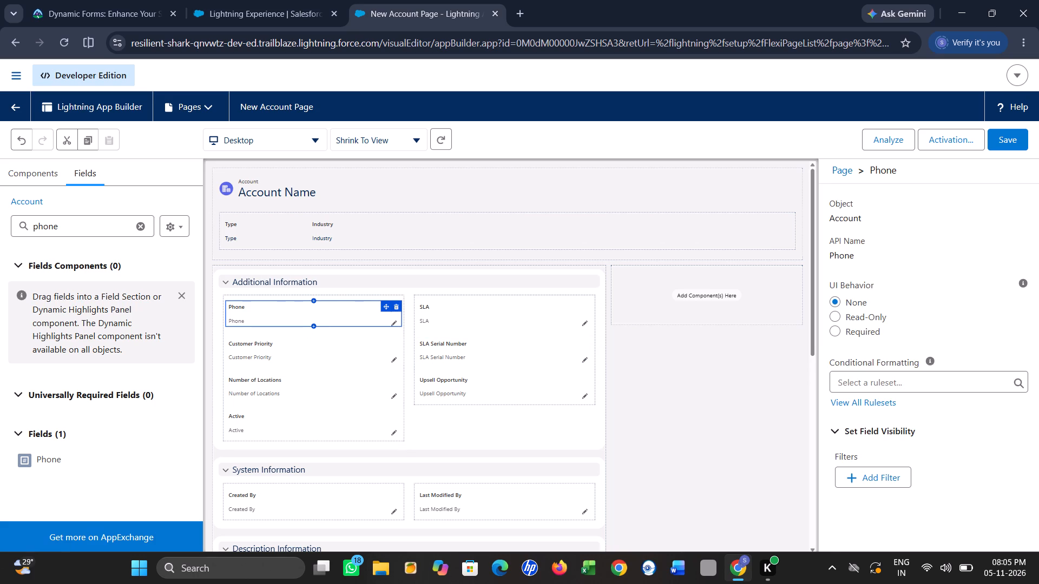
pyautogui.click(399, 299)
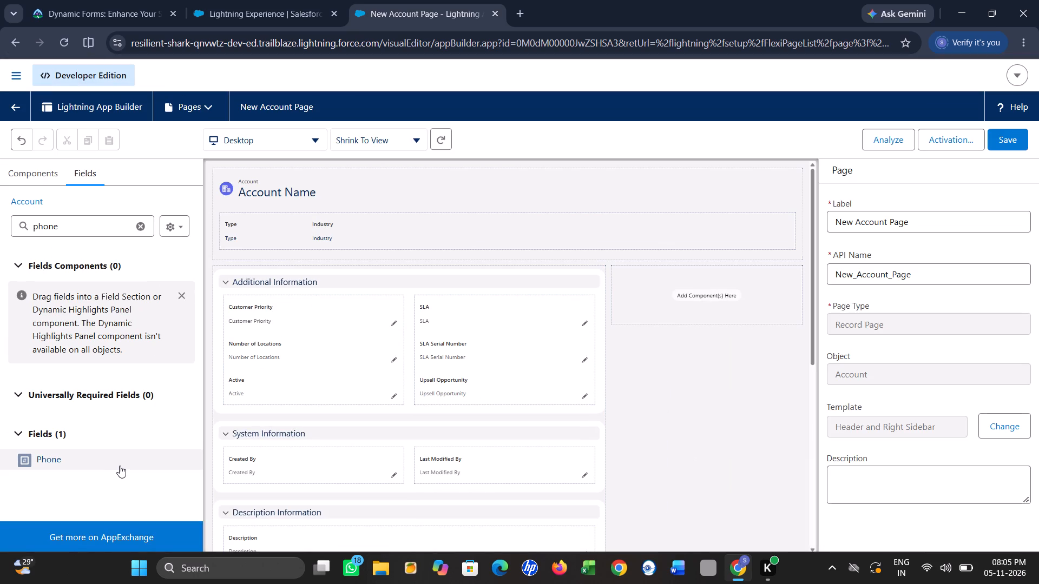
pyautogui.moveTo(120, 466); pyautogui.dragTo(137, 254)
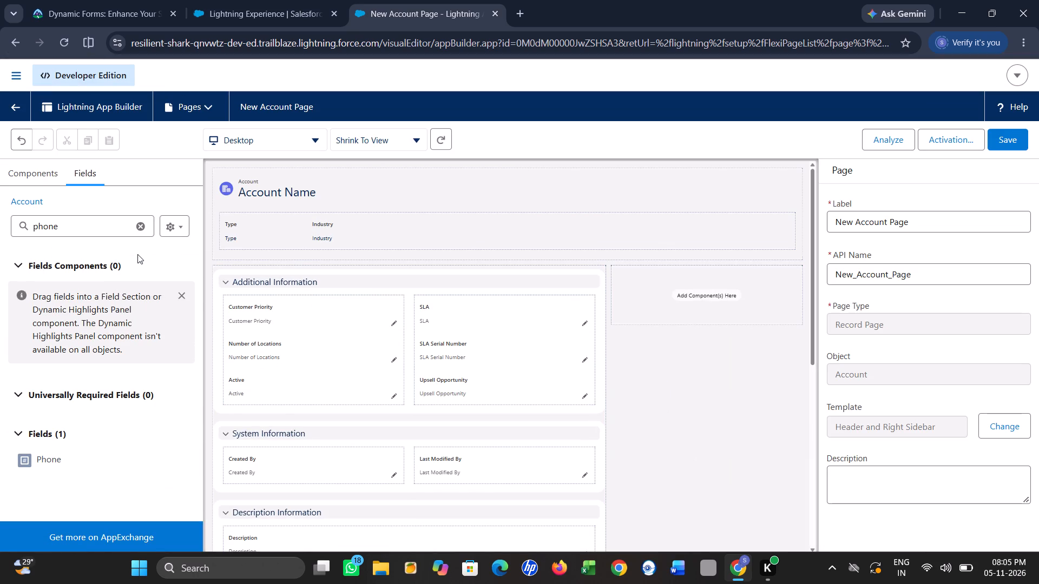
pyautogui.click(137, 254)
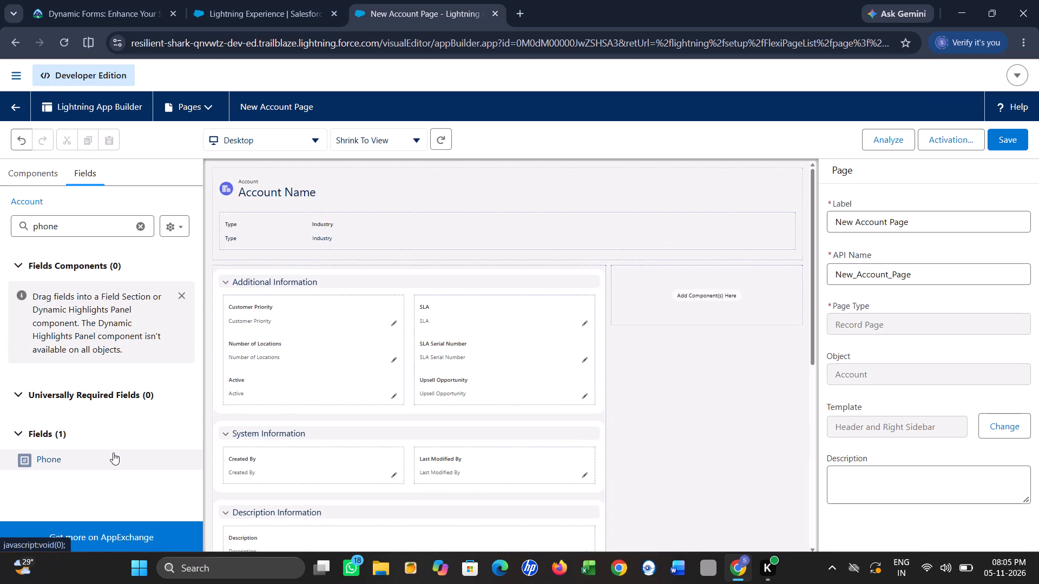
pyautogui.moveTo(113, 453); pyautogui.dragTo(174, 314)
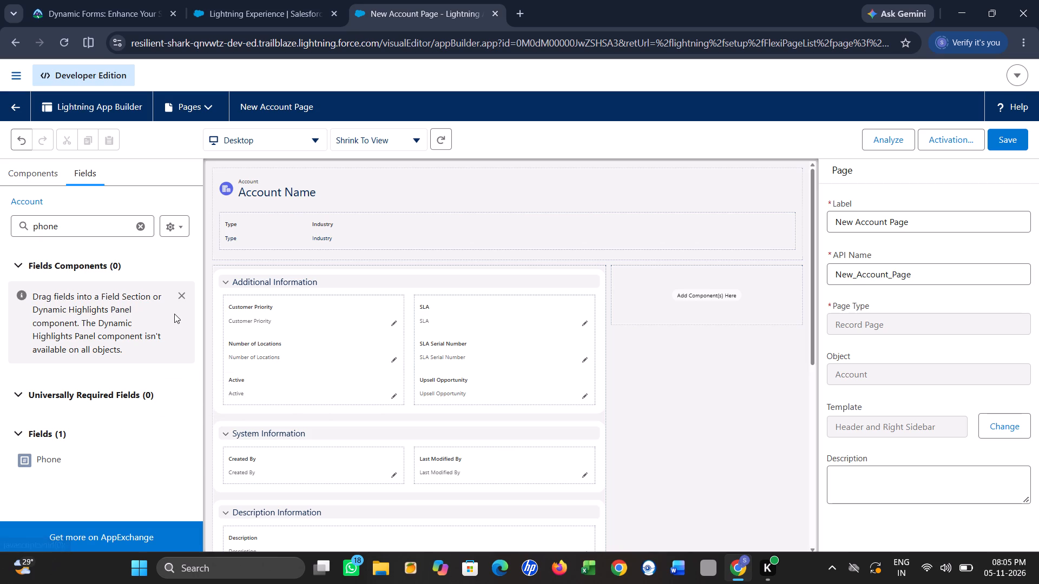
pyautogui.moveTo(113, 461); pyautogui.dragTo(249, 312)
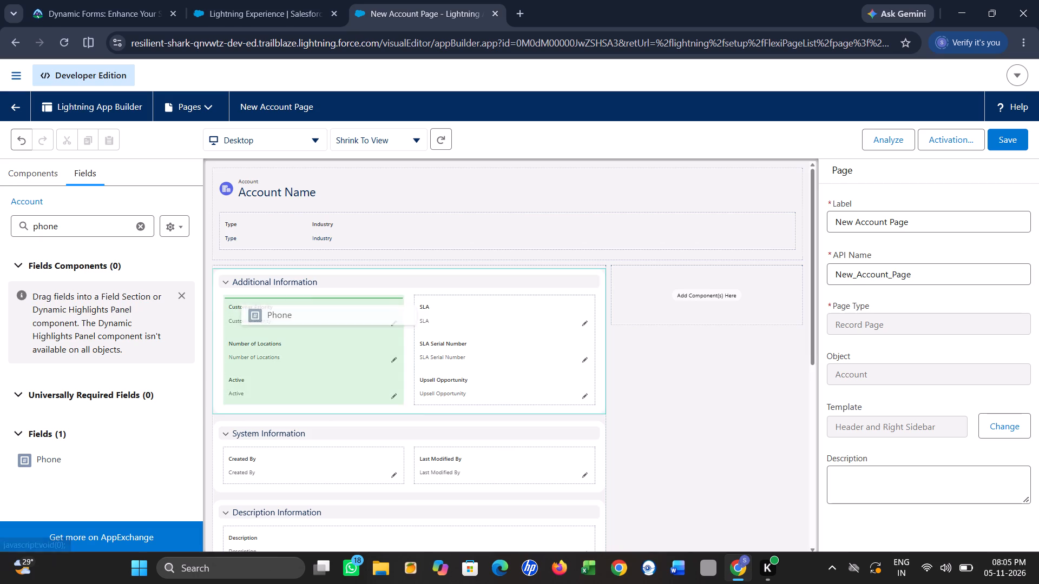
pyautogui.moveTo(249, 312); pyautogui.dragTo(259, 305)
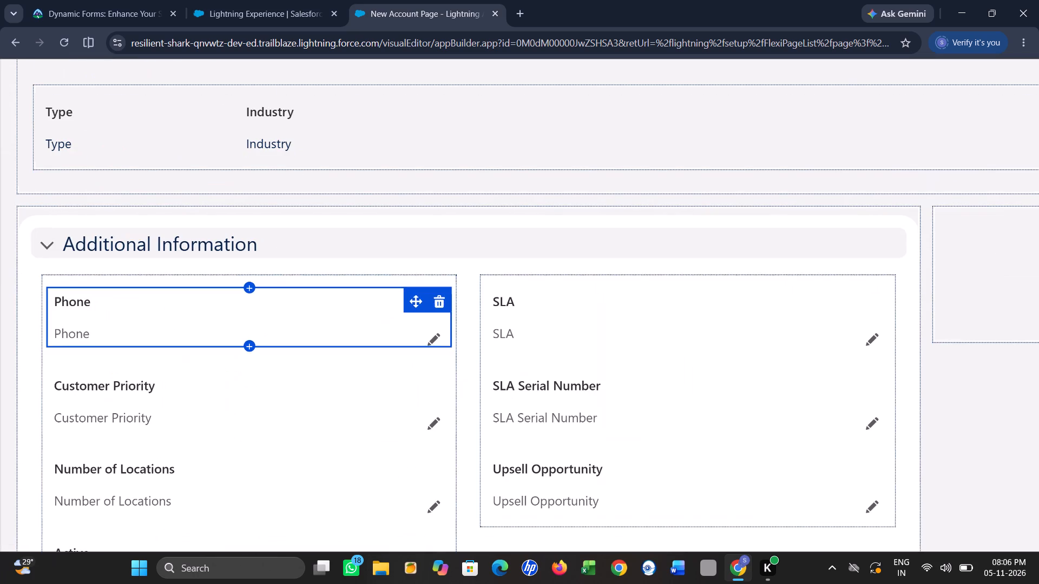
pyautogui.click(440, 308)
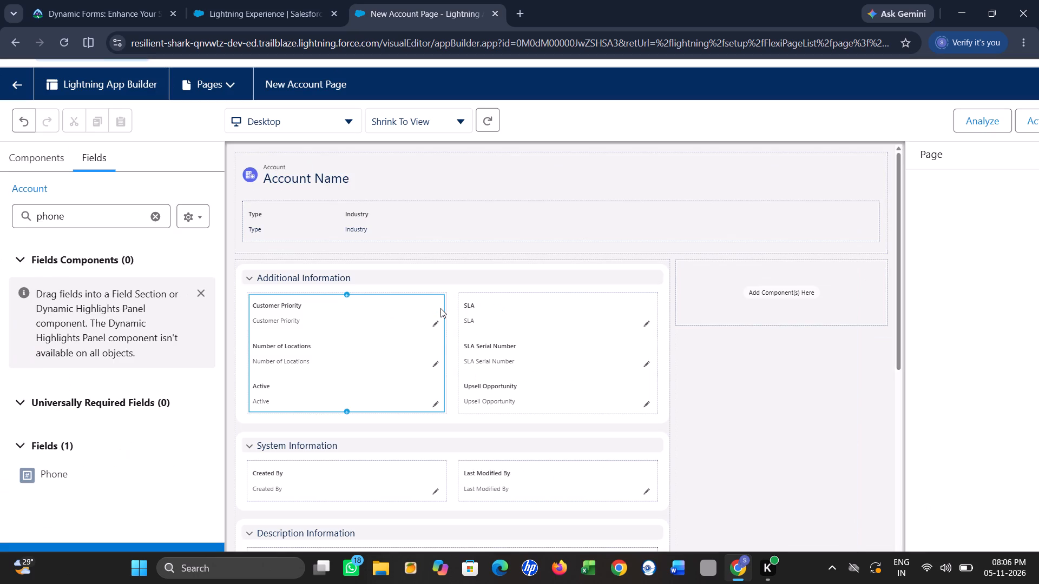
# Add the Phone field after Industry in the Dynamic Highlights Panel.
pyautogui.moveTo(170, 476); pyautogui.dragTo(228, 266)
pyautogui.moveTo(136, 468); pyautogui.dragTo(205, 233)
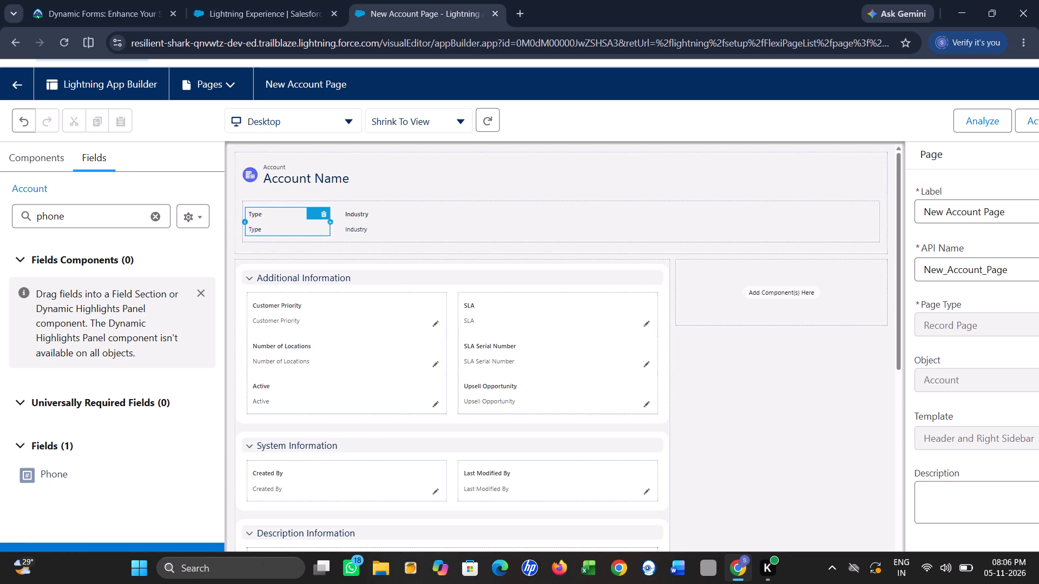
pyautogui.moveTo(146, 474); pyautogui.dragTo(265, 351)
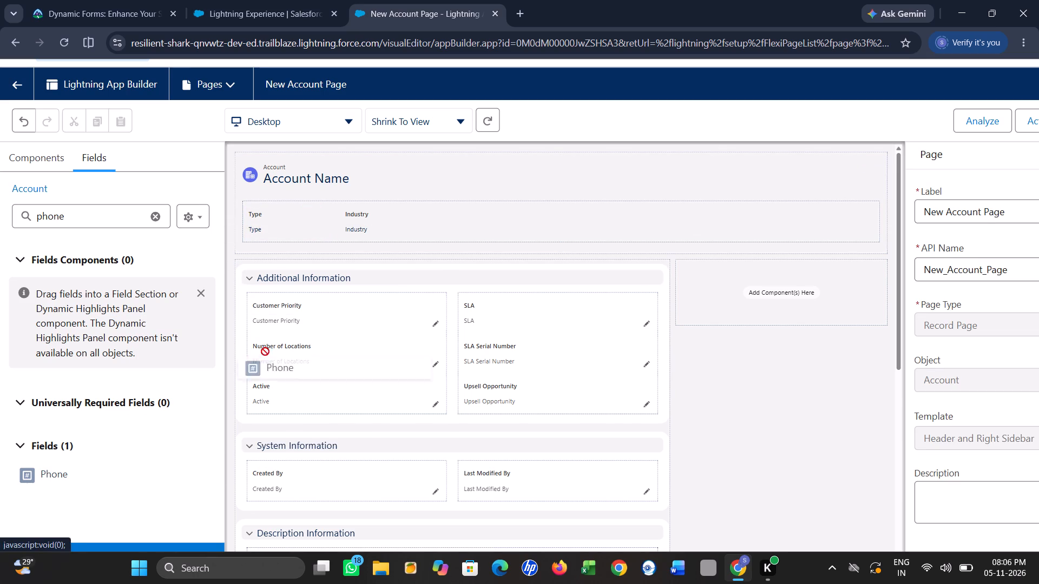
pyautogui.moveTo(265, 351); pyautogui.dragTo(414, 229)
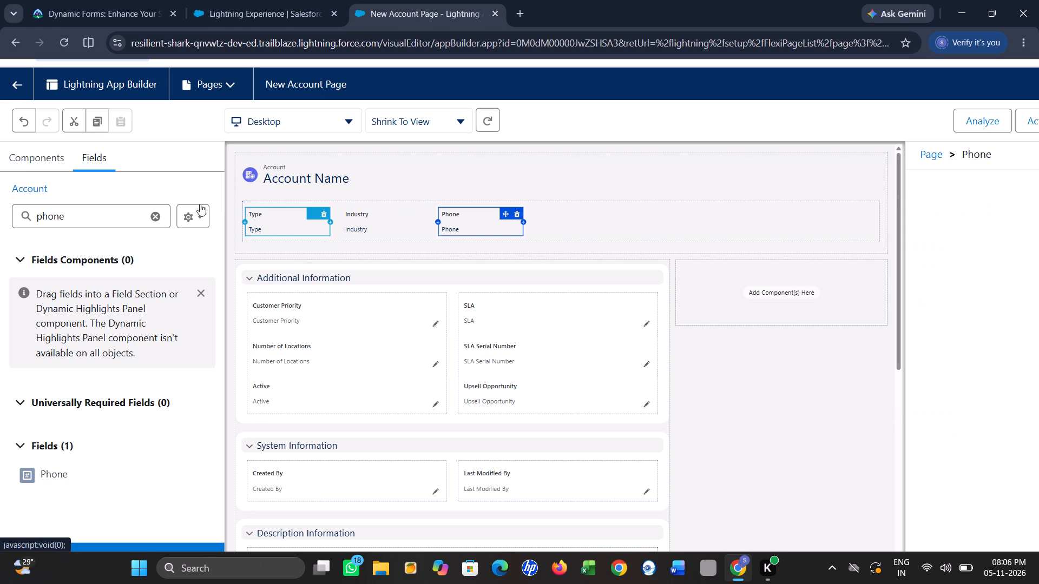
# Search the Account fields for "rat" and add the Rating field after Phone in the Dynamic Highlights Panel.
pyautogui.click(152, 221)
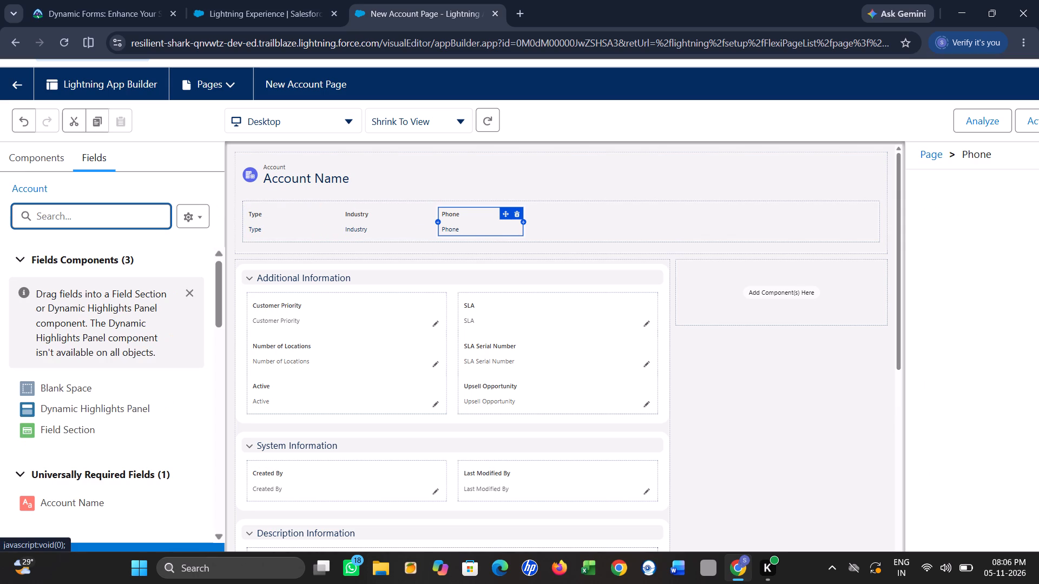
pyautogui.press('r')
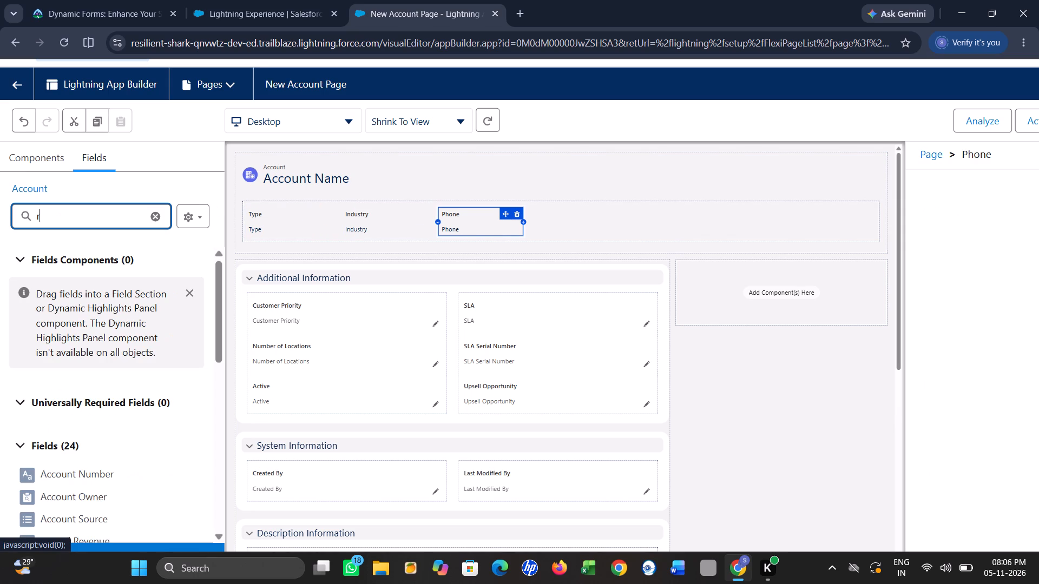
pyautogui.write('at')
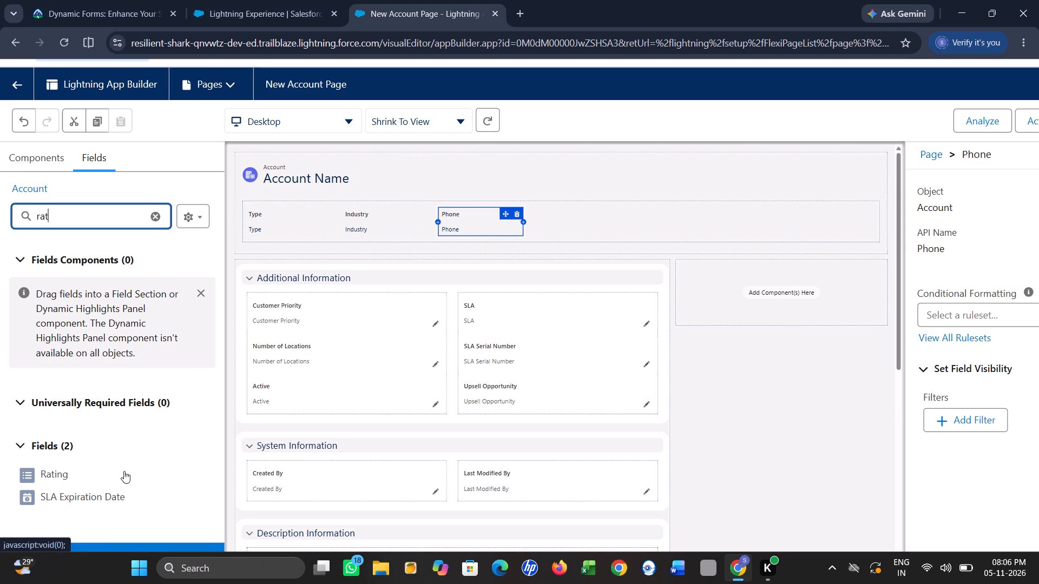
pyautogui.moveTo(124, 471); pyautogui.dragTo(425, 193)
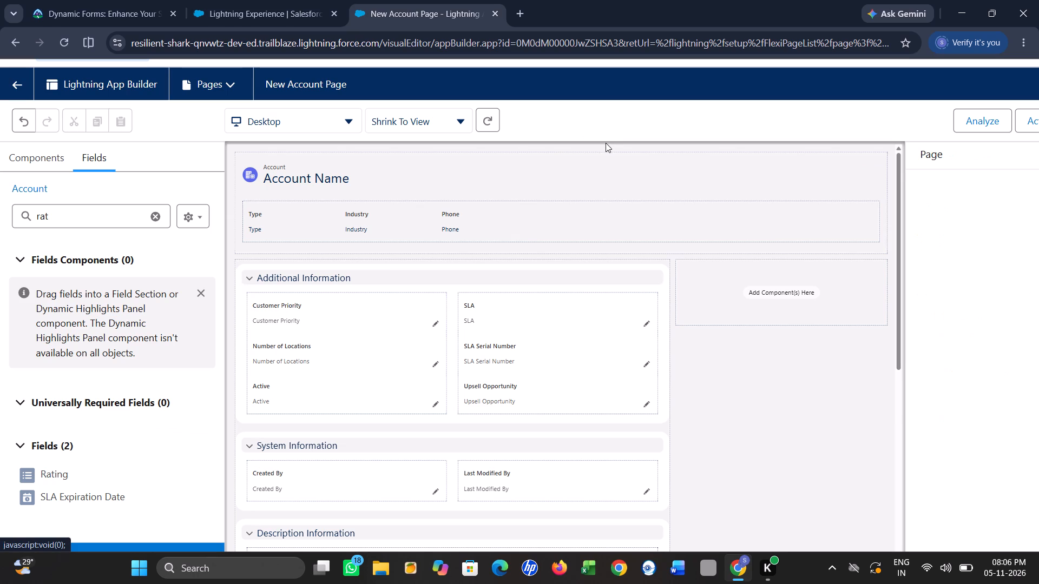
pyautogui.moveTo(185, 470); pyautogui.dragTo(581, 192)
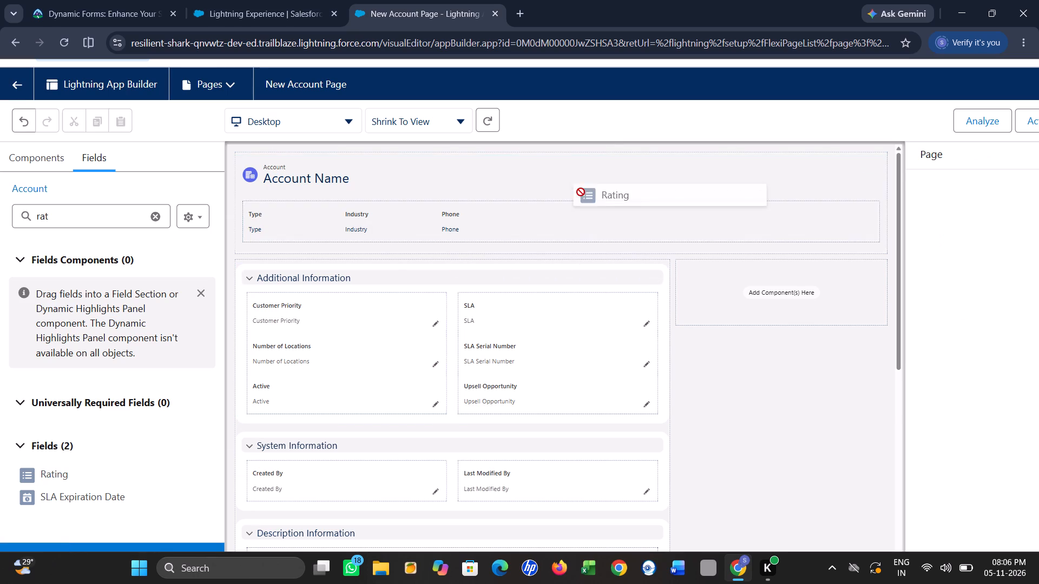
pyautogui.moveTo(581, 192); pyautogui.dragTo(524, 220)
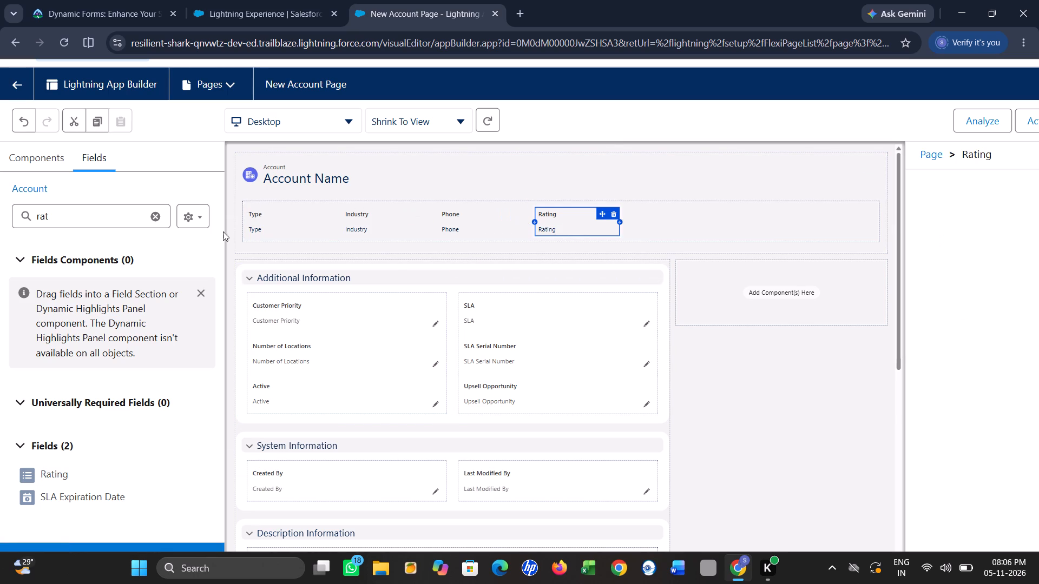
# Search the Account fields for "acc" and add the Account Owner field after Rating in the Dynamic Highlights Panel.
pyautogui.click(159, 217)
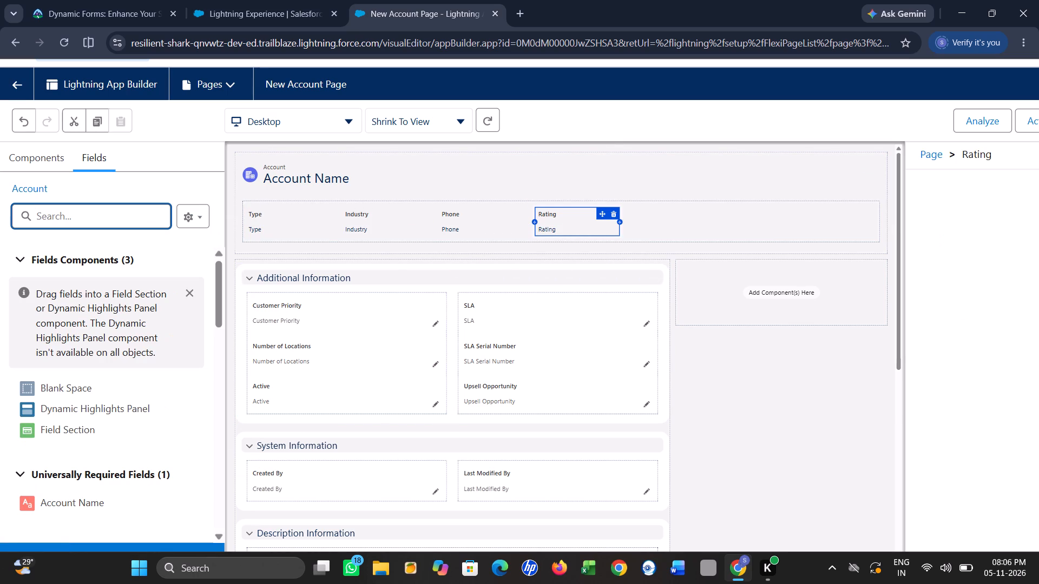
pyautogui.write('acc')
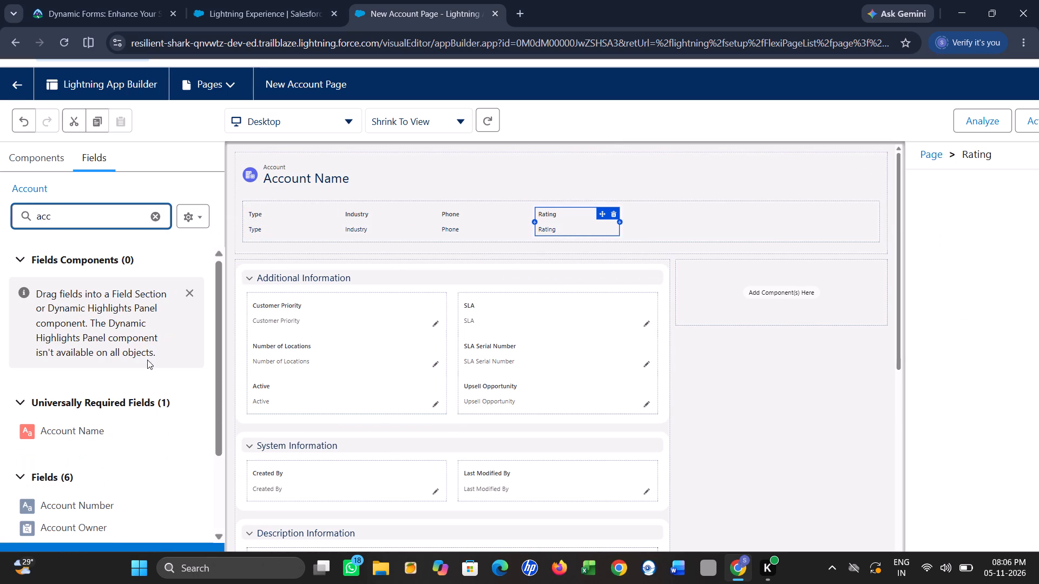
pyautogui.scroll(-1, 140, 384)
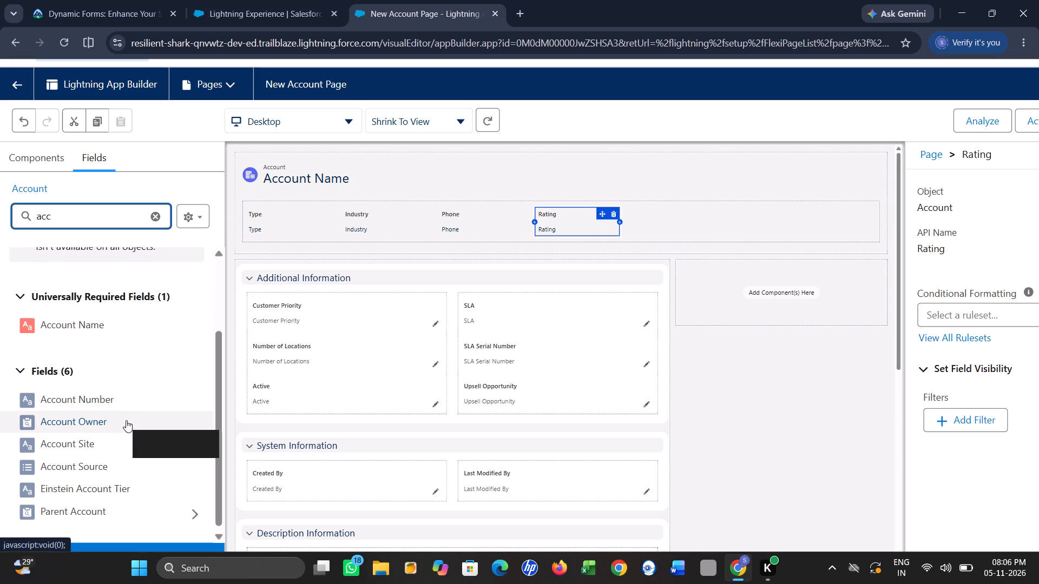
pyautogui.moveTo(126, 420); pyautogui.dragTo(704, 221)
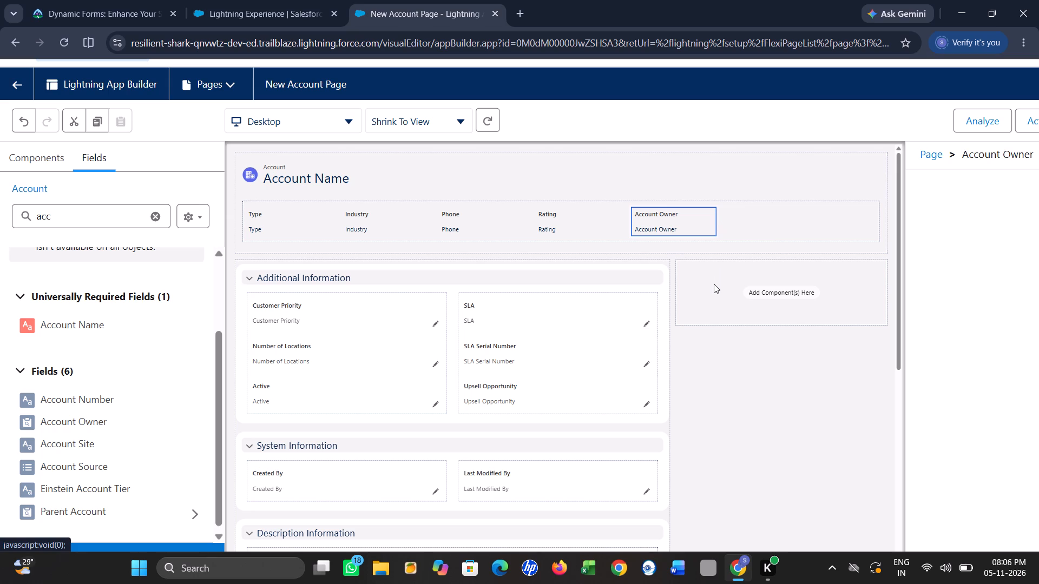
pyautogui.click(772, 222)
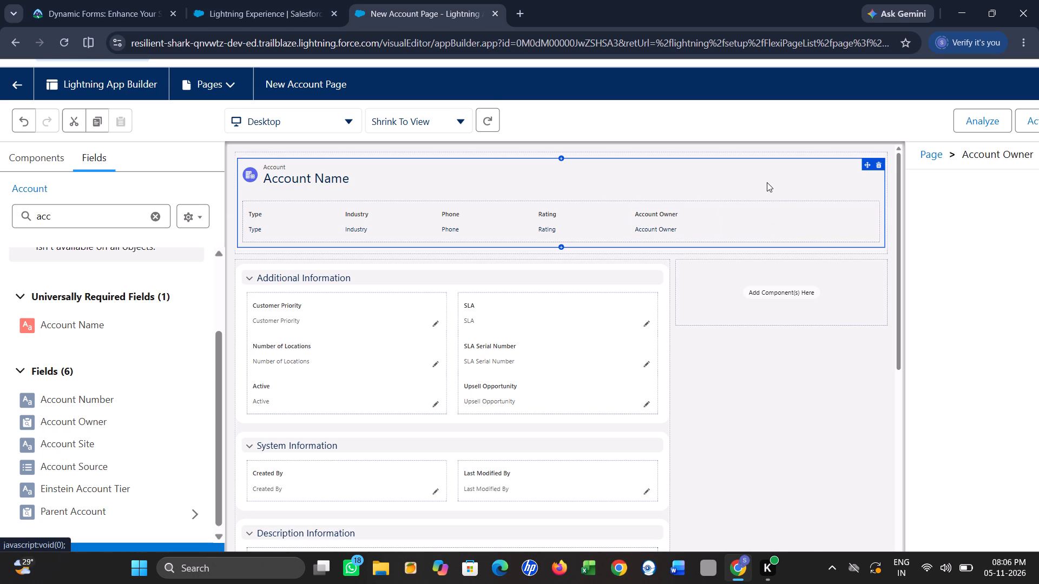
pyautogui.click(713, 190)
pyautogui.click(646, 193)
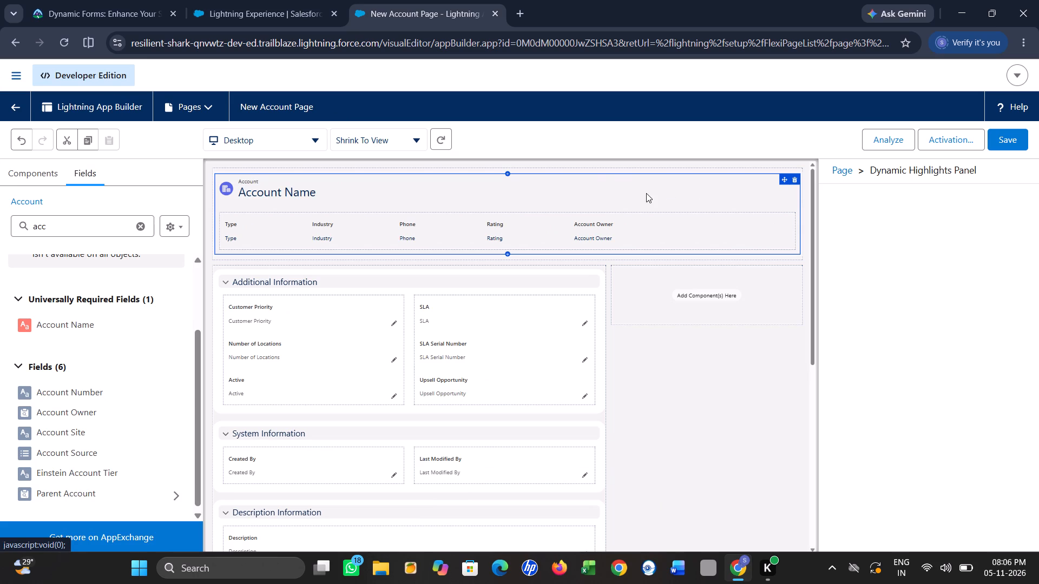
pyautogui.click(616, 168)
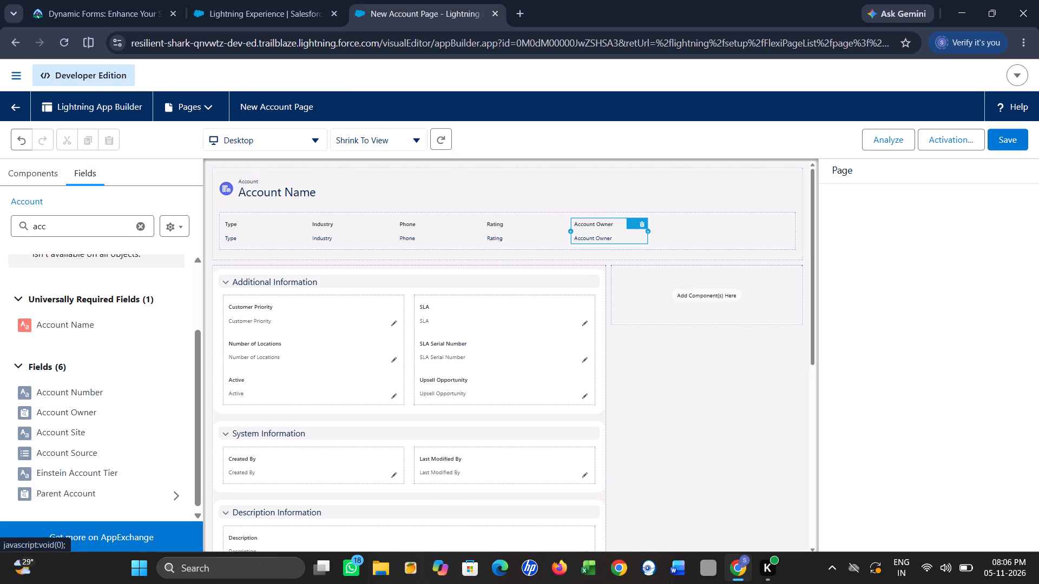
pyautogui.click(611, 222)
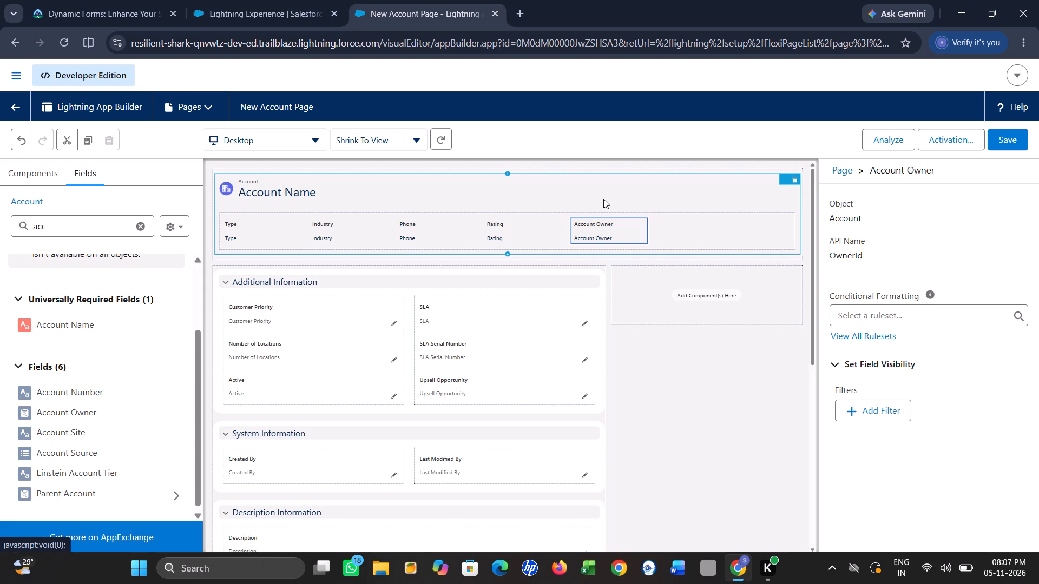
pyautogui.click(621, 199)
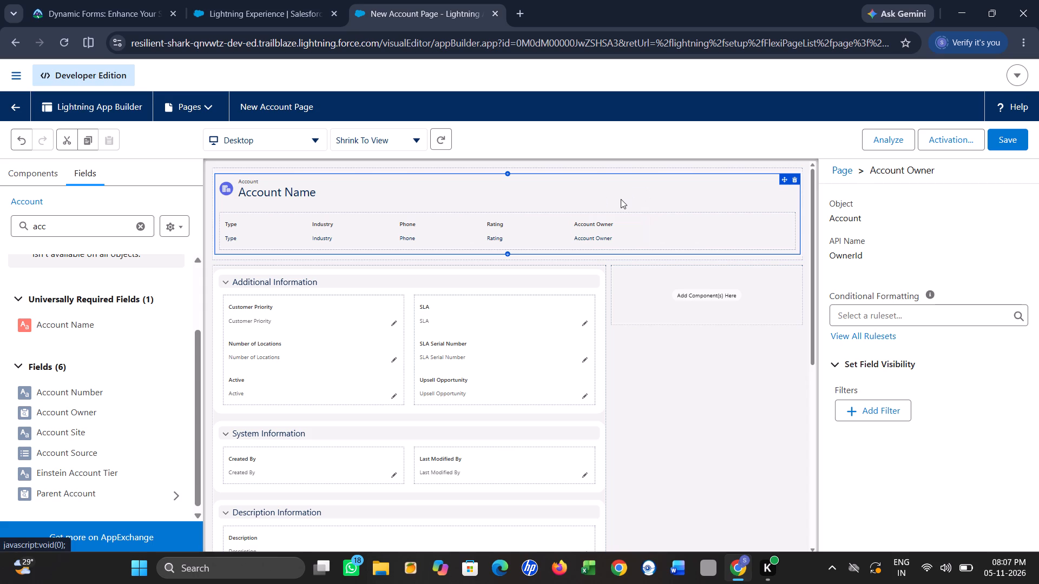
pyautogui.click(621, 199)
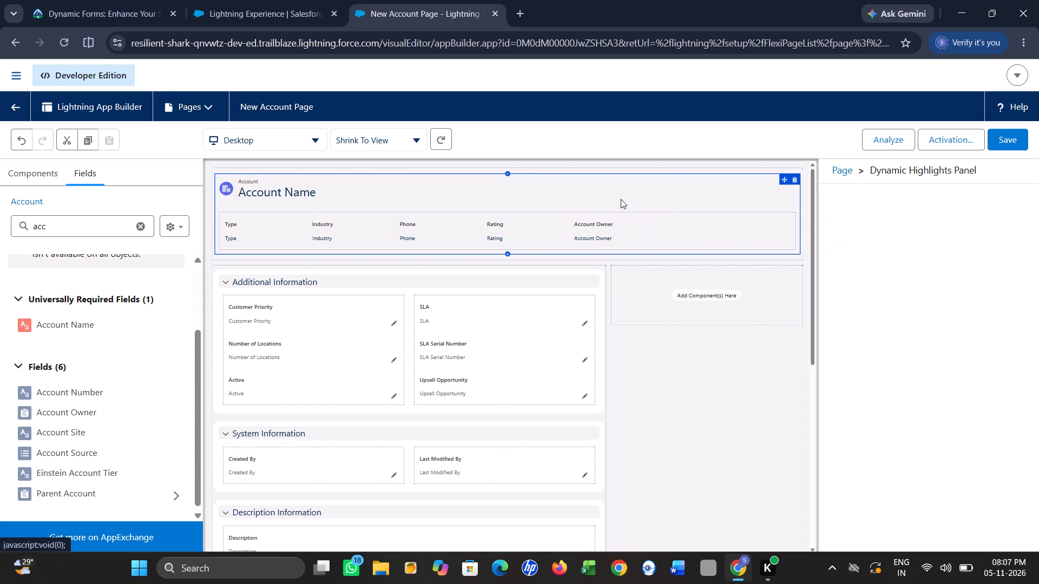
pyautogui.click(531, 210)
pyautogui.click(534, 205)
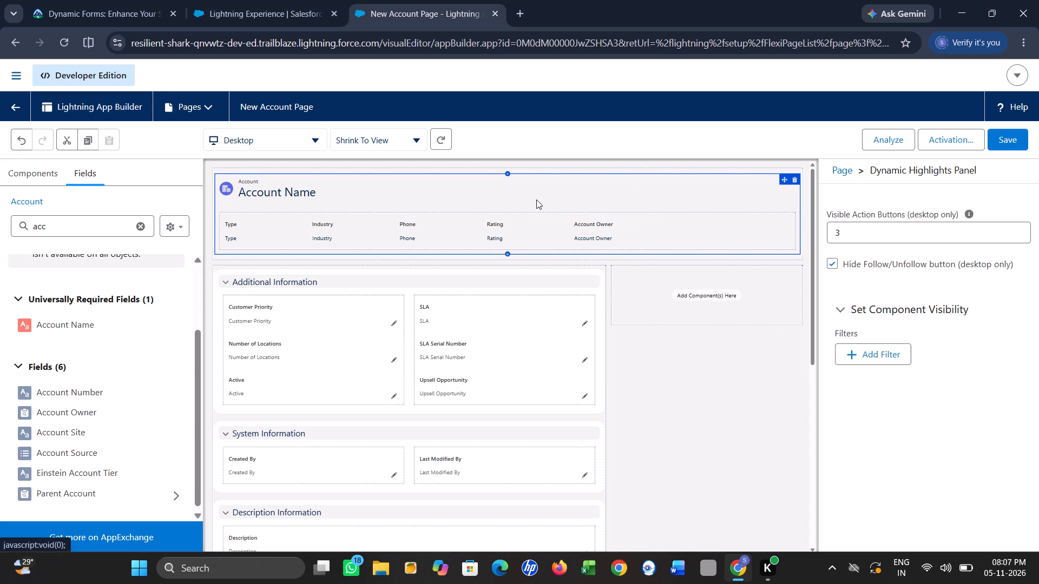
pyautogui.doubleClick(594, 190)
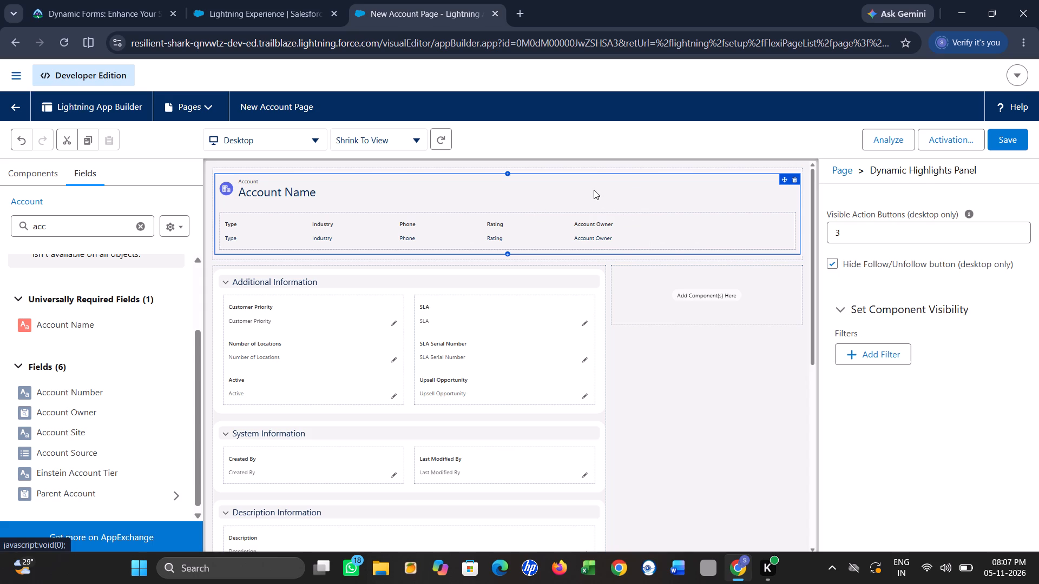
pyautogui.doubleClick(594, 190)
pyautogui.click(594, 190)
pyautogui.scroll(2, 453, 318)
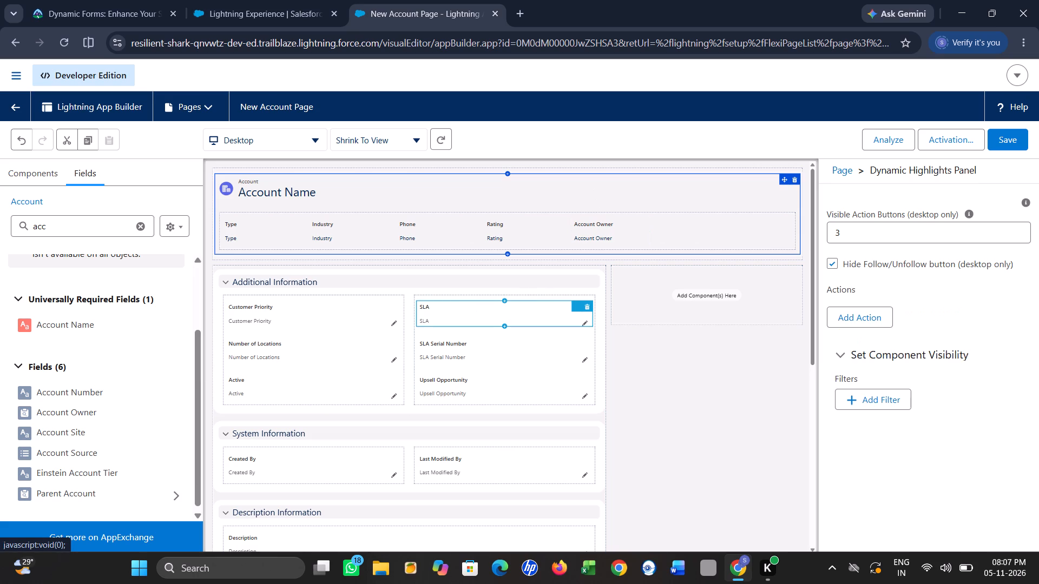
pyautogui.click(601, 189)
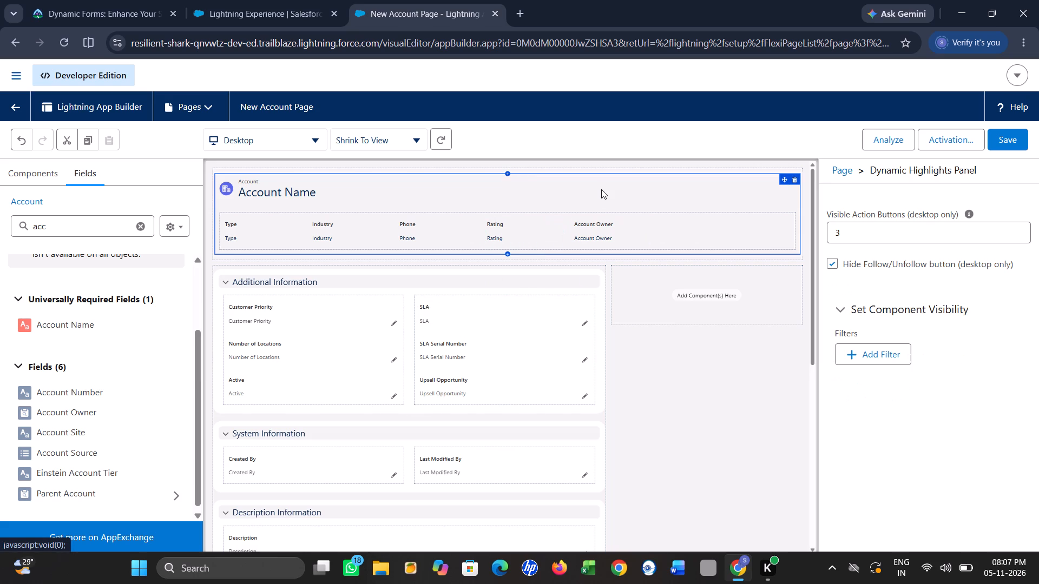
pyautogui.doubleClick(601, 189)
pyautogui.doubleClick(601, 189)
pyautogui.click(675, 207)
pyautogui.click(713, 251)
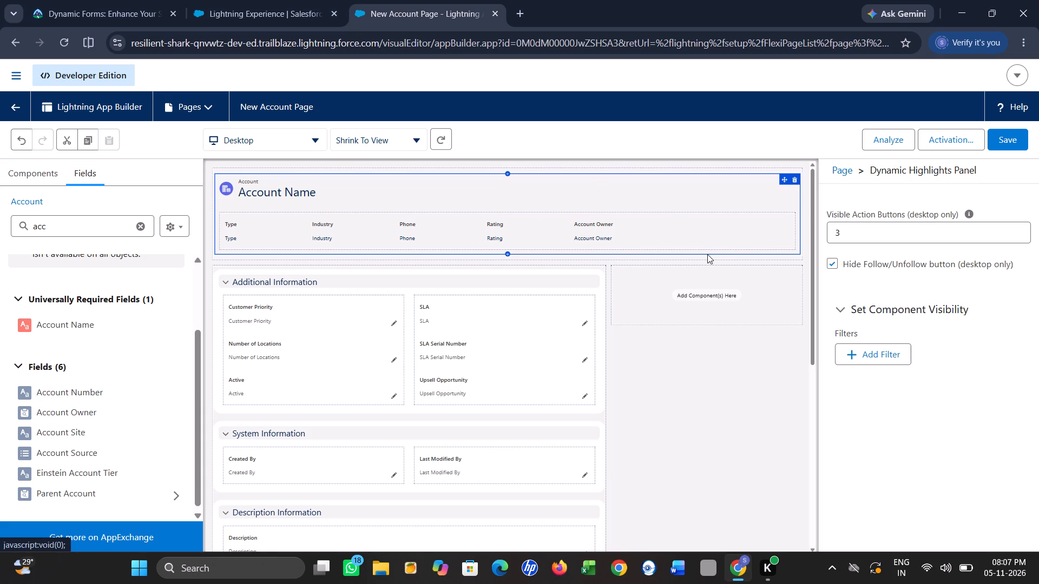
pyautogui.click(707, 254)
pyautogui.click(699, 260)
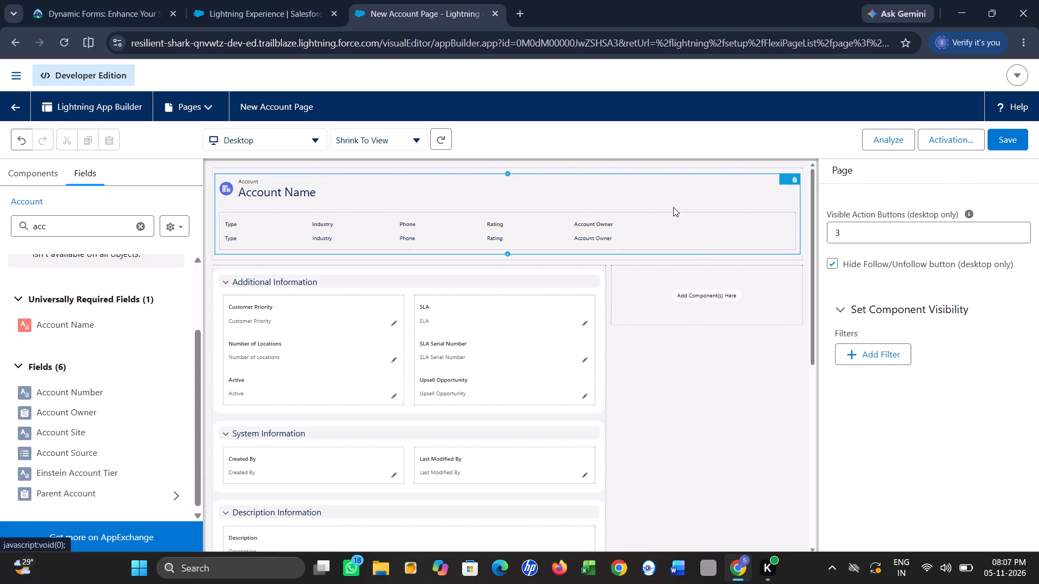
# Select the Dynamic Highlights Panel and search its actions for "ed" to add the standard Edit action.
pyautogui.click(673, 207)
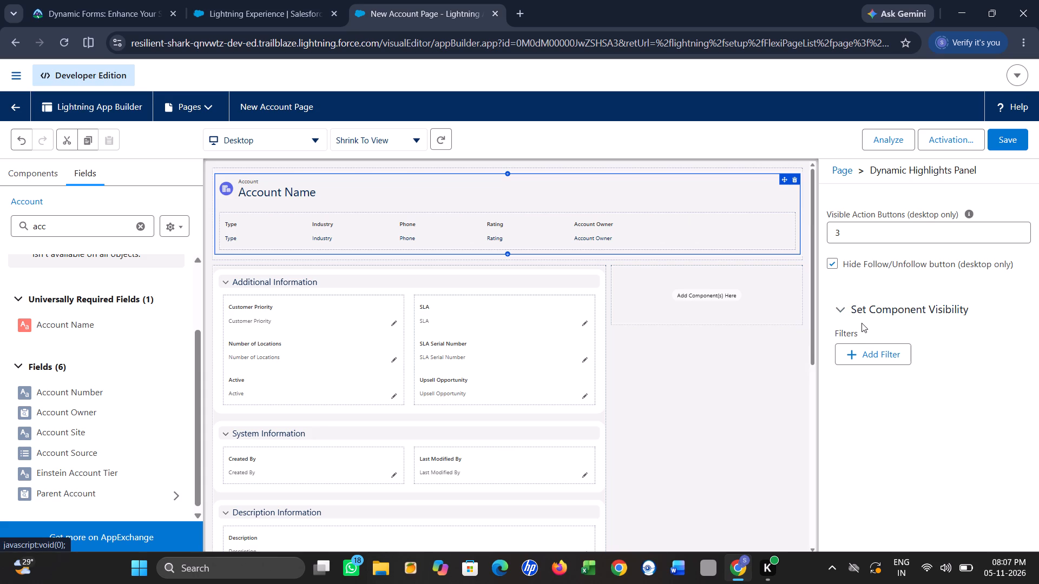
pyautogui.click(870, 309)
pyautogui.click(870, 309)
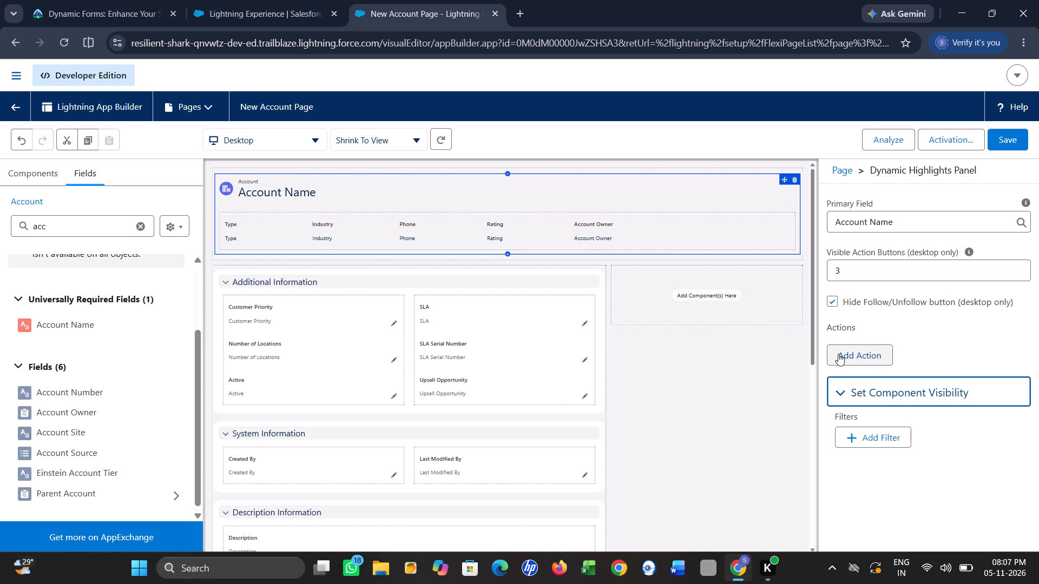
pyautogui.click(838, 354)
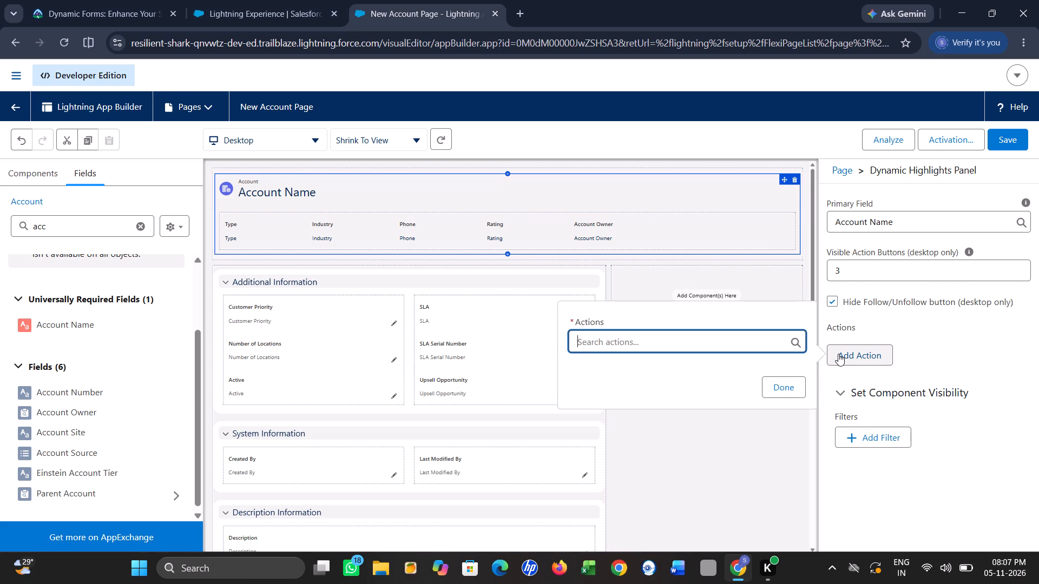
pyautogui.write('ed')
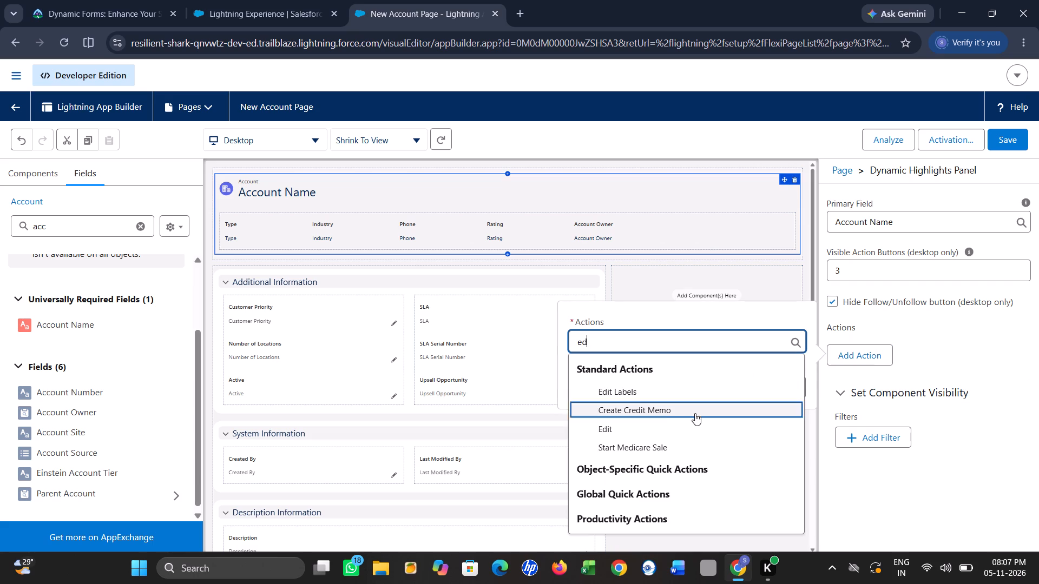
pyautogui.click(685, 428)
pyautogui.click(792, 384)
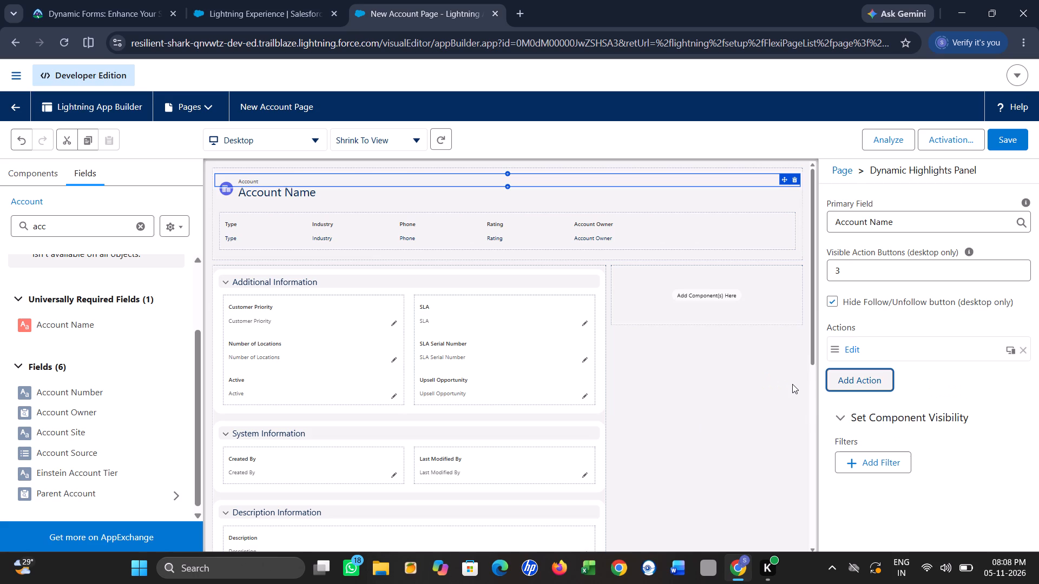
# Search the actions for "new" and add the New Case global quick action after Edit in the Dynamic Highlights Panel.
pyautogui.click(853, 380)
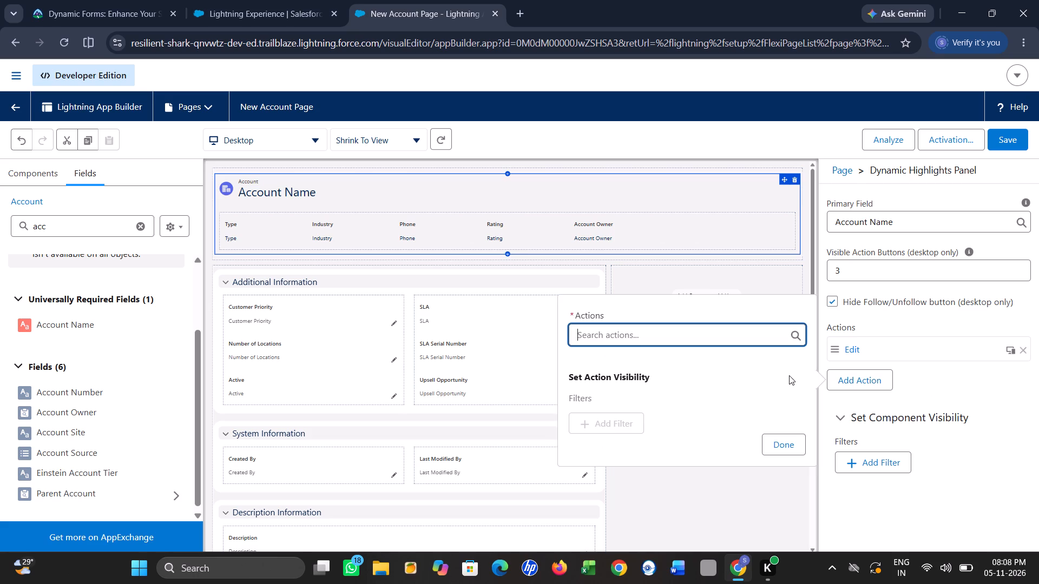
pyautogui.write('new')
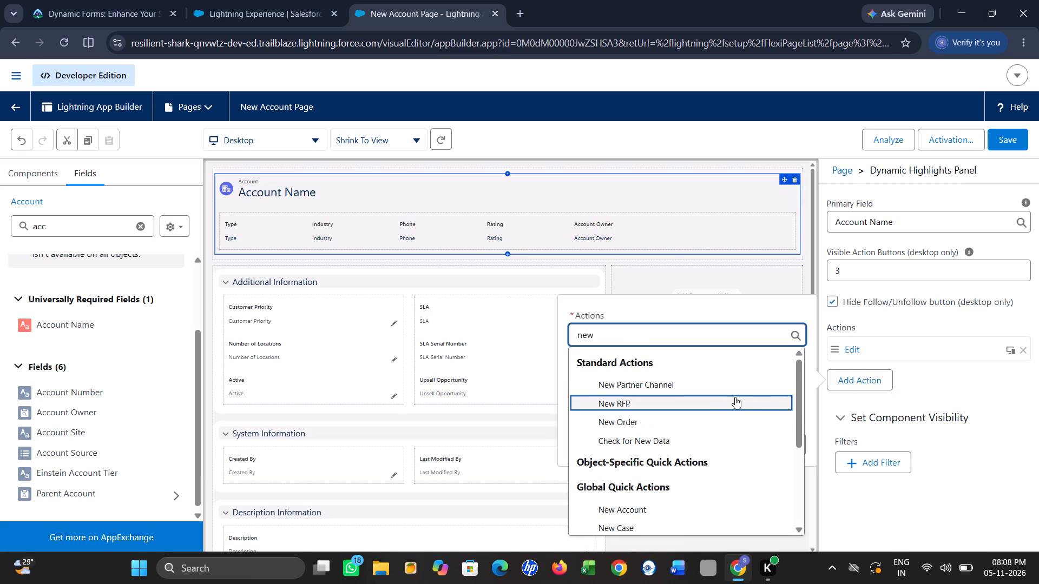
pyautogui.click(678, 530)
pyautogui.click(778, 436)
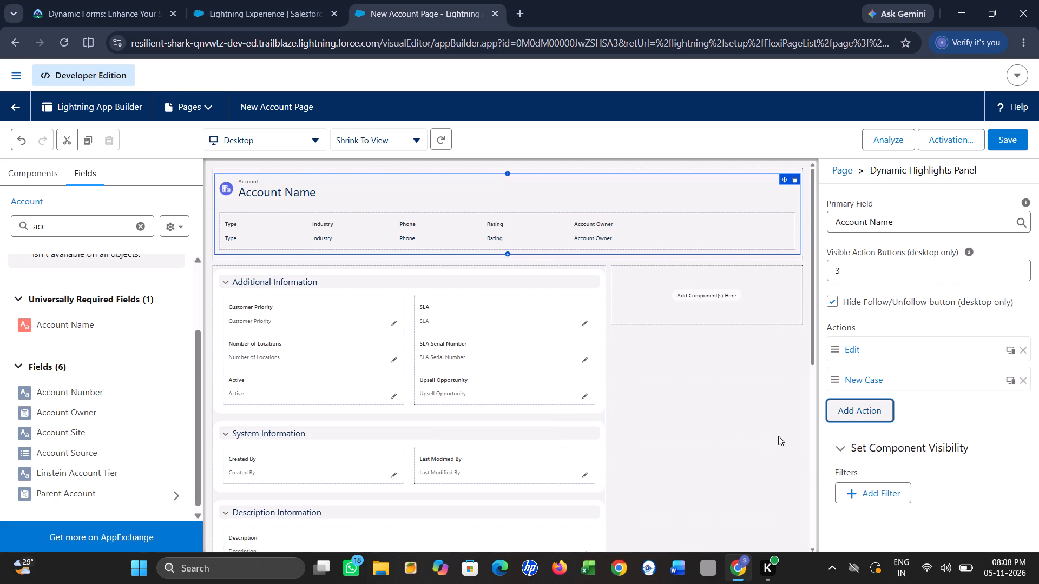
# Search the actions for "new cont" and add the New Contact action after New Case in the Dynamic Highlights Panel.
pyautogui.click(839, 414)
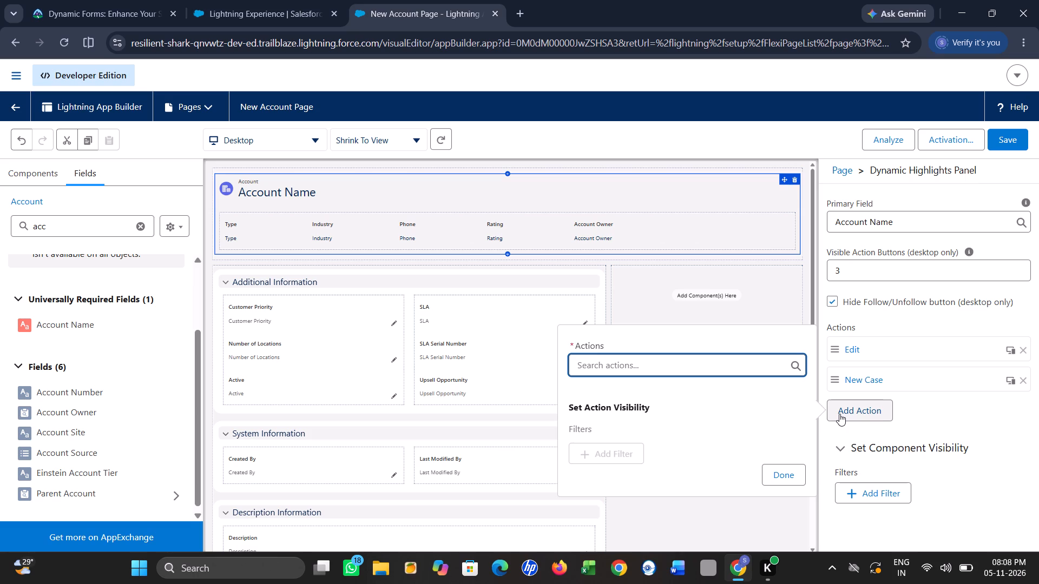
pyautogui.write('new')
pyautogui.press('space')
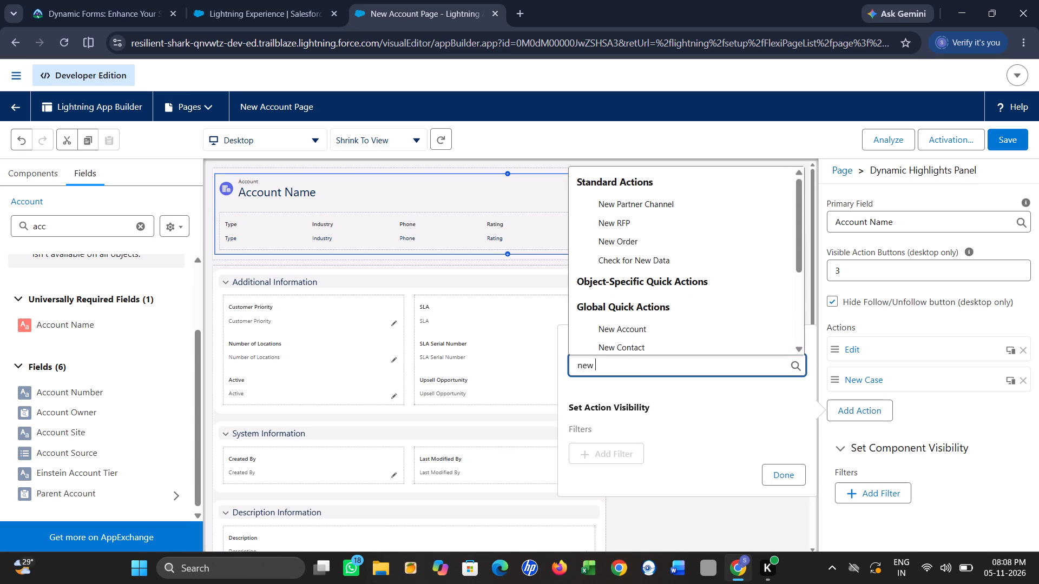
pyautogui.write('c')
pyautogui.write('ont')
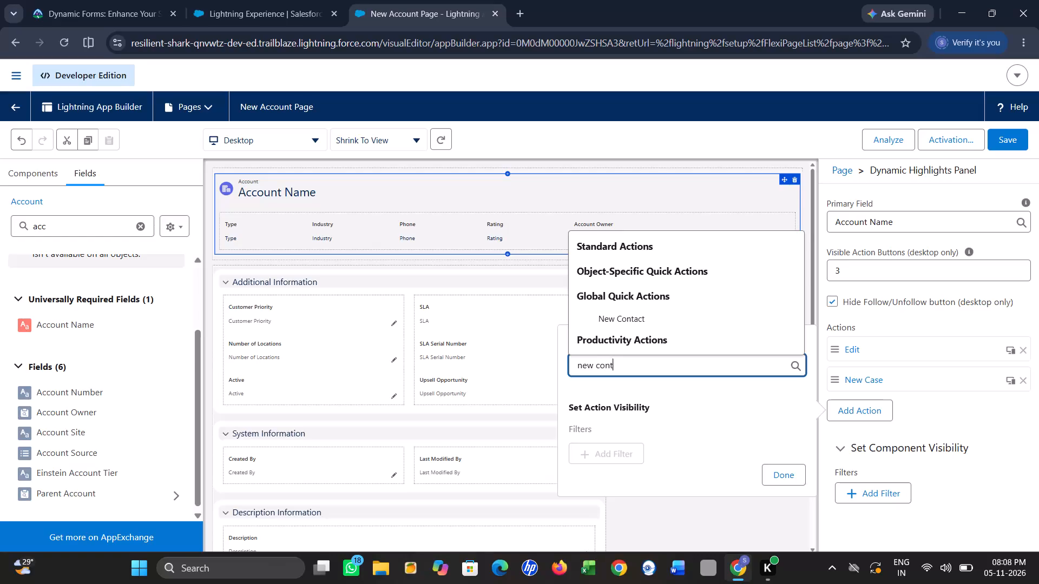
pyautogui.click(668, 318)
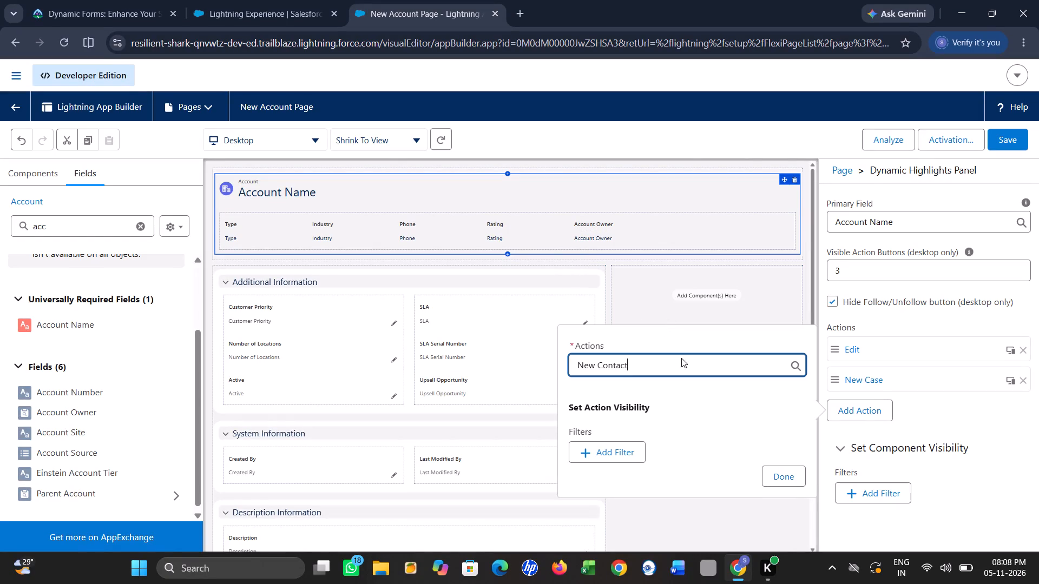
pyautogui.click(774, 477)
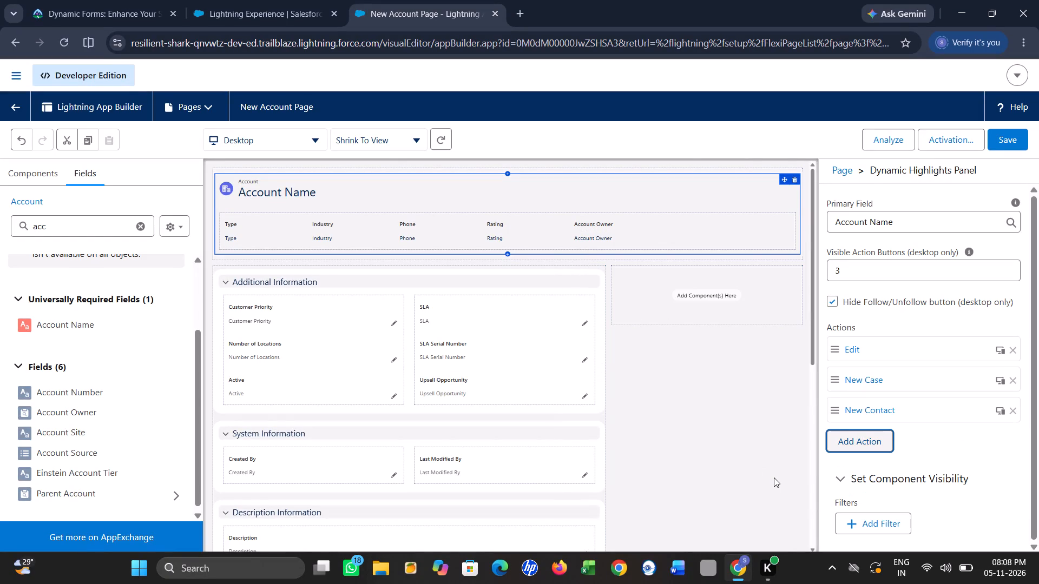
# Search the actions for "new op" and add the New Opportunity action after New Contact in the Dynamic Highlights Panel.
pyautogui.click(850, 444)
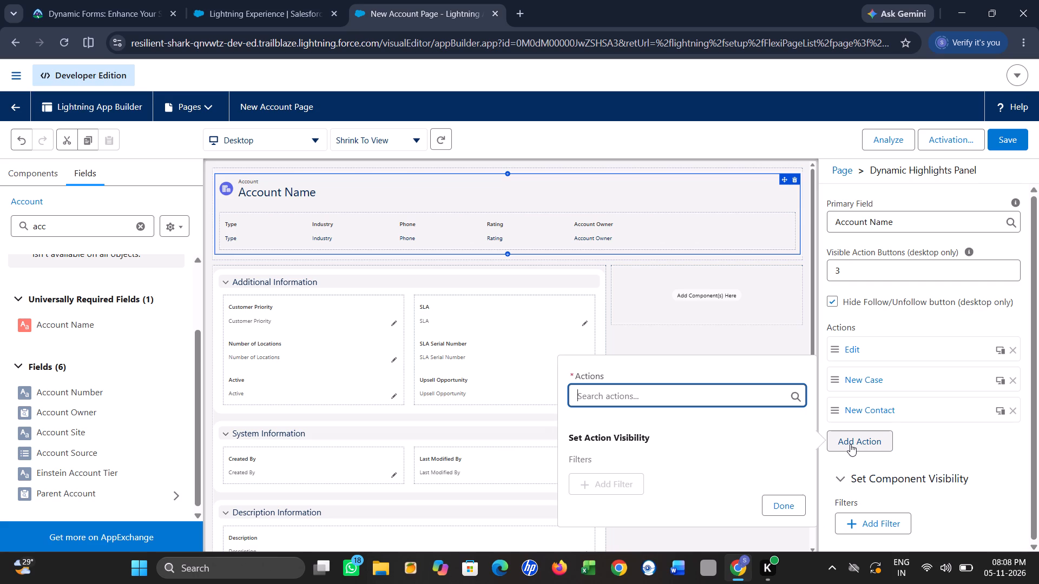
pyautogui.write('new')
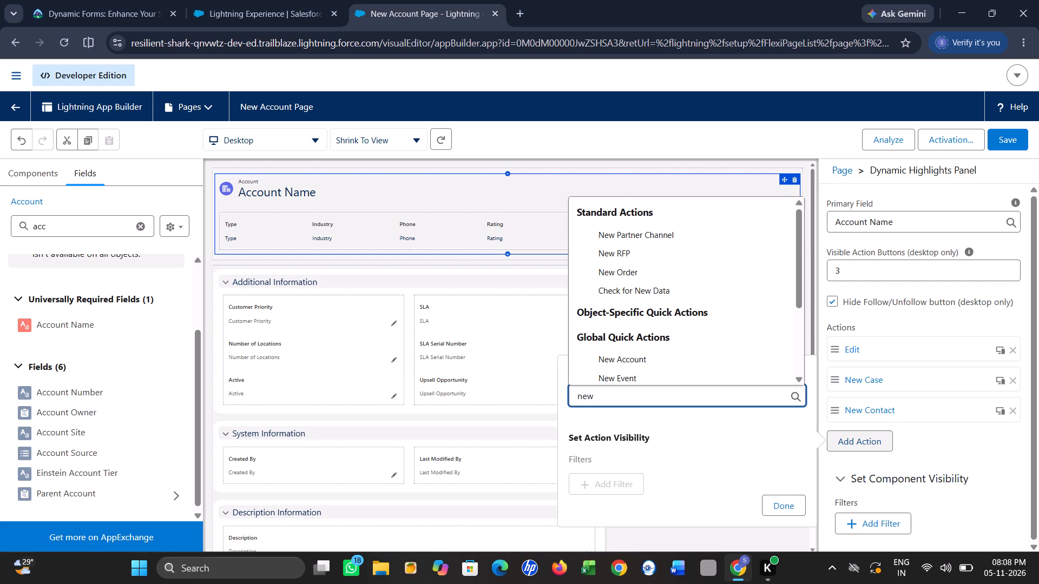
pyautogui.press('space')
pyautogui.write('op')
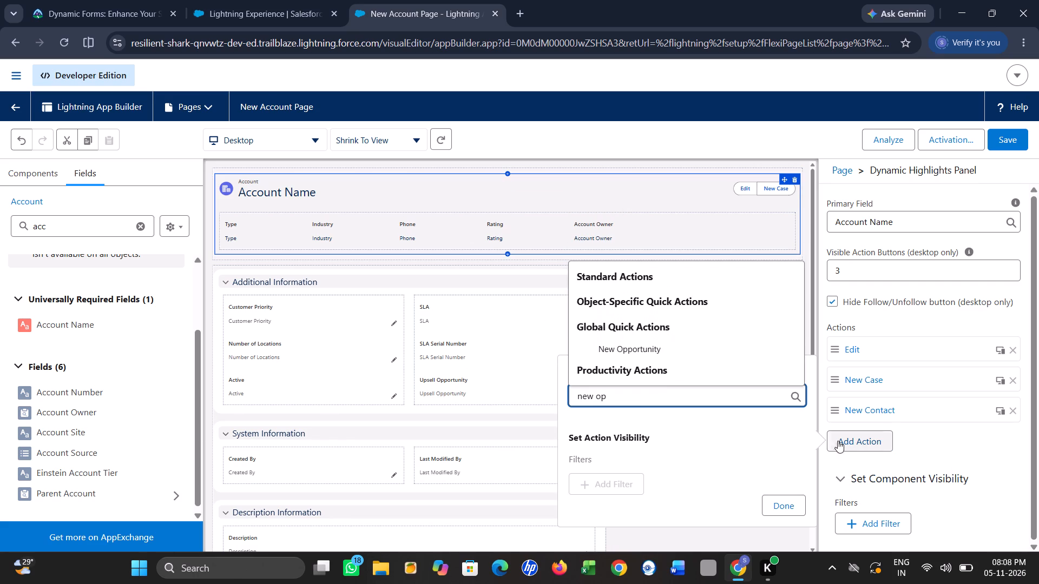
pyautogui.click(715, 341)
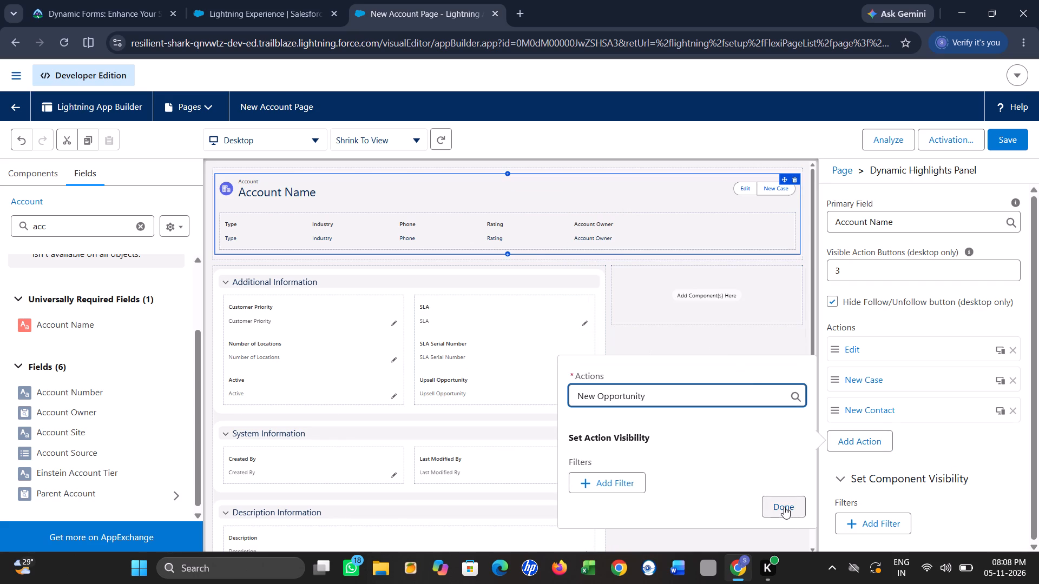
pyautogui.click(784, 507)
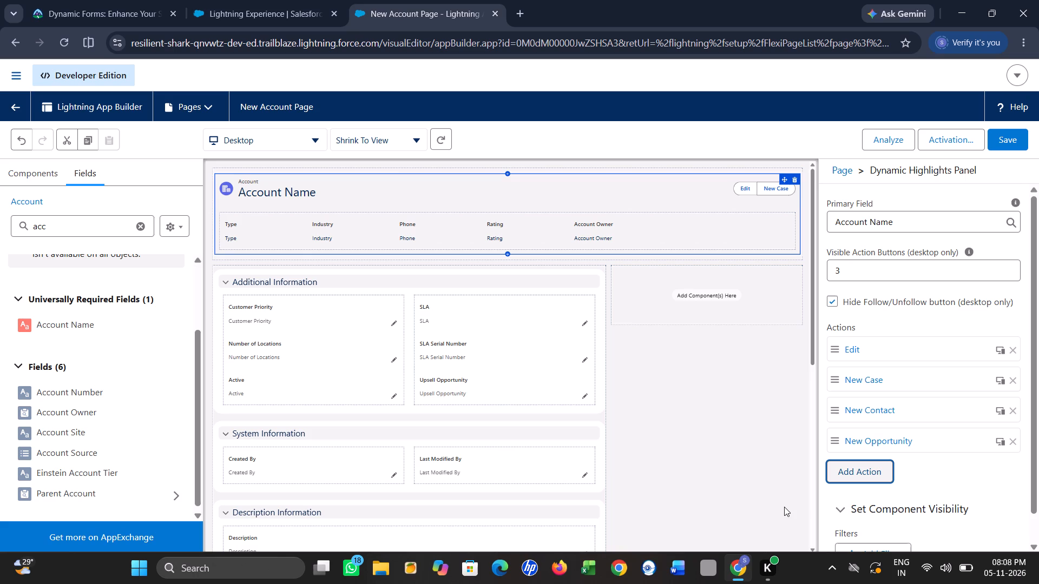
# Save the New Account Page with the configured Dynamic Highlights Panel fields and actions.
pyautogui.scroll(-1, 898, 394)
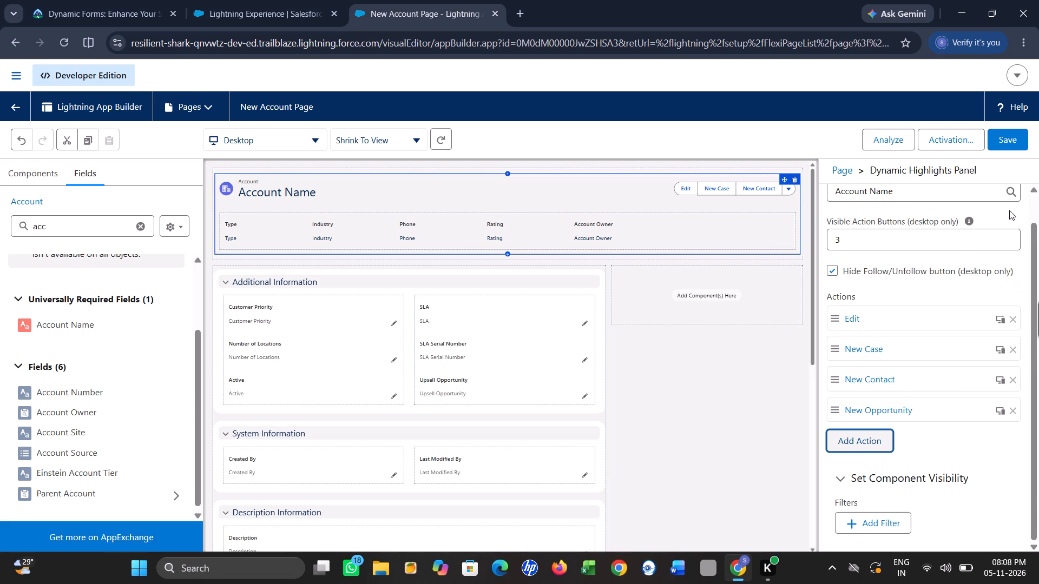
pyautogui.click(1009, 145)
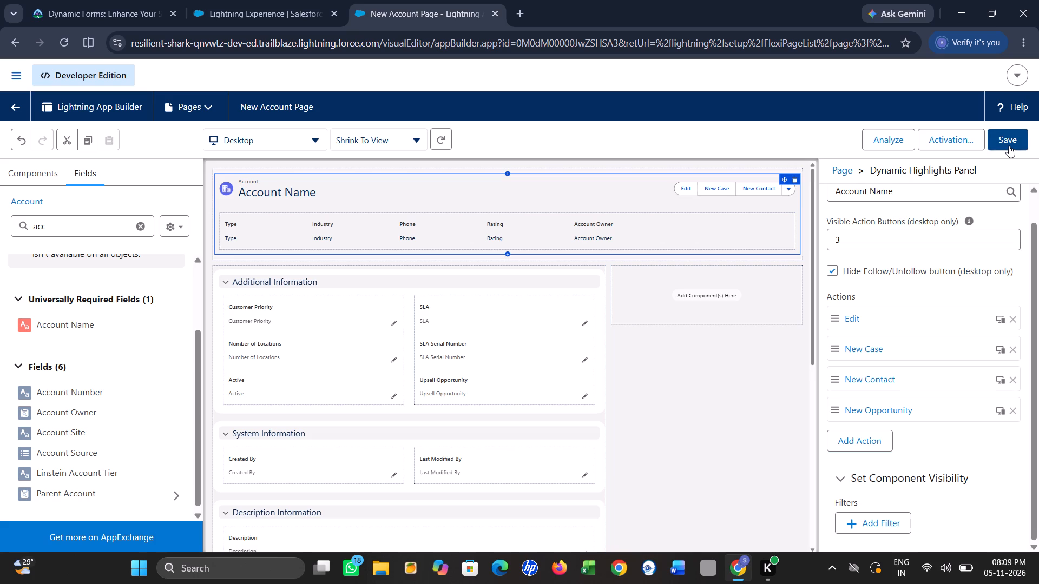
# Return to the Trailhead Dynamic Forms unit and submit the challenge for checking to earn 500 points.
pyautogui.click(308, 0)
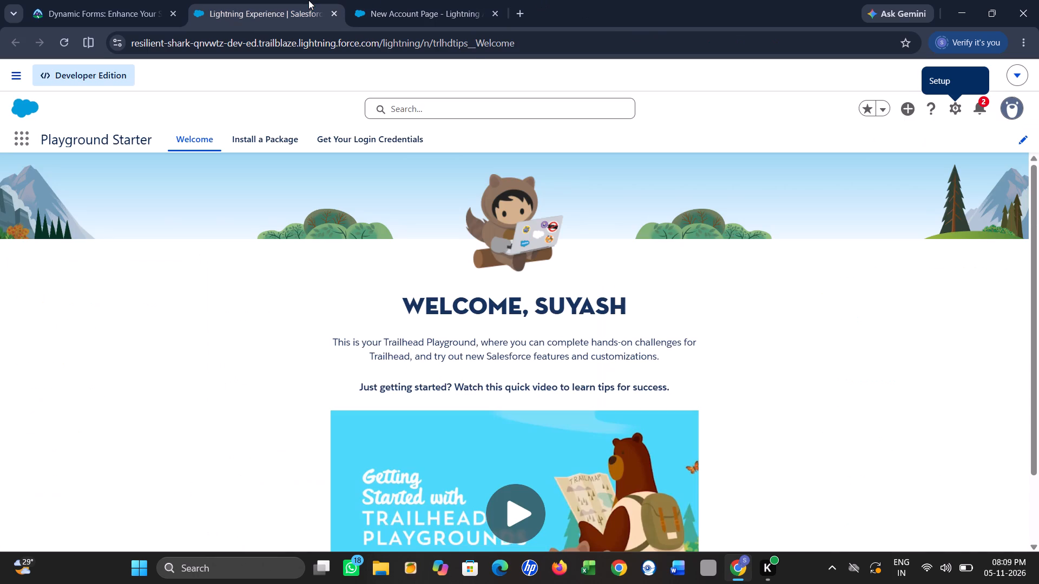
pyautogui.click(123, 0)
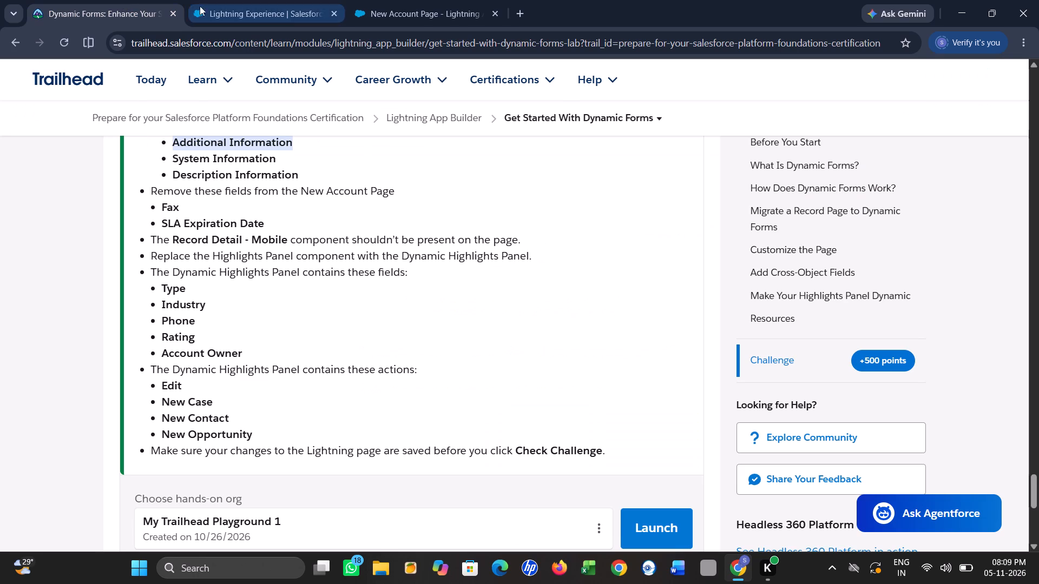
pyautogui.scroll(-2, 77, 260)
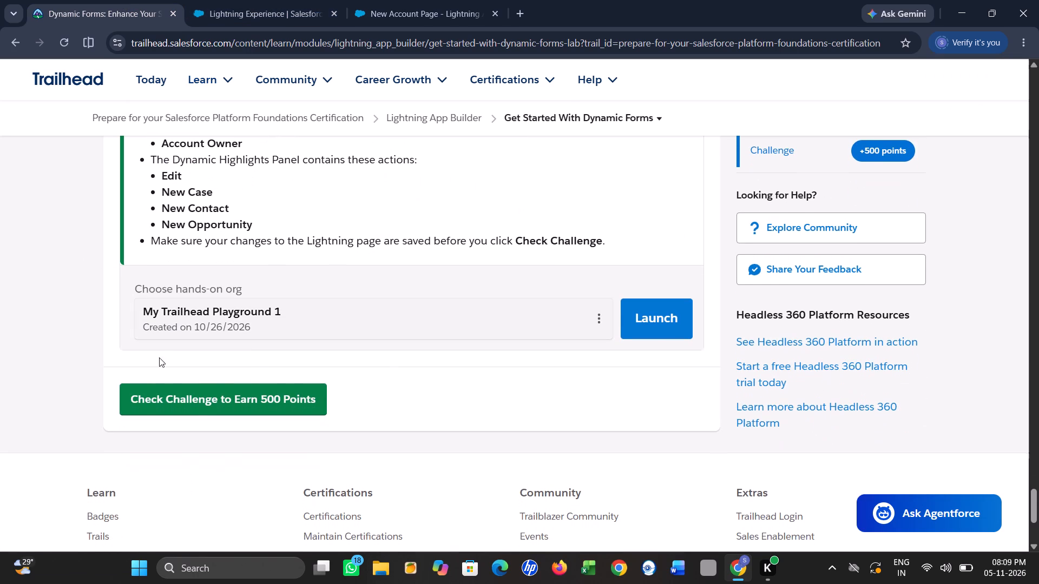
pyautogui.click(166, 395)
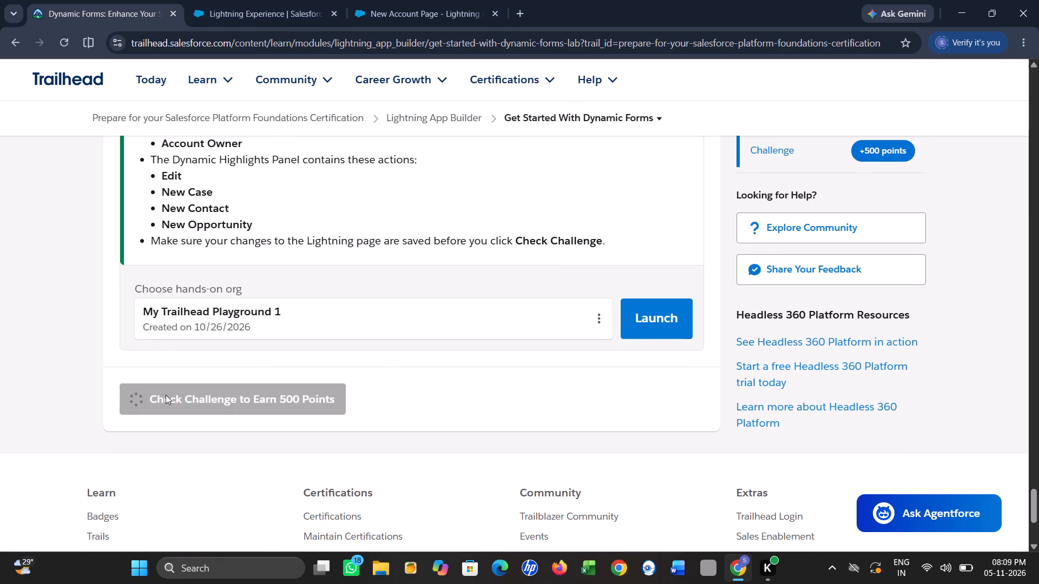